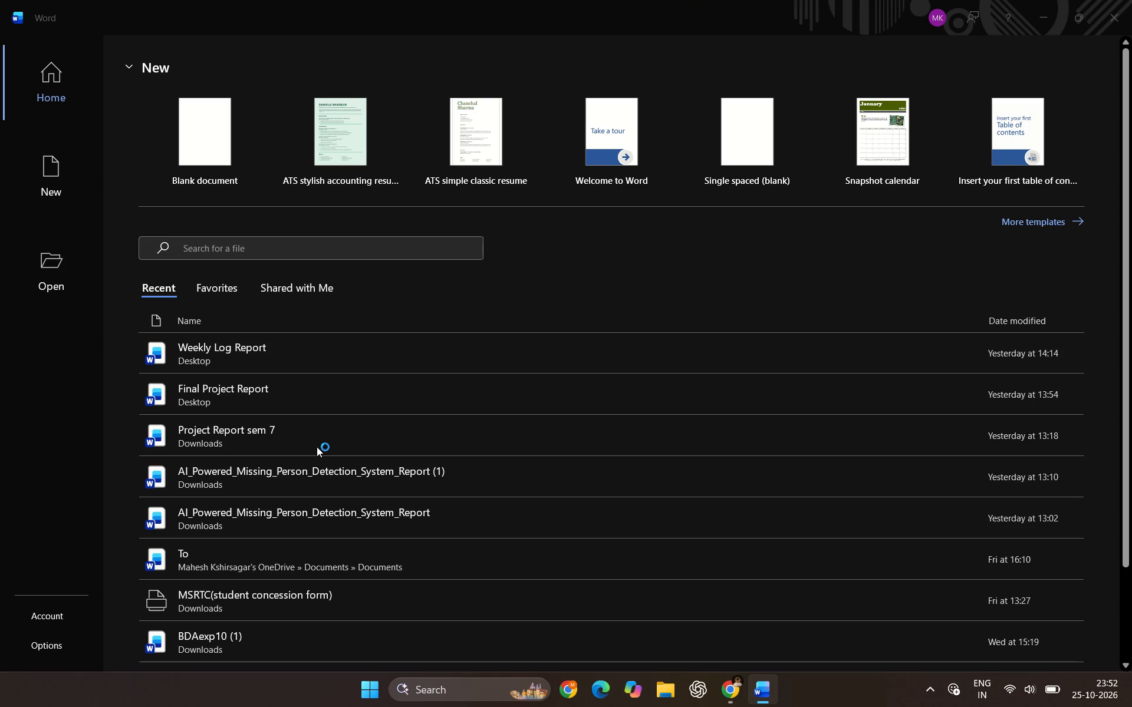
Look through the list of recent documents on the start page.
scroll(314, 465, "down", 2)
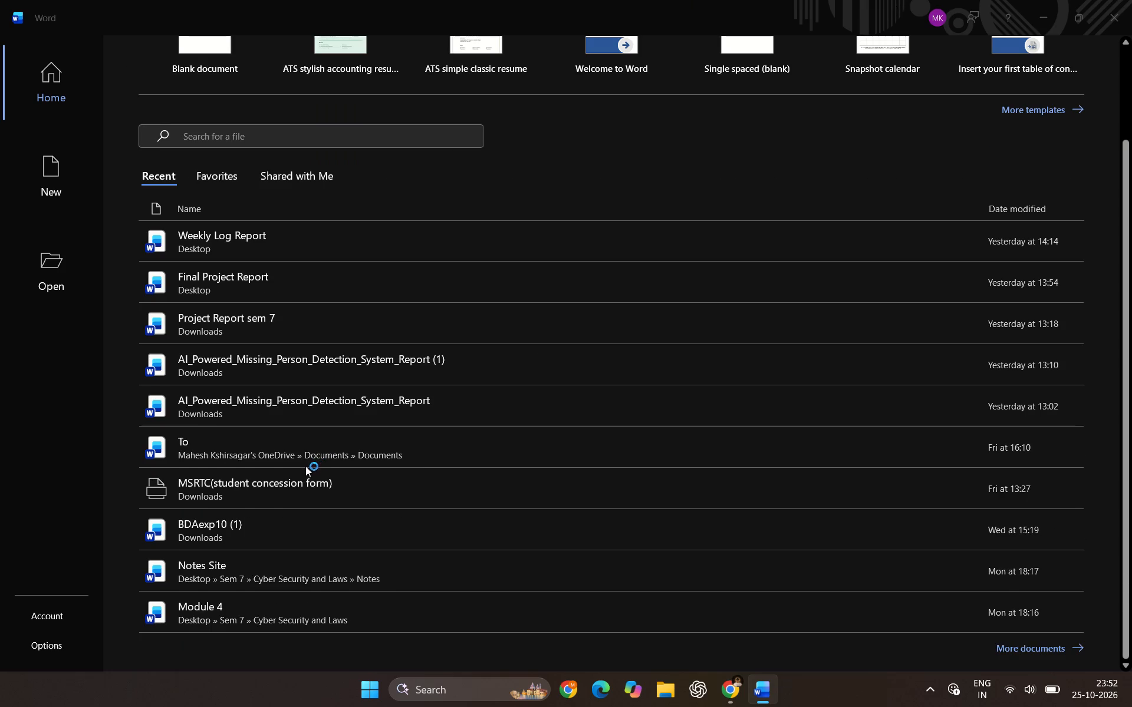
scroll(251, 495, "up", 3)
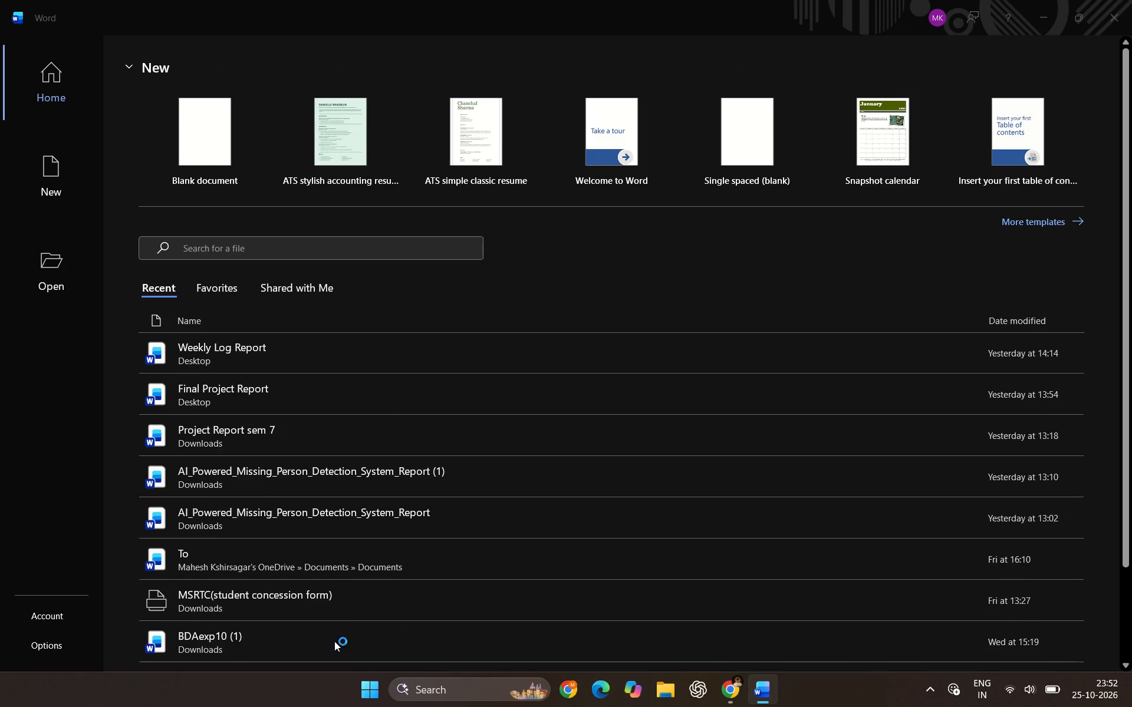
scroll(287, 541, "down", 1)
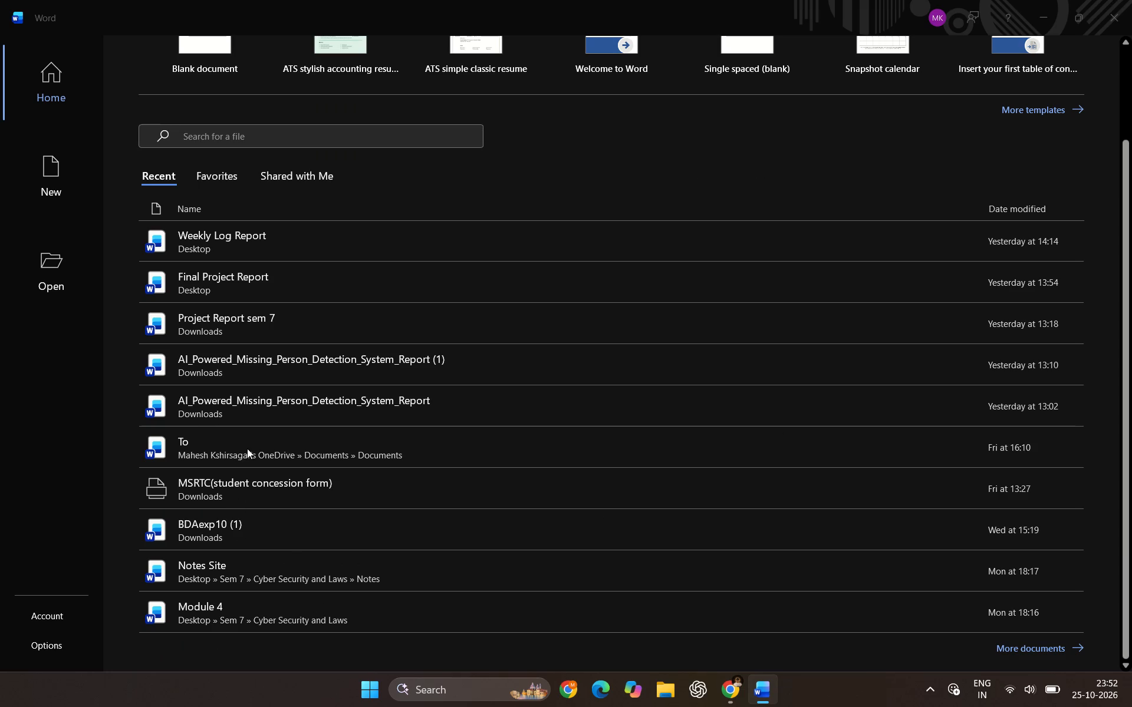
scroll(259, 578, "down", 3)
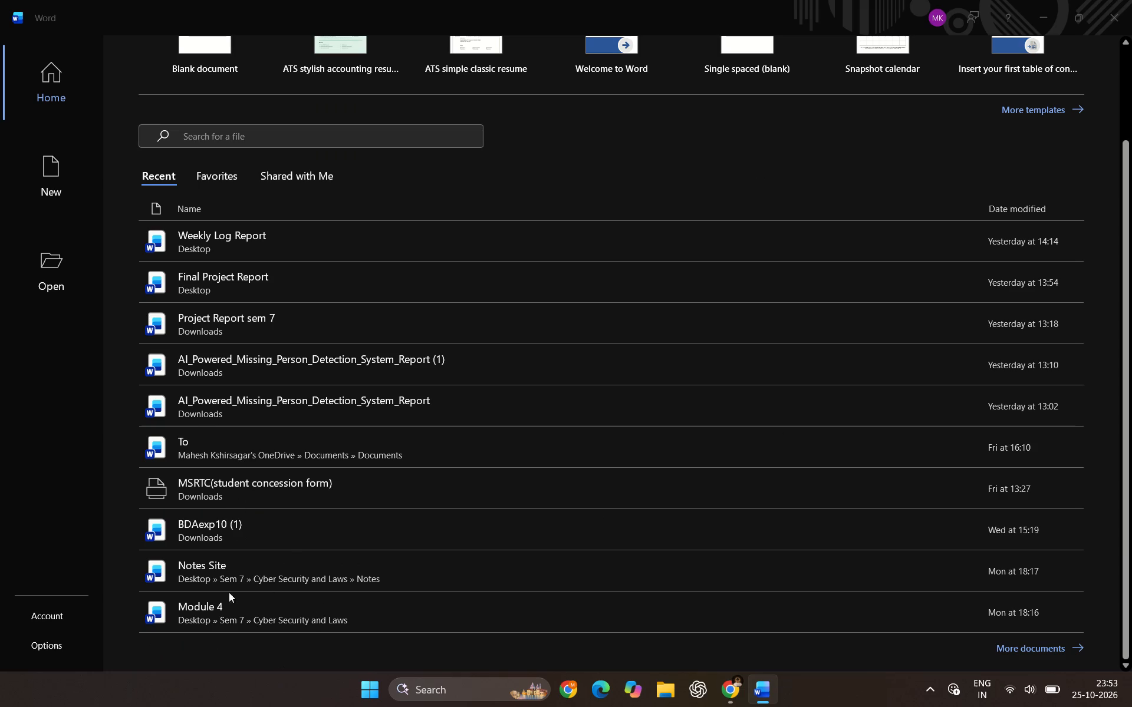
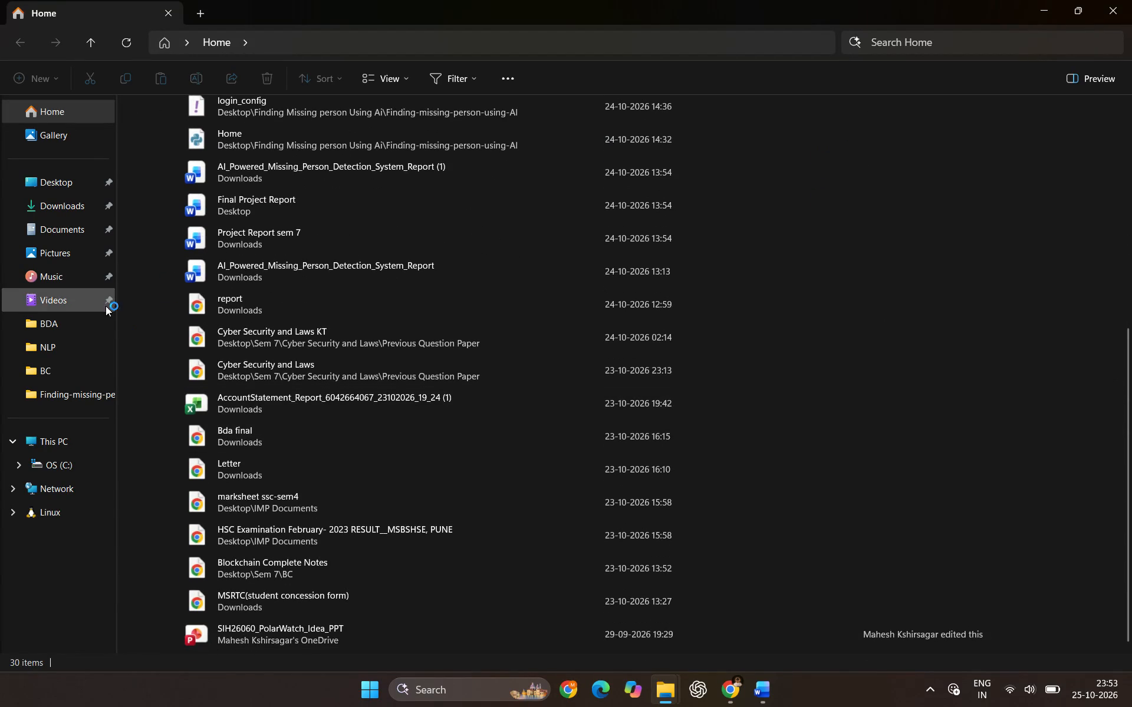
Open the PDF document named akash from the Earlier this month group of the Downloads folder.
left_click(65, 211)
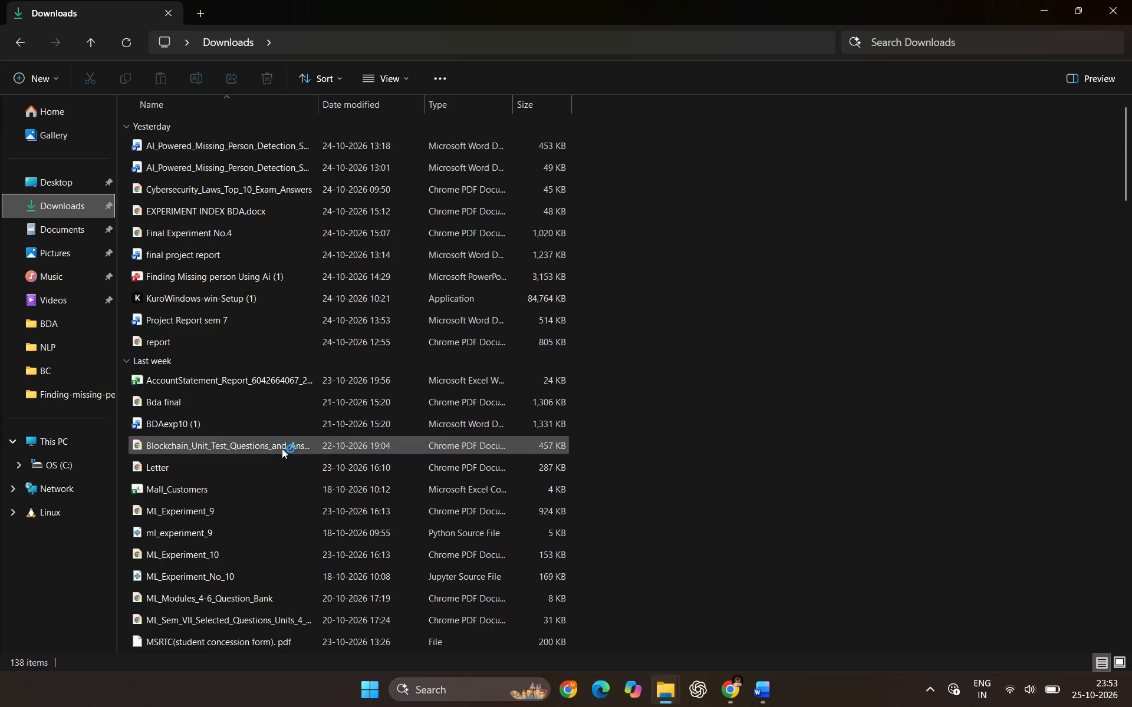
scroll(282, 448, "down", 2)
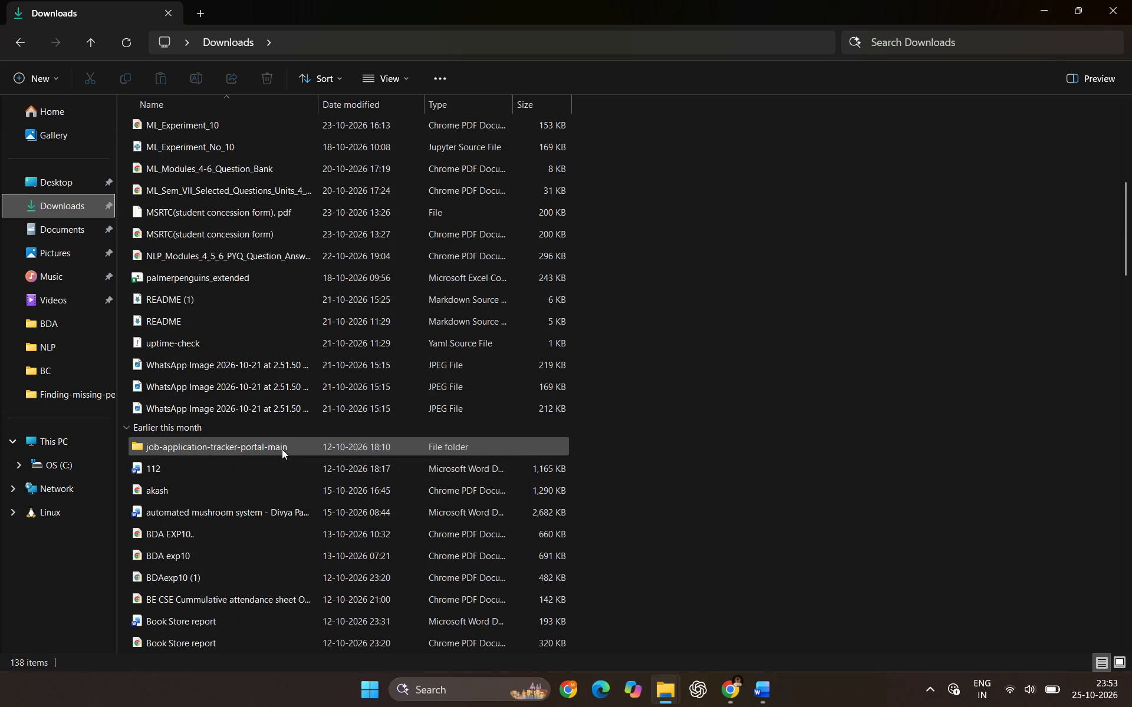
double_click(249, 494)
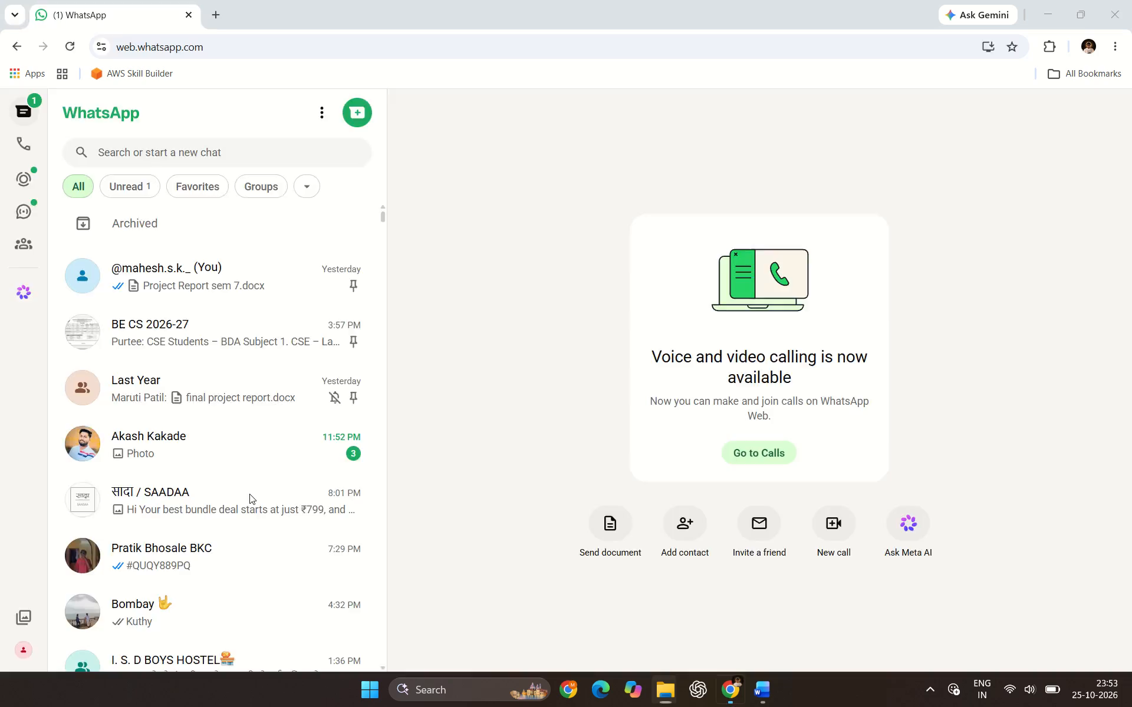
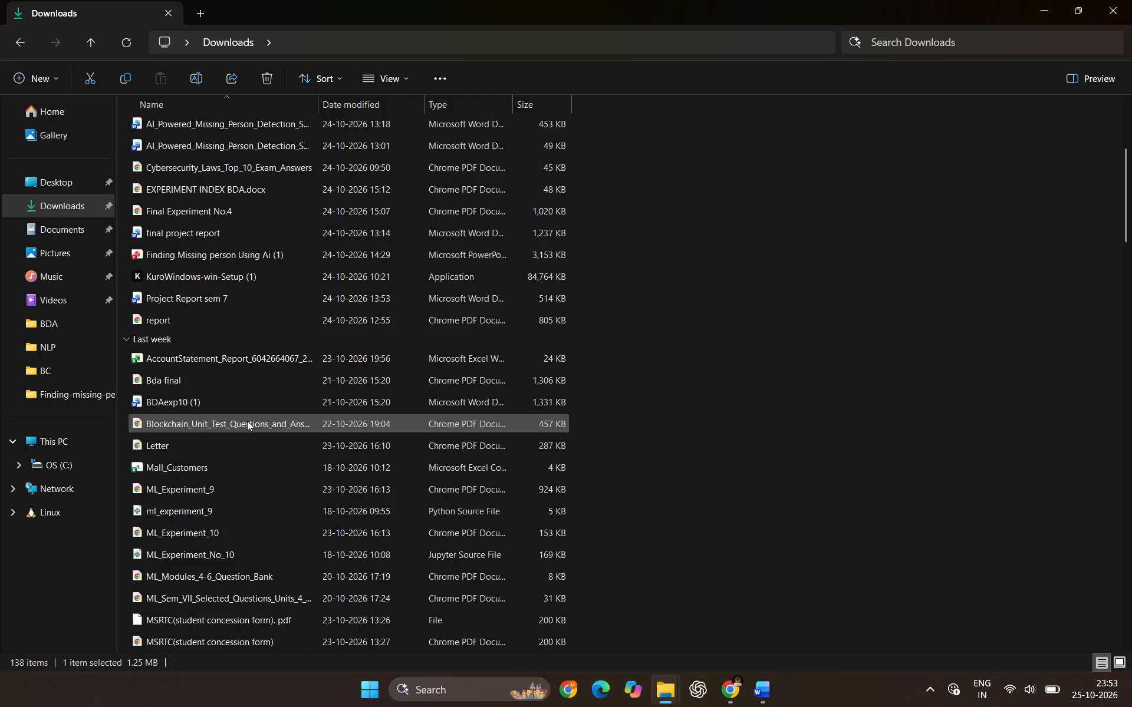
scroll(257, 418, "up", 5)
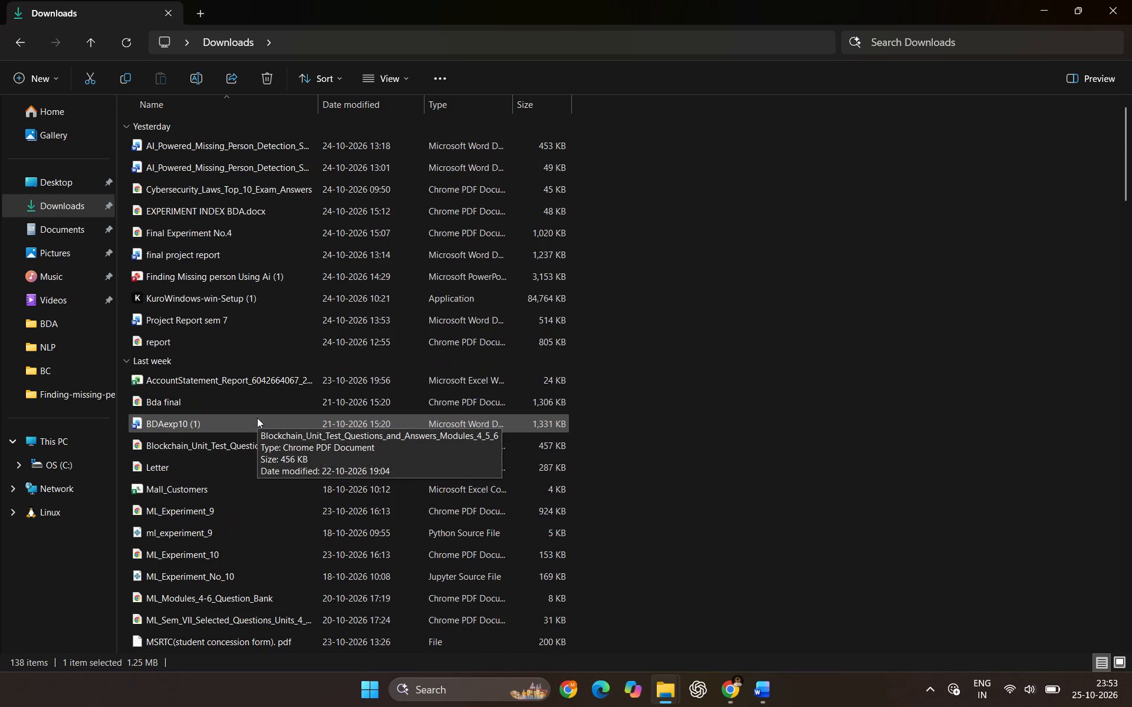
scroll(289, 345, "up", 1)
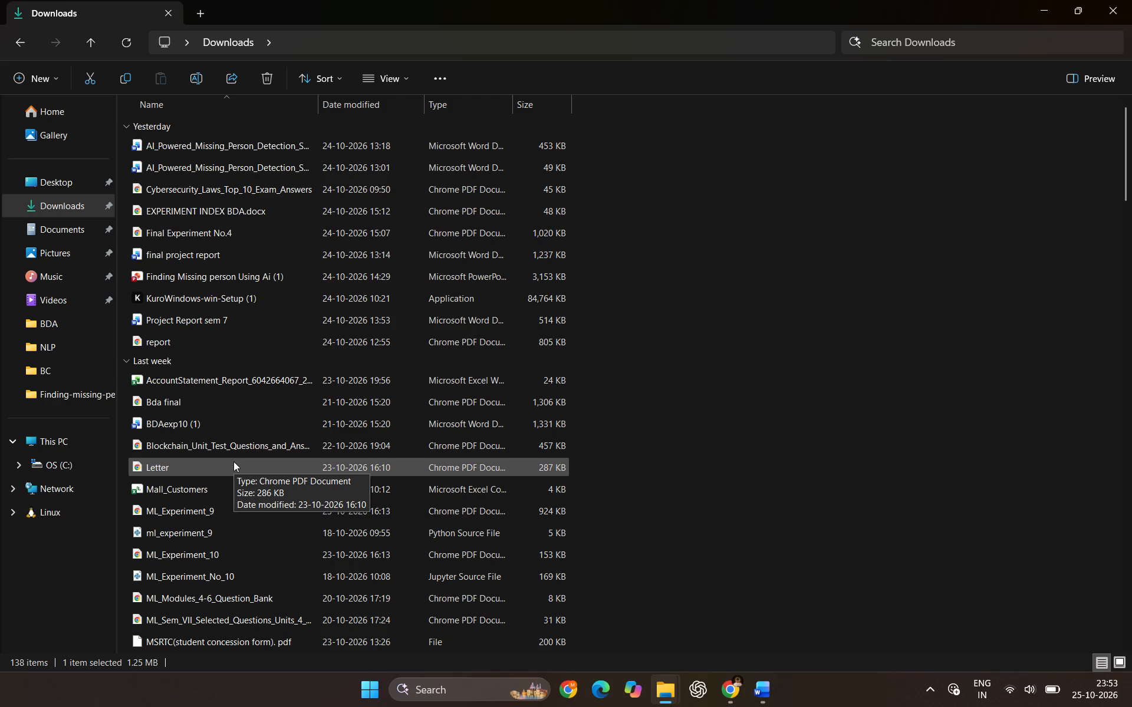
Look through the files in the Downloads folder, from the most recent to the older ones, for the document to work on.
scroll(212, 495, "down", 1)
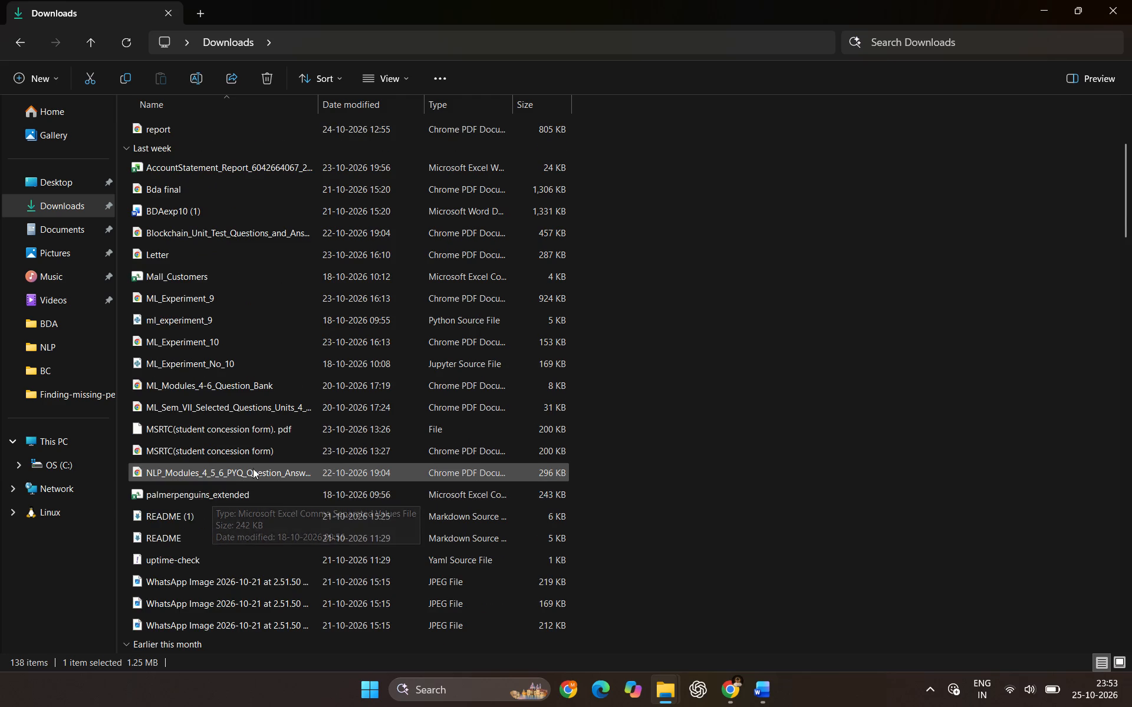
scroll(254, 468, "down", 7)
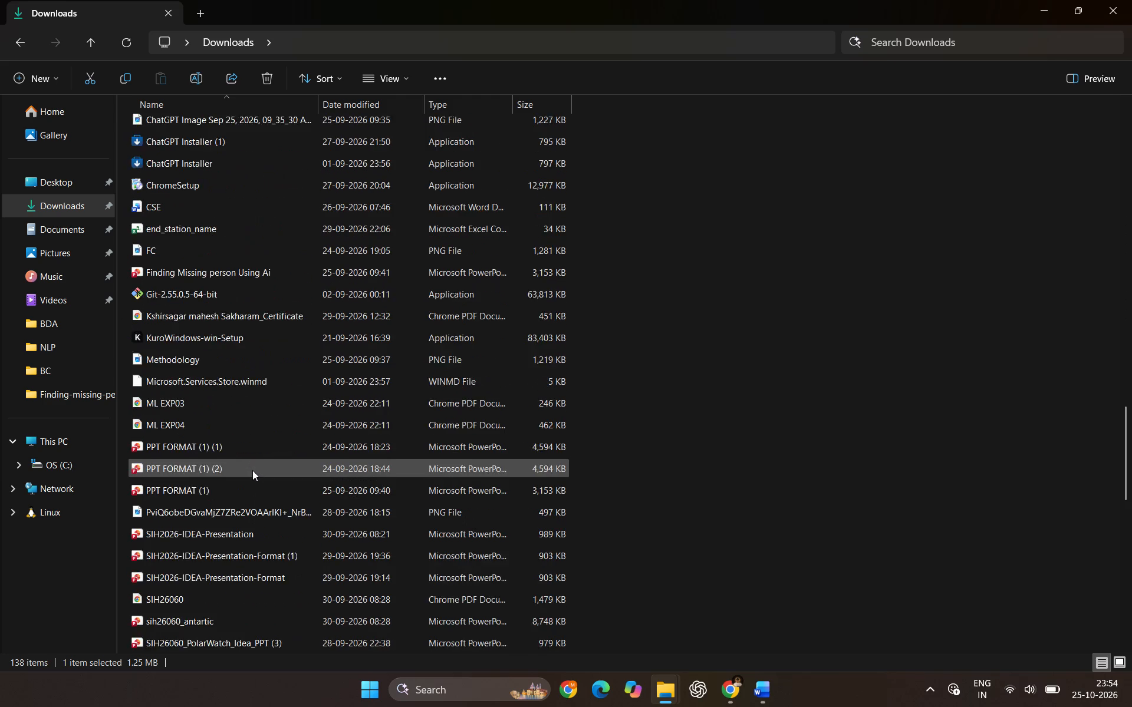
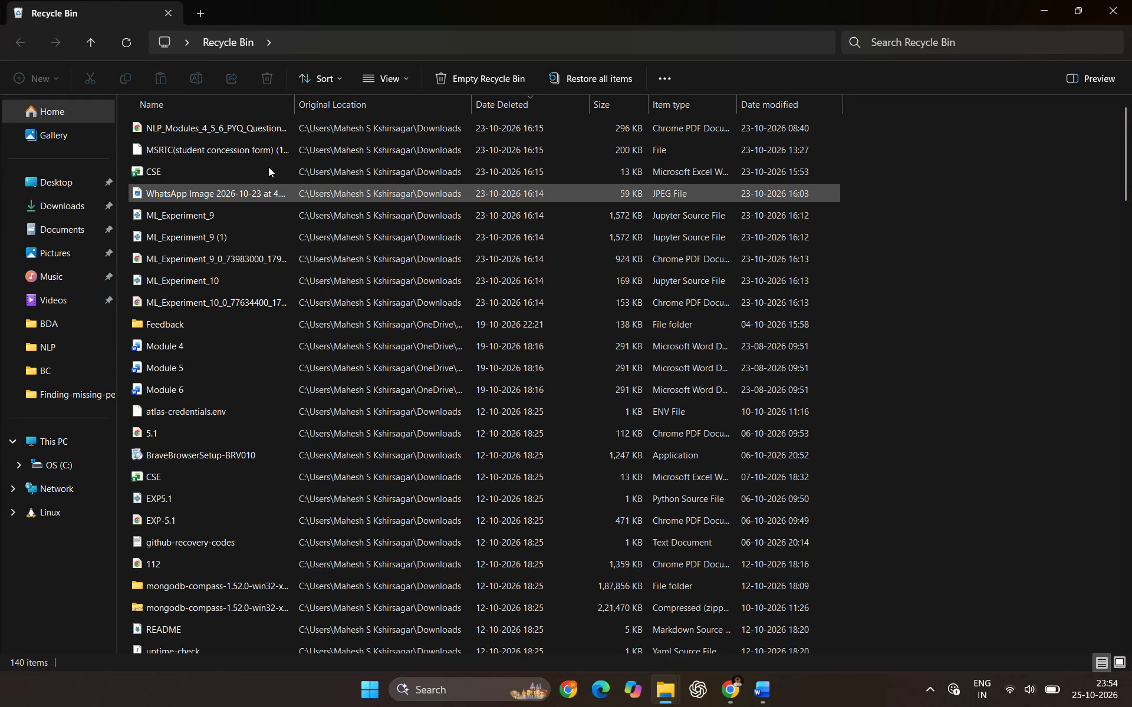
Look through the deleted files in the Recycle Bin, from the most recently deleted to the older ones, for the missing document.
scroll(216, 269, "down", 2)
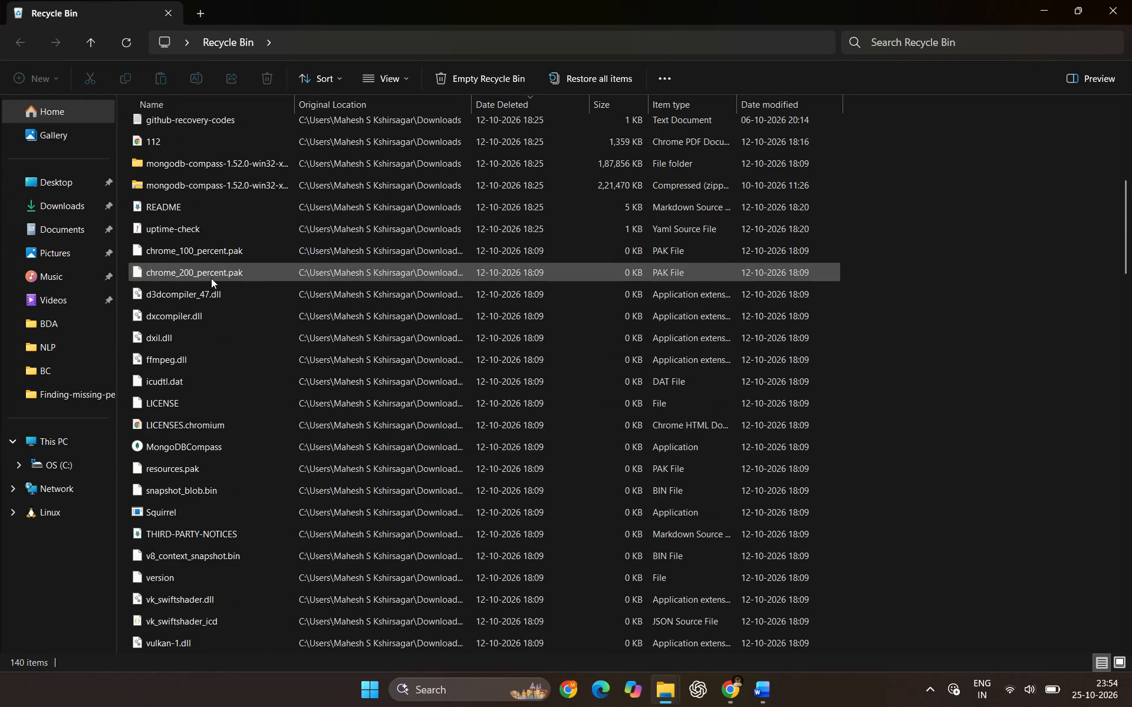
scroll(211, 278, "down", 3)
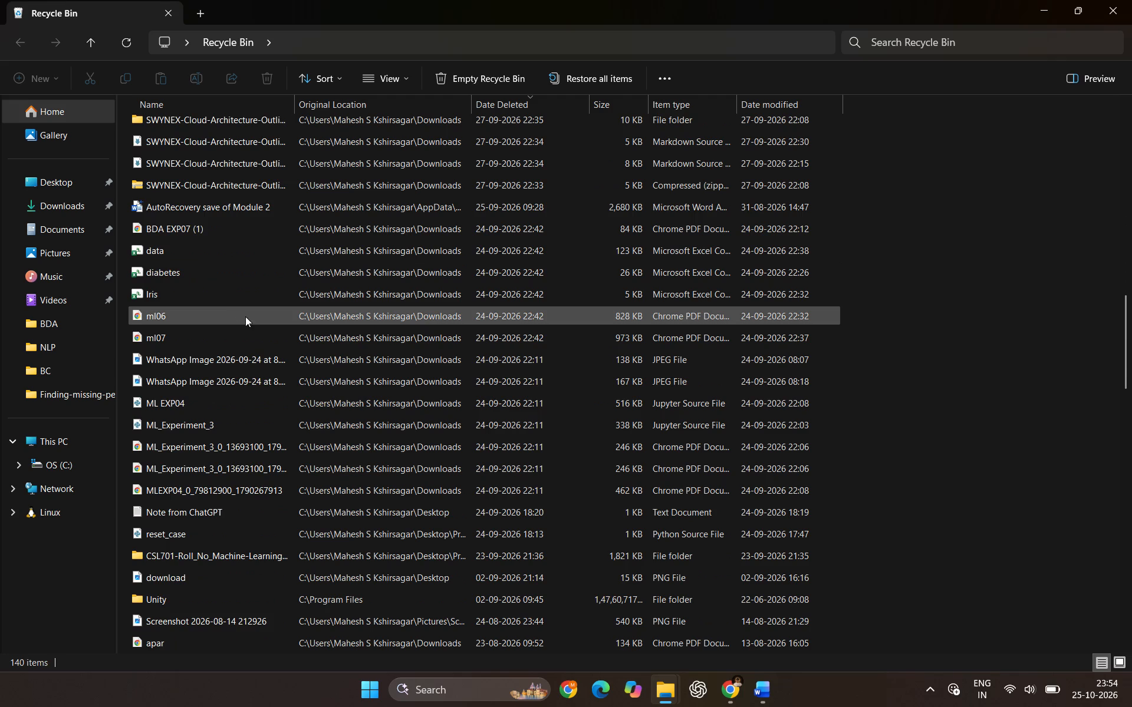
scroll(246, 322, "down", 6)
scroll(258, 312, "up", 9)
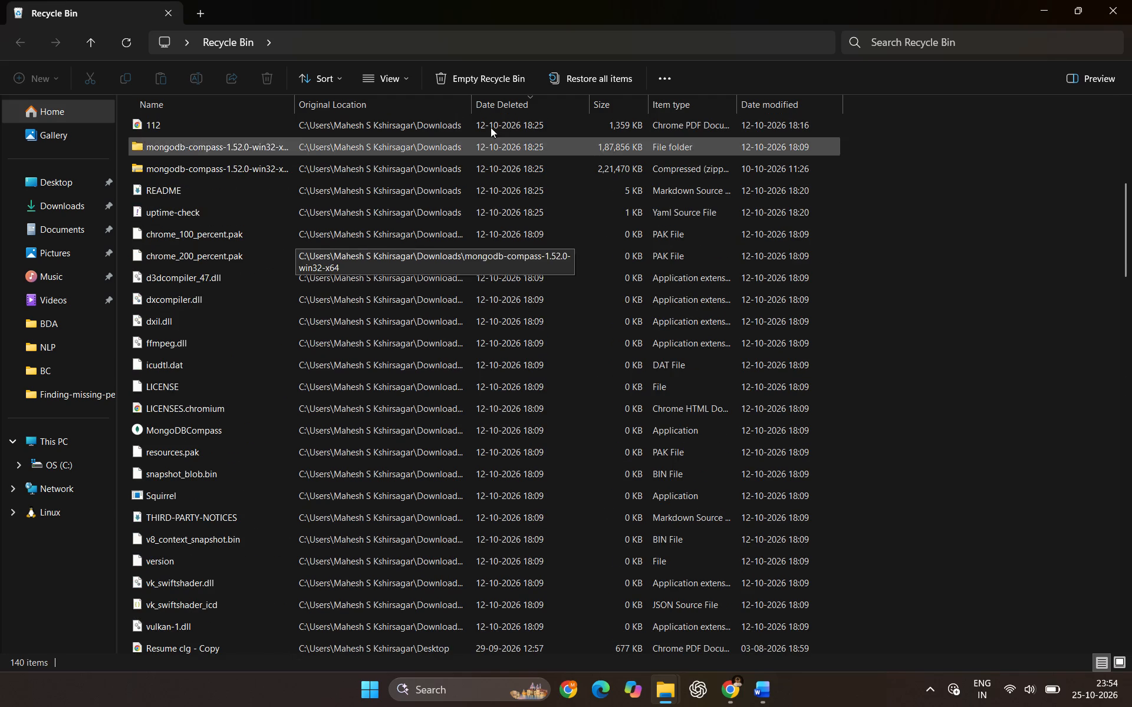
Search the Recycle Bin for "akash".
left_click(908, 48)
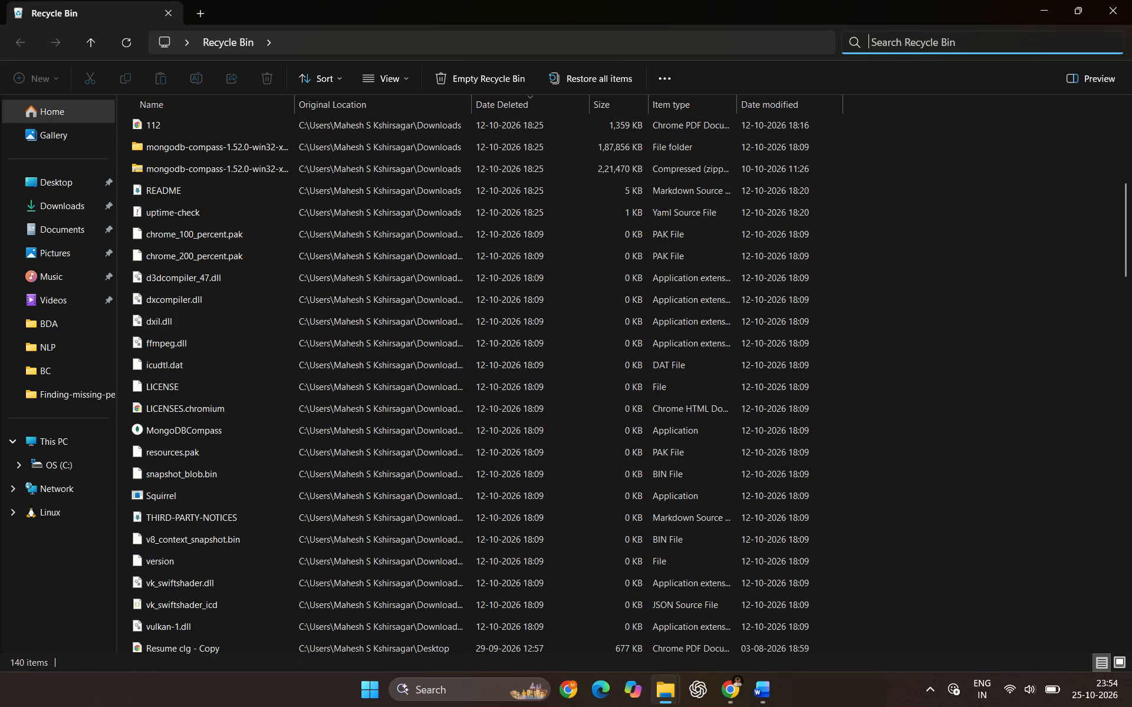
type("akash")
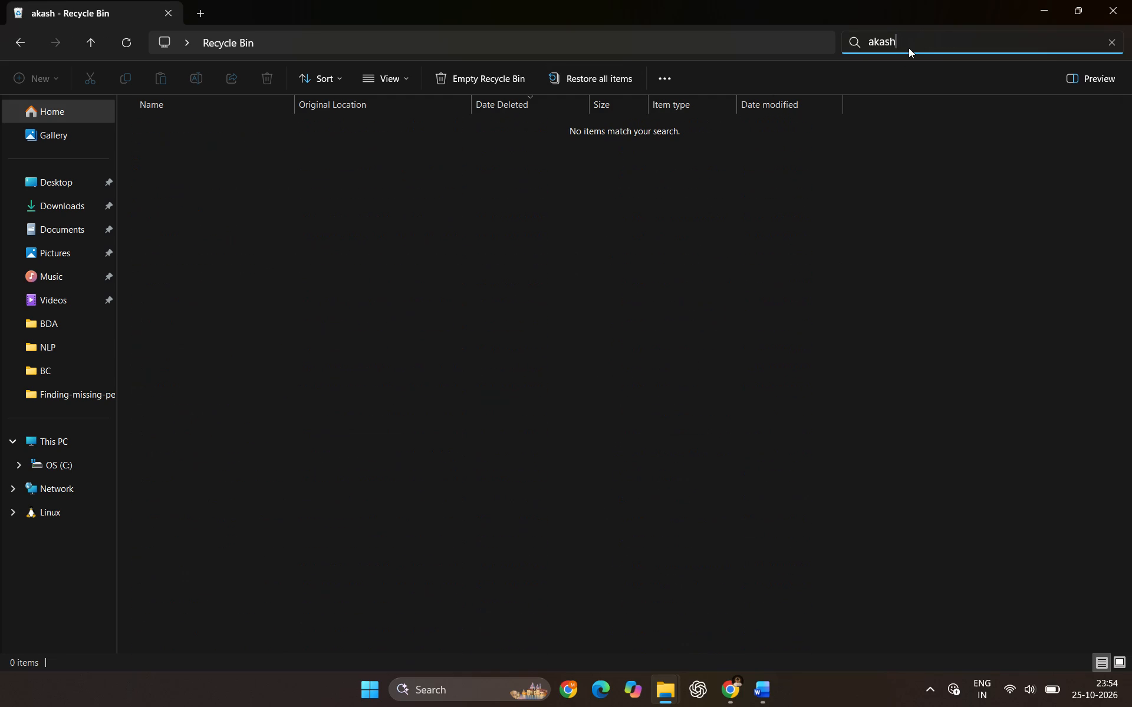
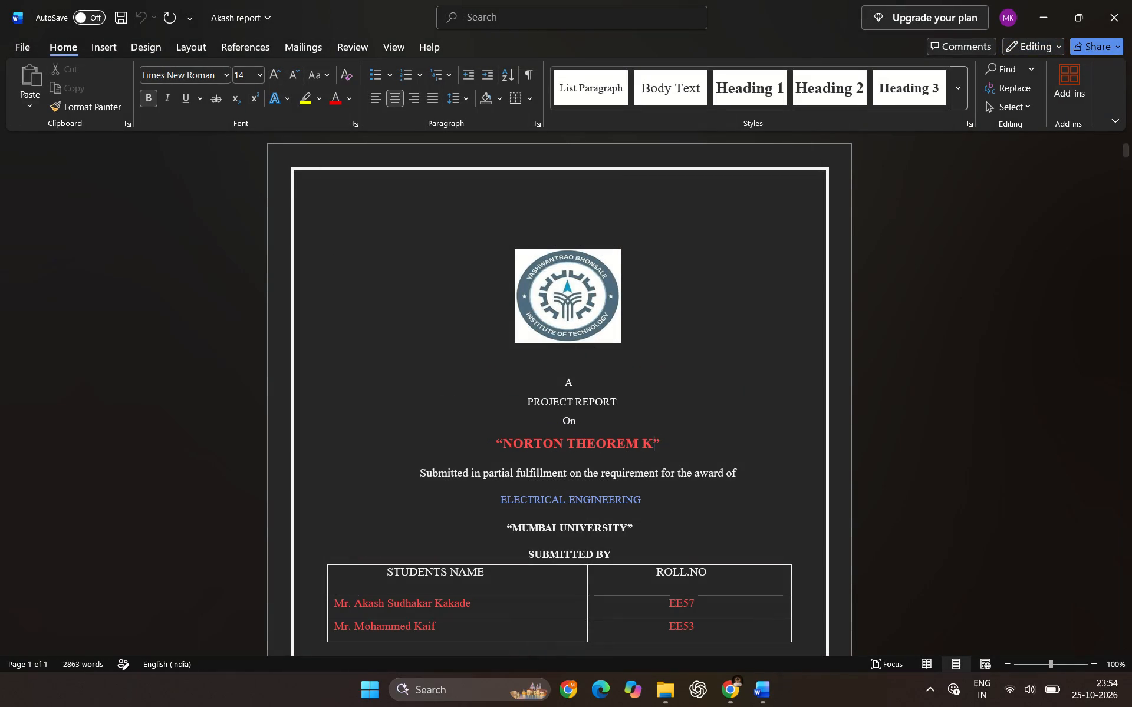
Remove the stray " K" from the report title so it reads "NORTON THEOREM".
key("BackSpace")
key("BackSpace")
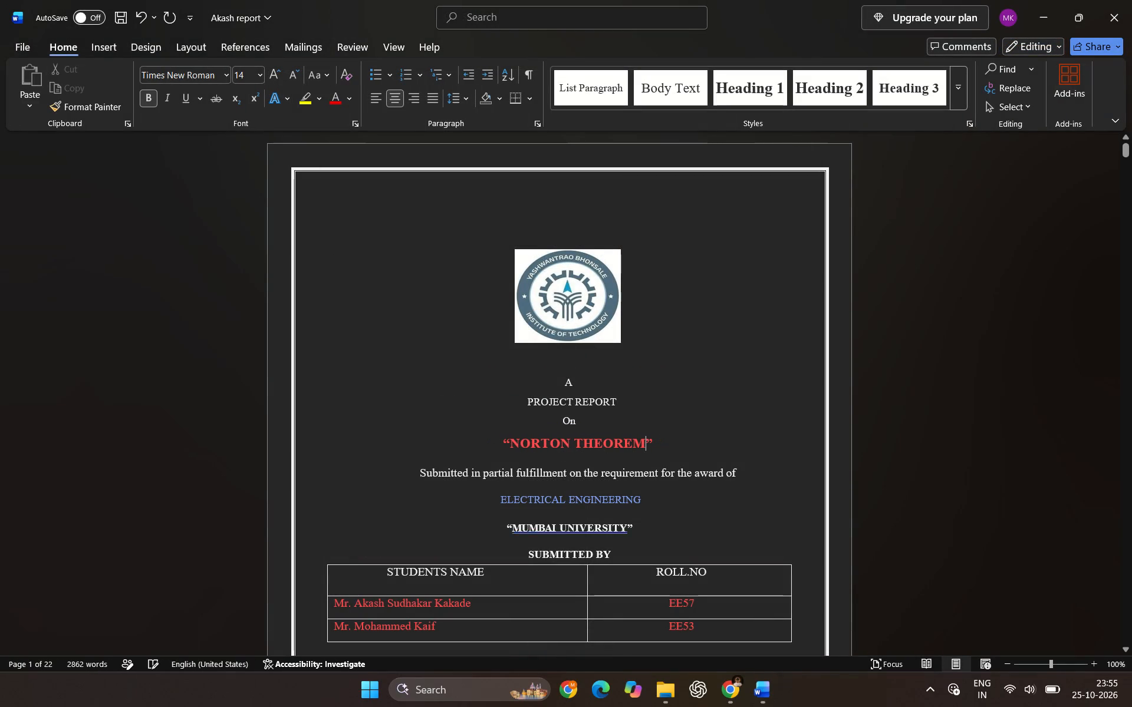
Set the cover page margins to the Normal preset, 2.54 cm on all sides.
scroll(668, 378, "down", 1)
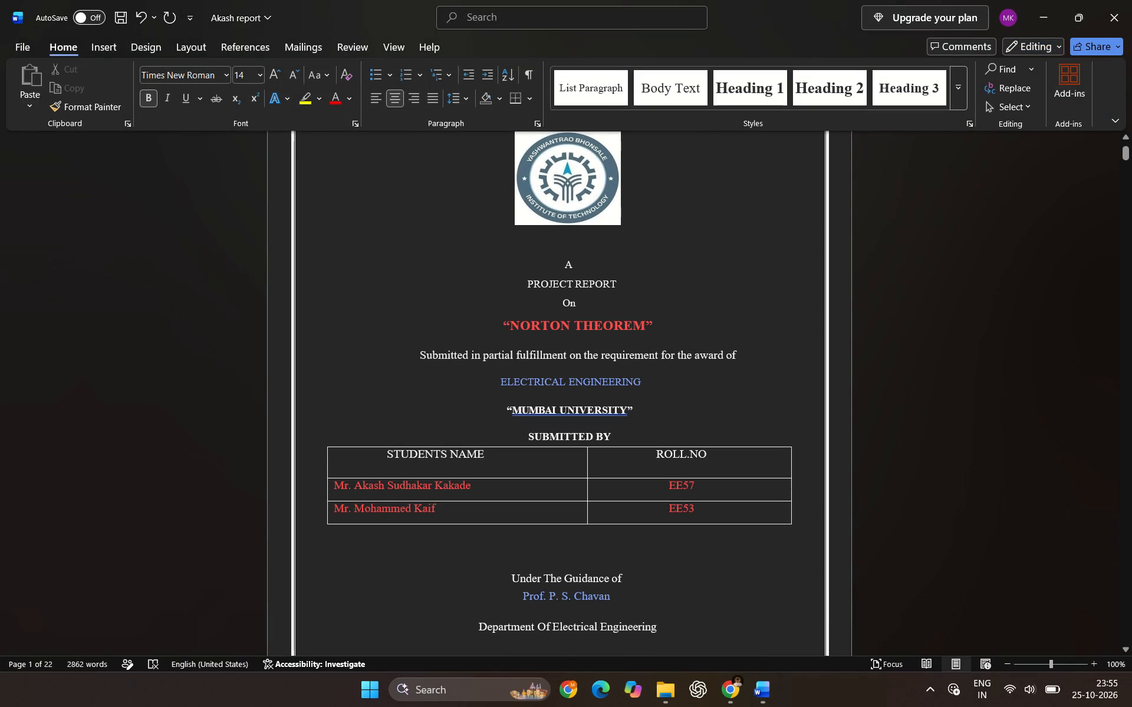
scroll(599, 433, "down", 1)
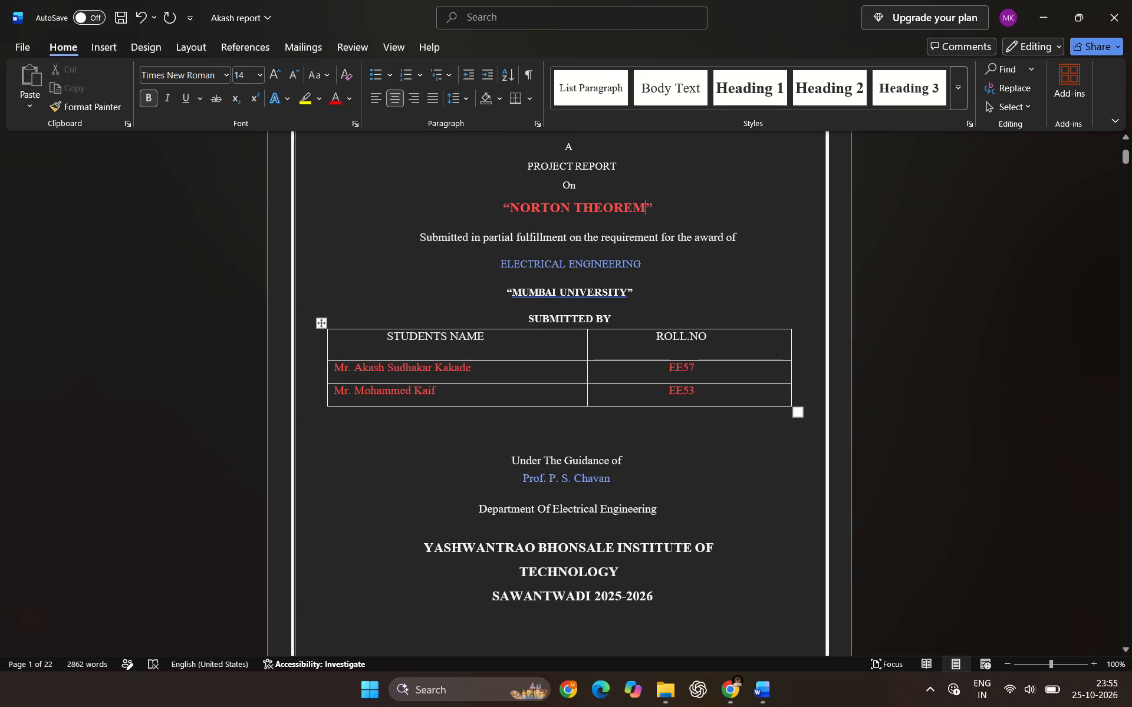
left_click(825, 267)
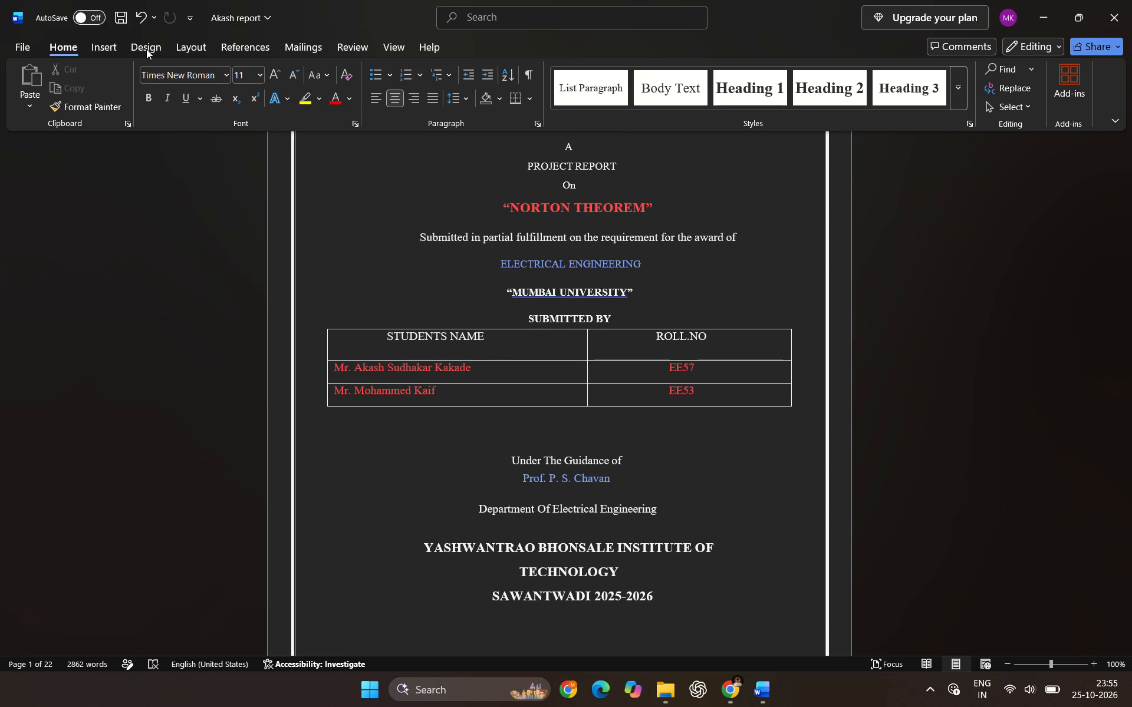
left_click(146, 49)
left_click(93, 48)
left_click(196, 48)
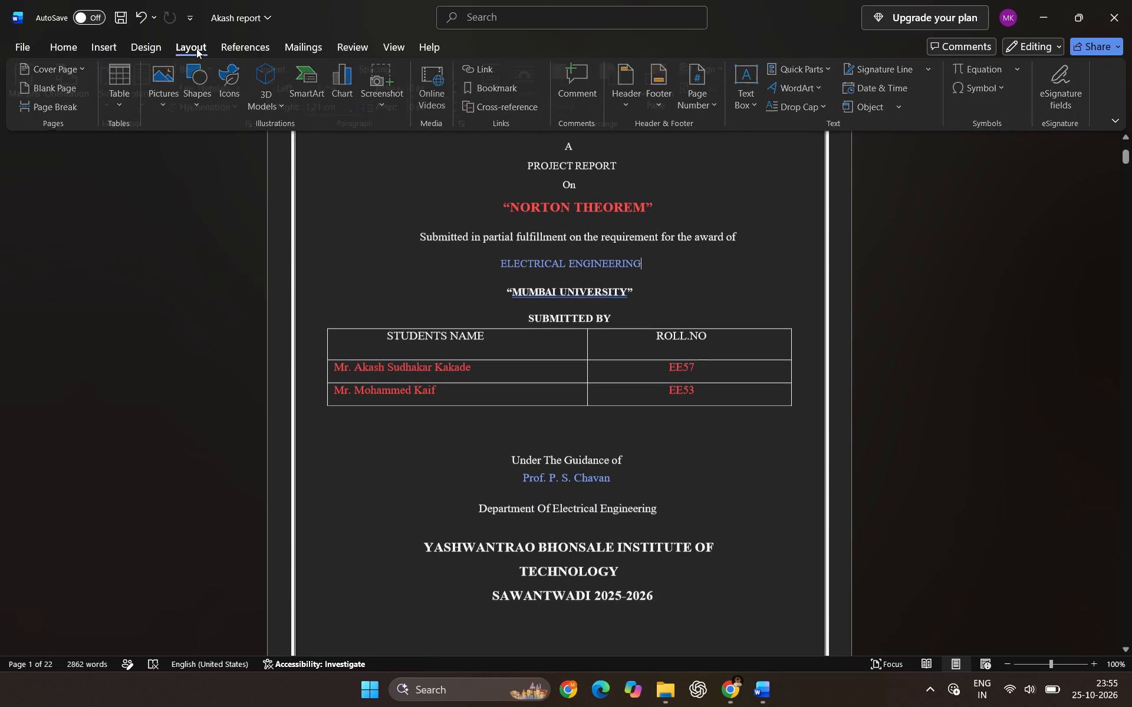
left_click(32, 87)
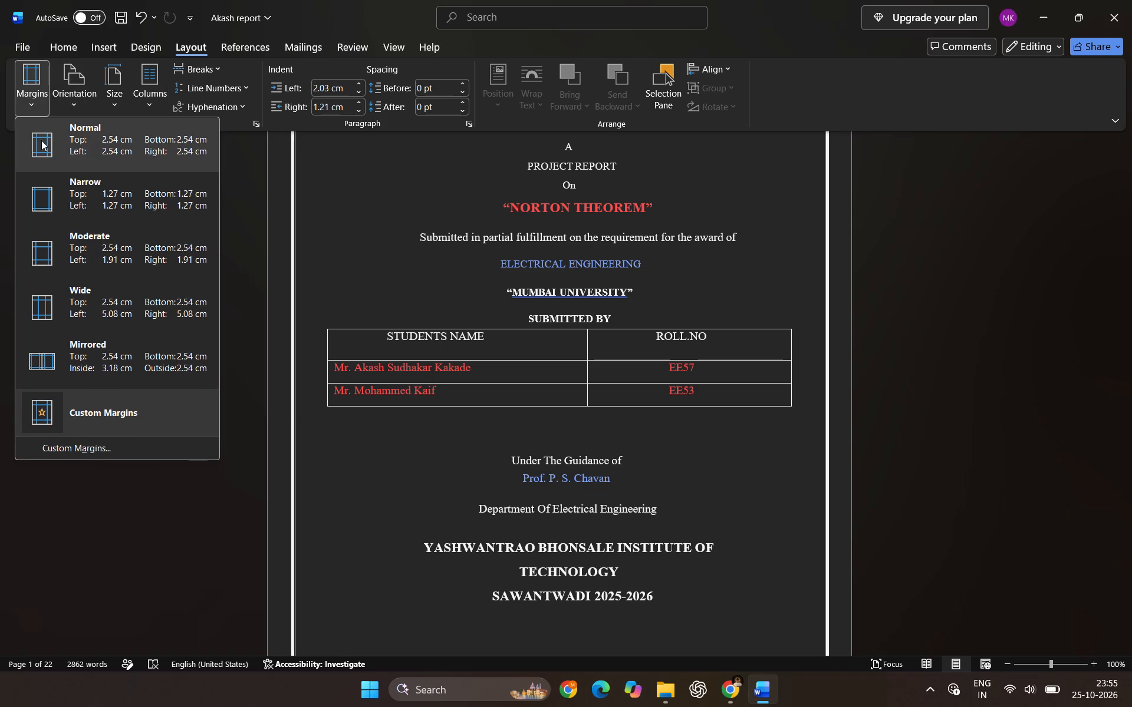
left_click(41, 140)
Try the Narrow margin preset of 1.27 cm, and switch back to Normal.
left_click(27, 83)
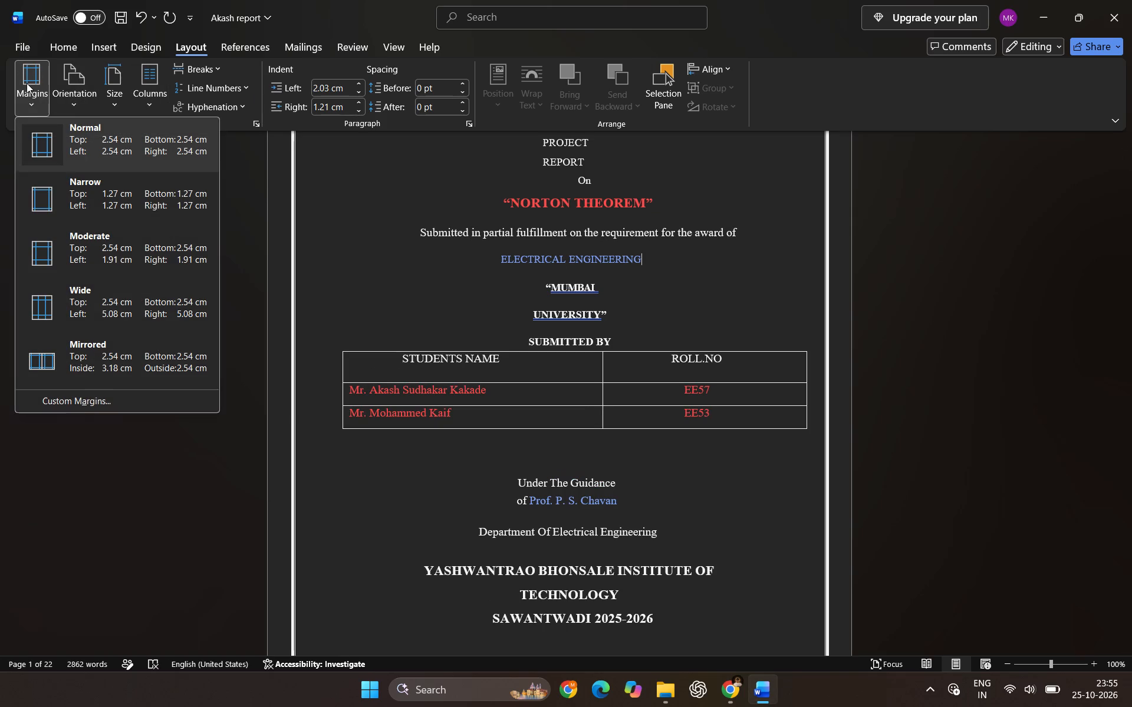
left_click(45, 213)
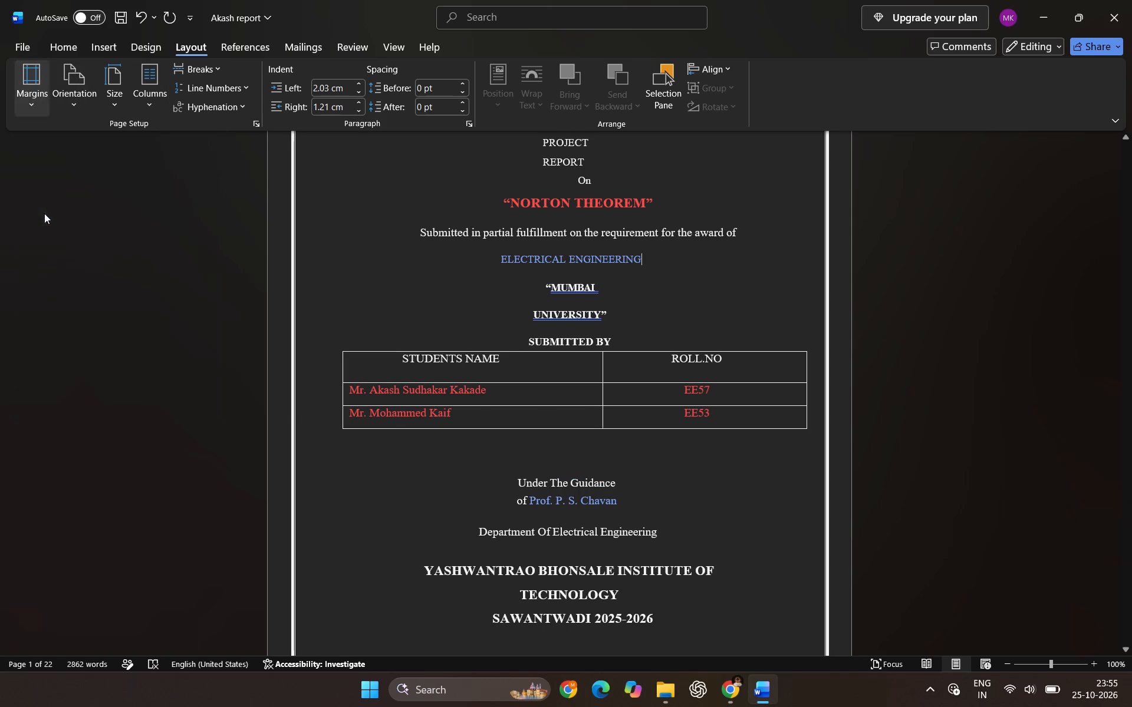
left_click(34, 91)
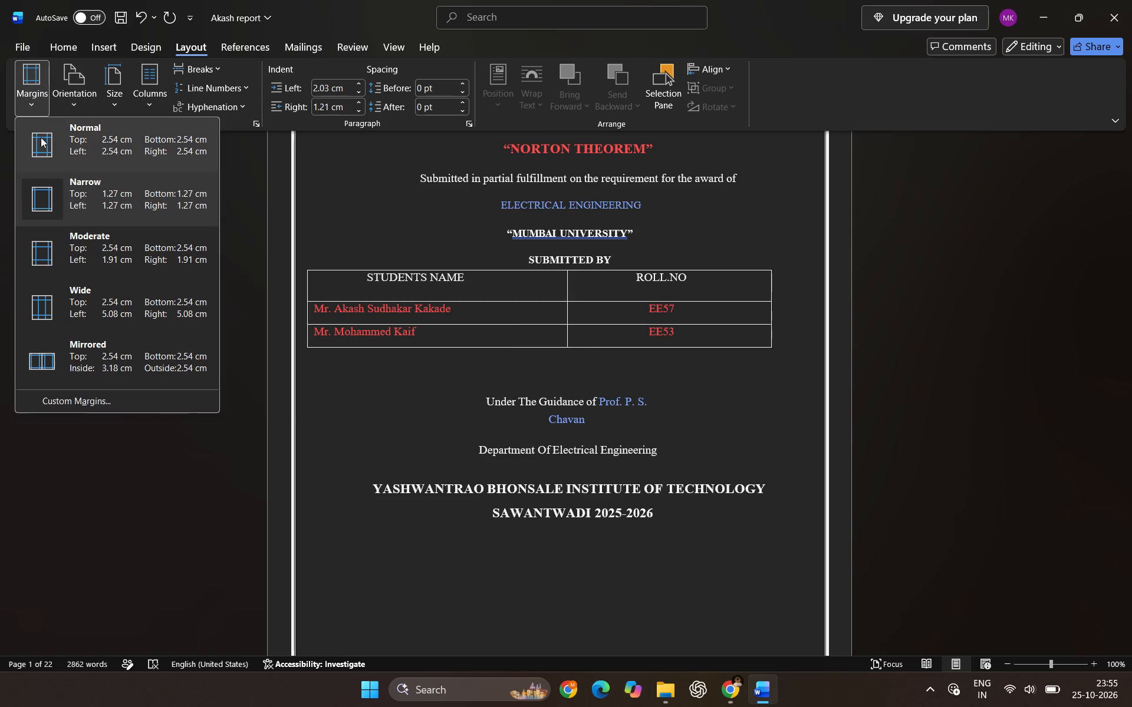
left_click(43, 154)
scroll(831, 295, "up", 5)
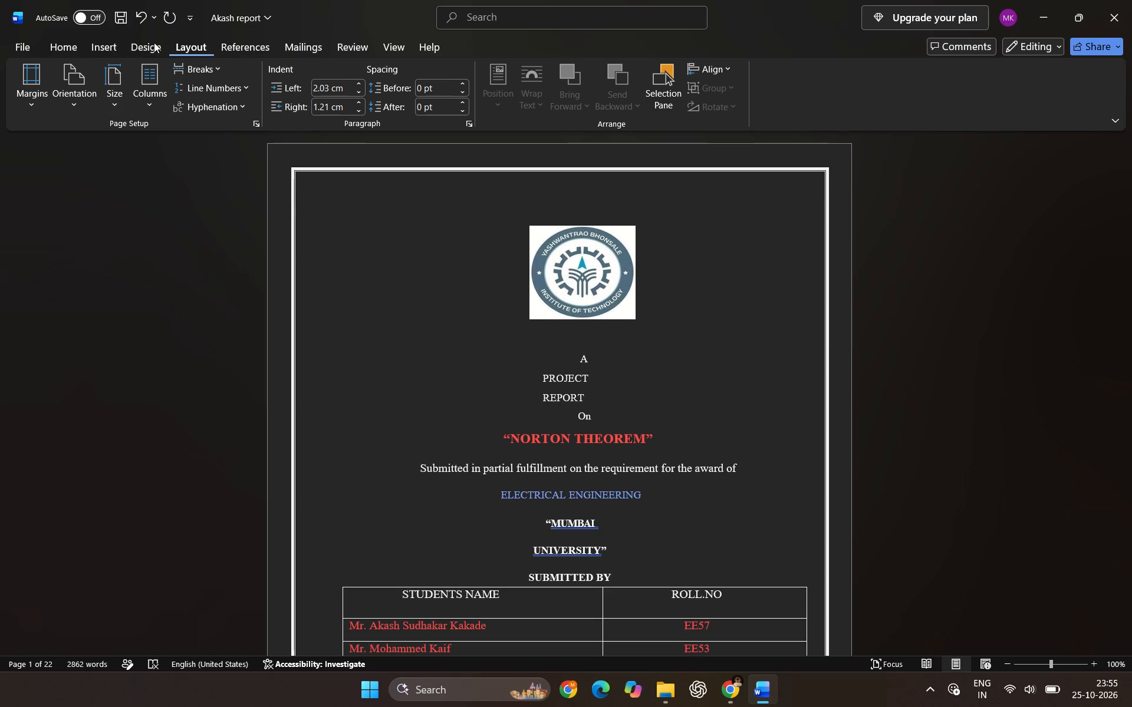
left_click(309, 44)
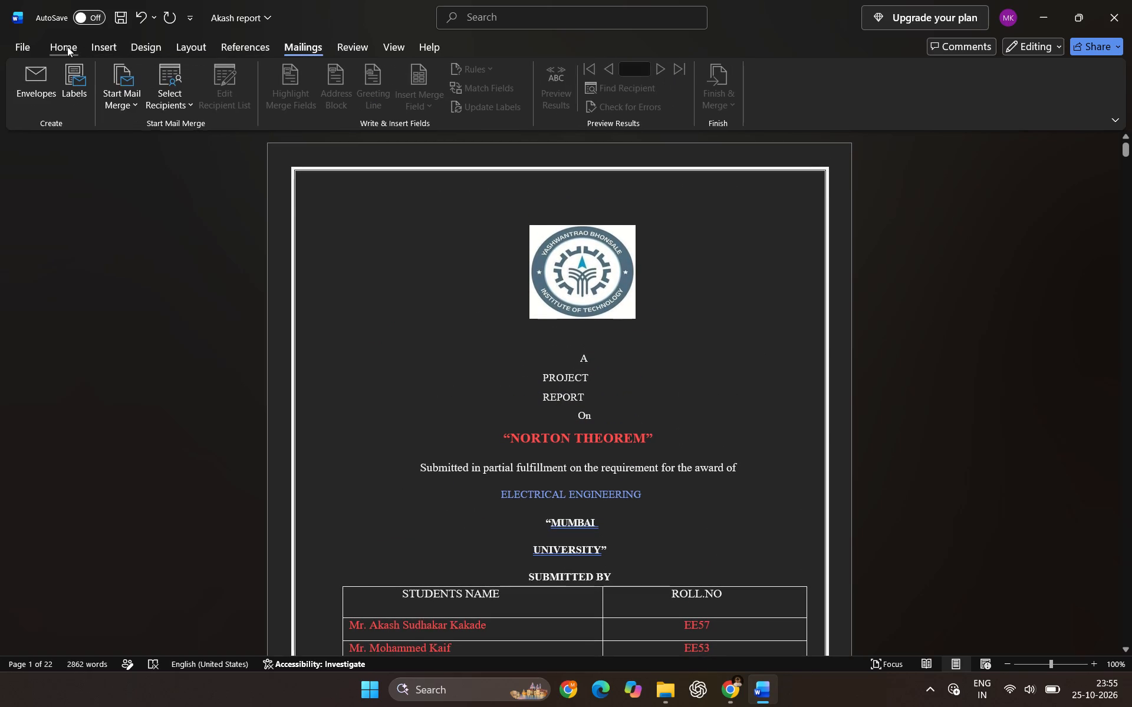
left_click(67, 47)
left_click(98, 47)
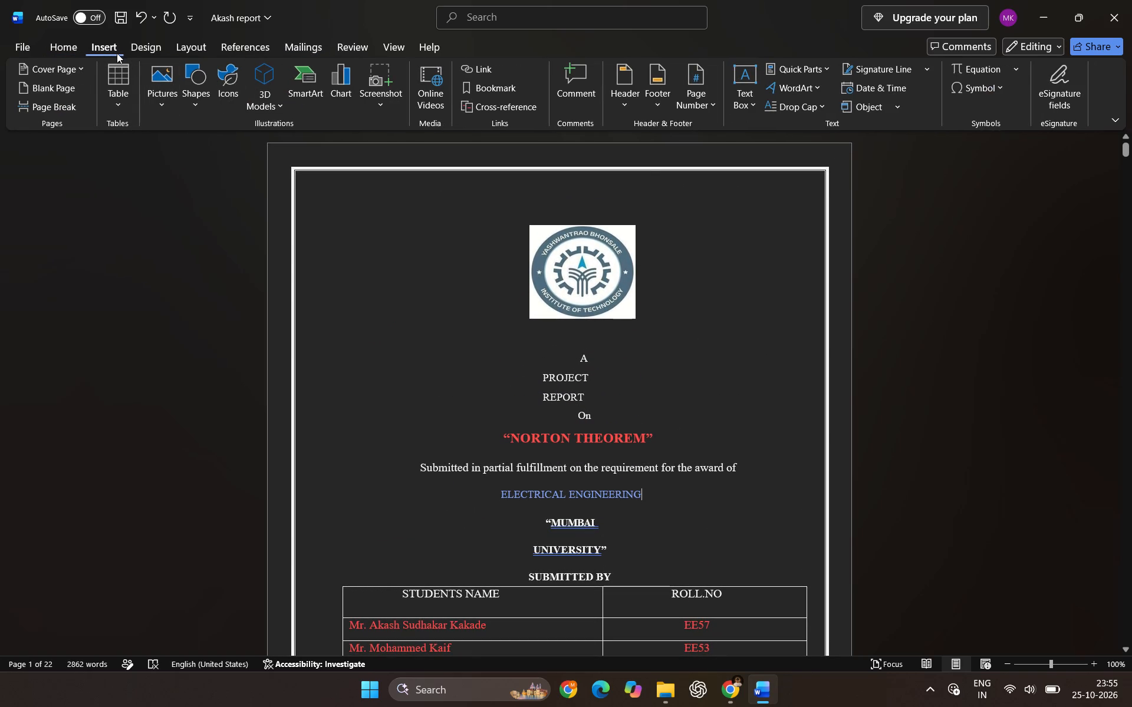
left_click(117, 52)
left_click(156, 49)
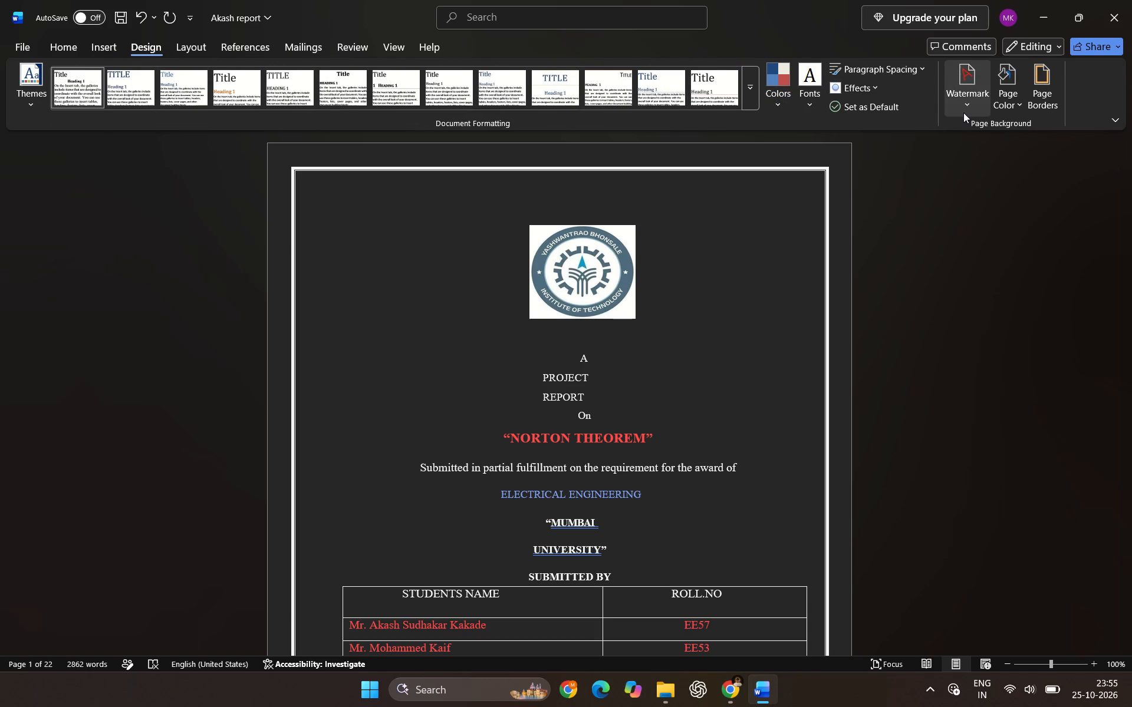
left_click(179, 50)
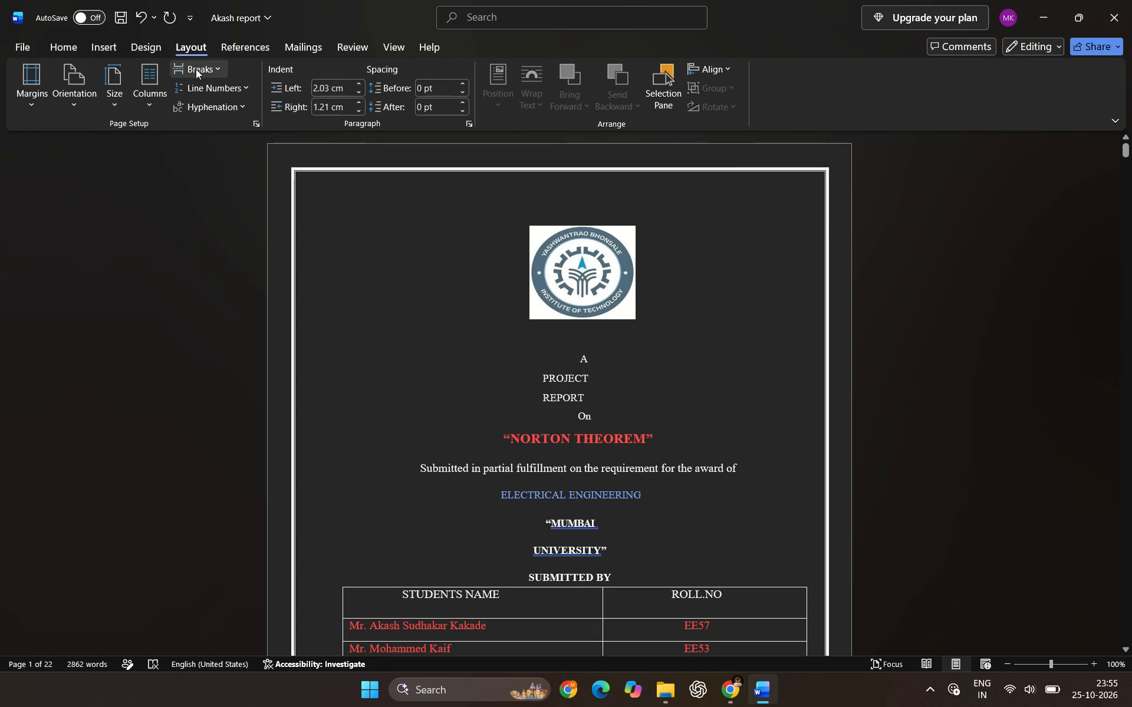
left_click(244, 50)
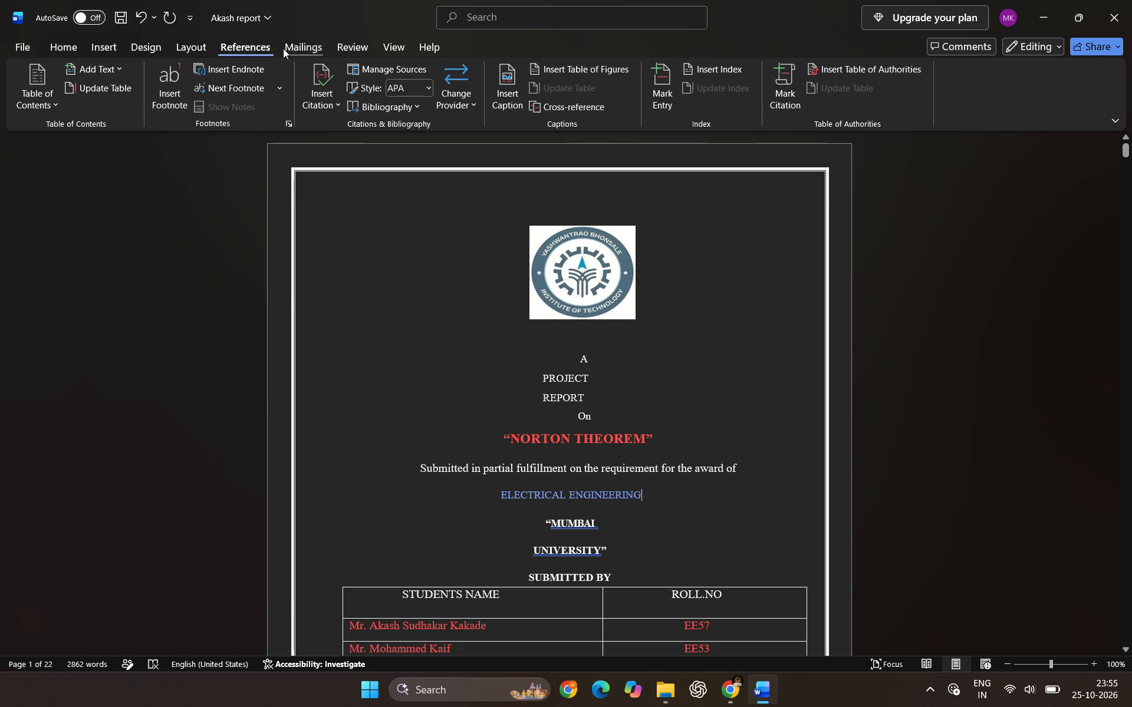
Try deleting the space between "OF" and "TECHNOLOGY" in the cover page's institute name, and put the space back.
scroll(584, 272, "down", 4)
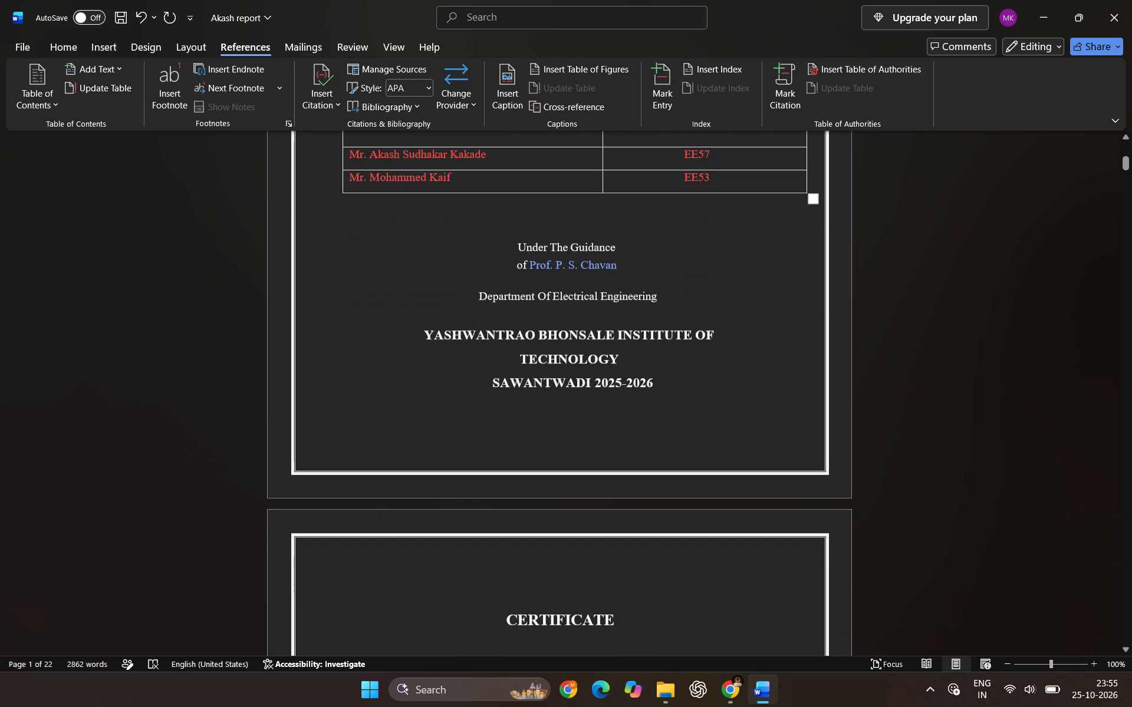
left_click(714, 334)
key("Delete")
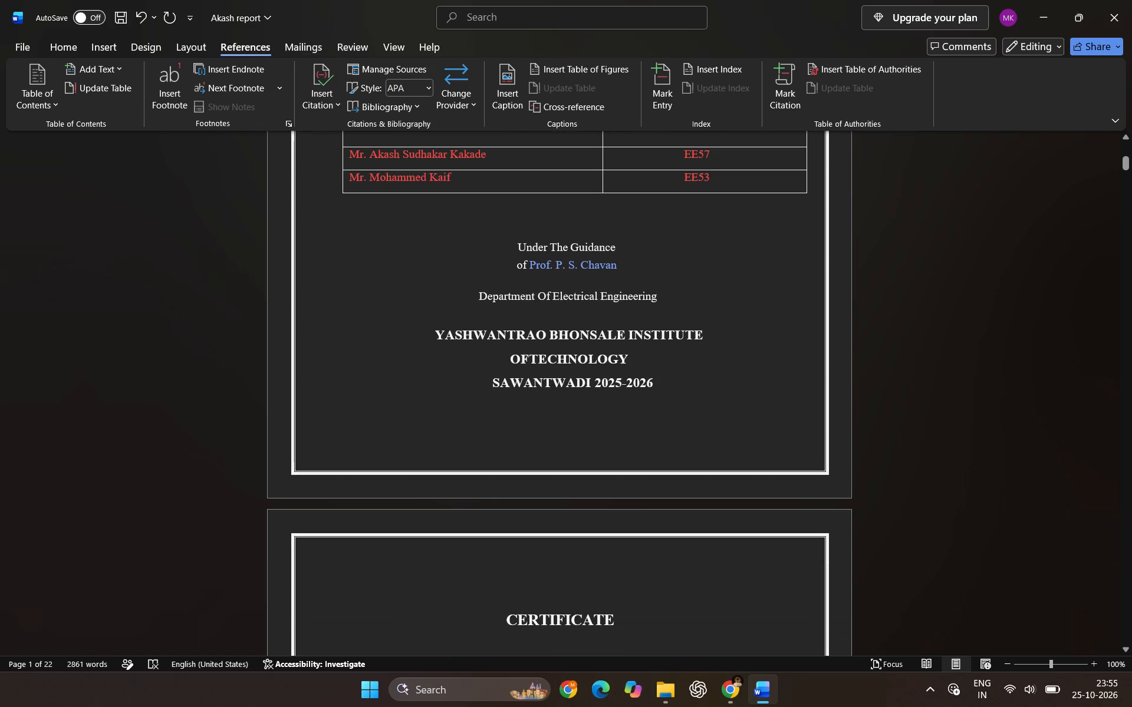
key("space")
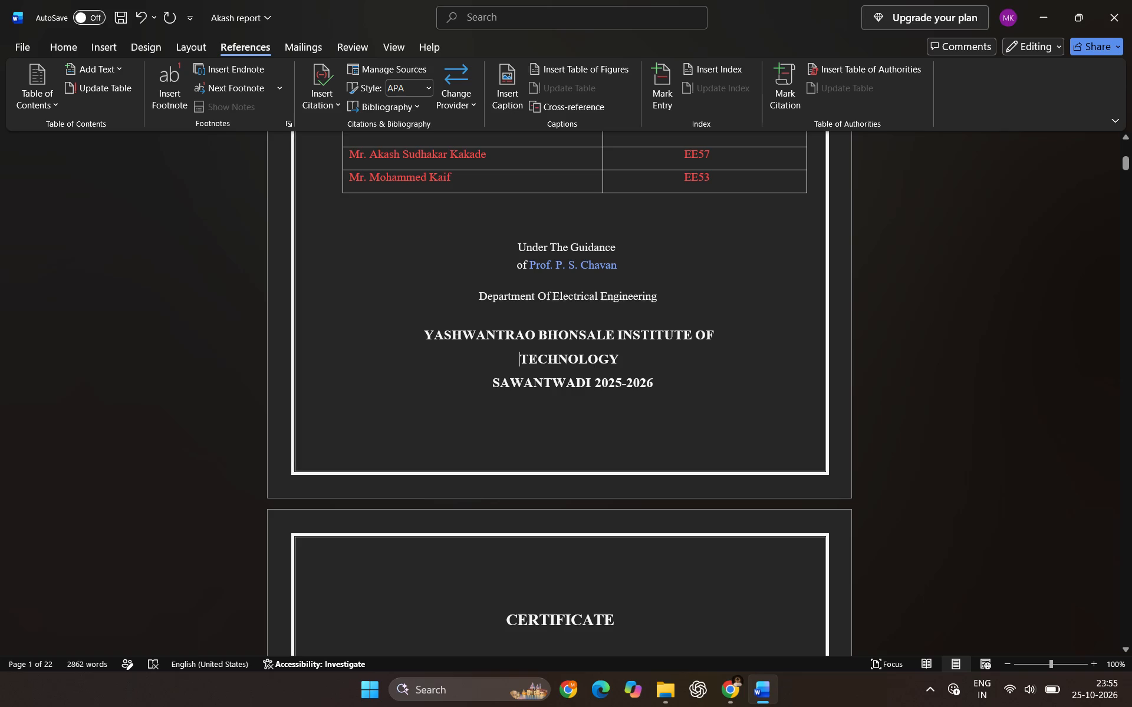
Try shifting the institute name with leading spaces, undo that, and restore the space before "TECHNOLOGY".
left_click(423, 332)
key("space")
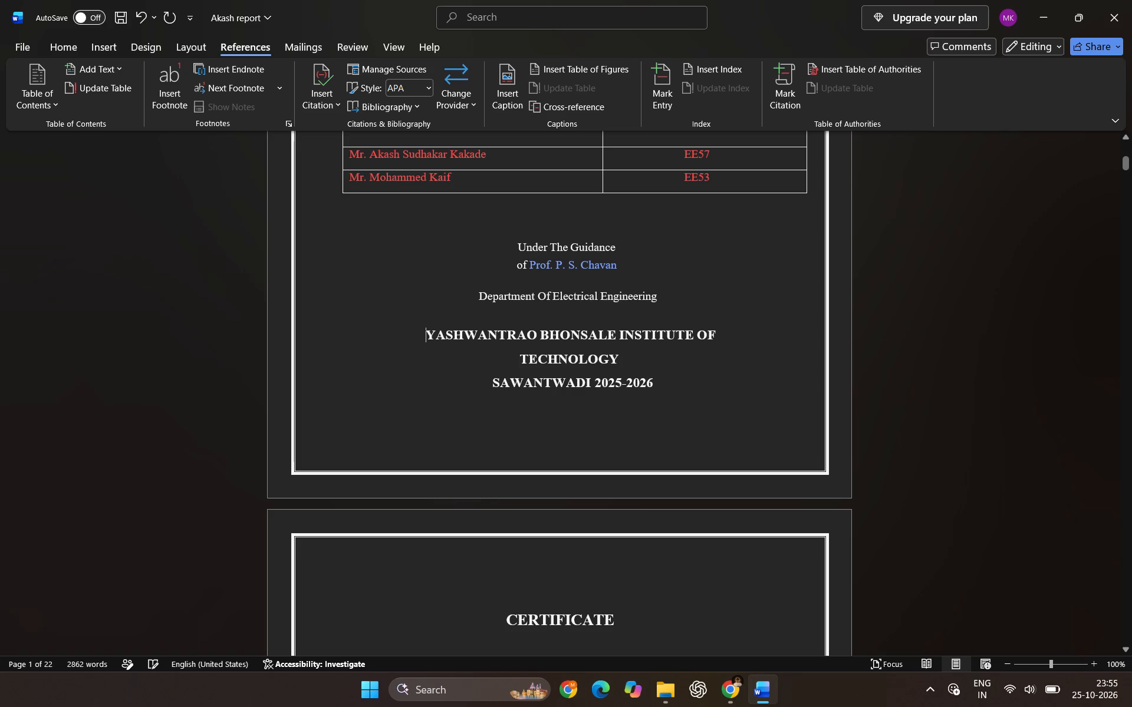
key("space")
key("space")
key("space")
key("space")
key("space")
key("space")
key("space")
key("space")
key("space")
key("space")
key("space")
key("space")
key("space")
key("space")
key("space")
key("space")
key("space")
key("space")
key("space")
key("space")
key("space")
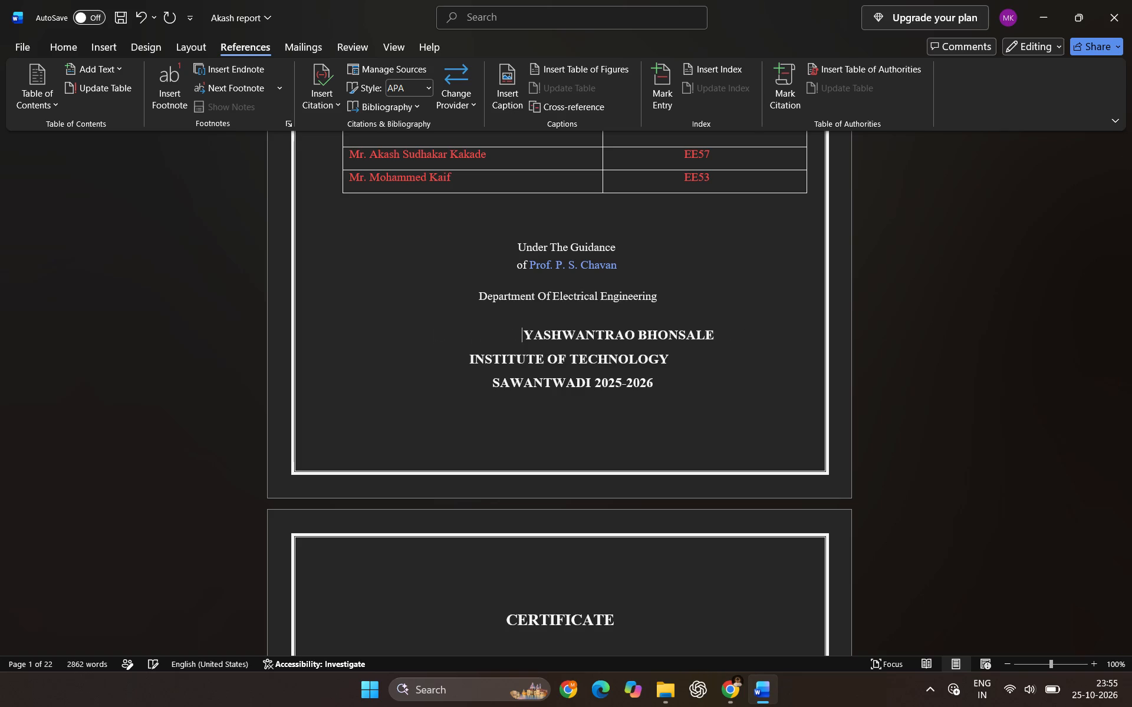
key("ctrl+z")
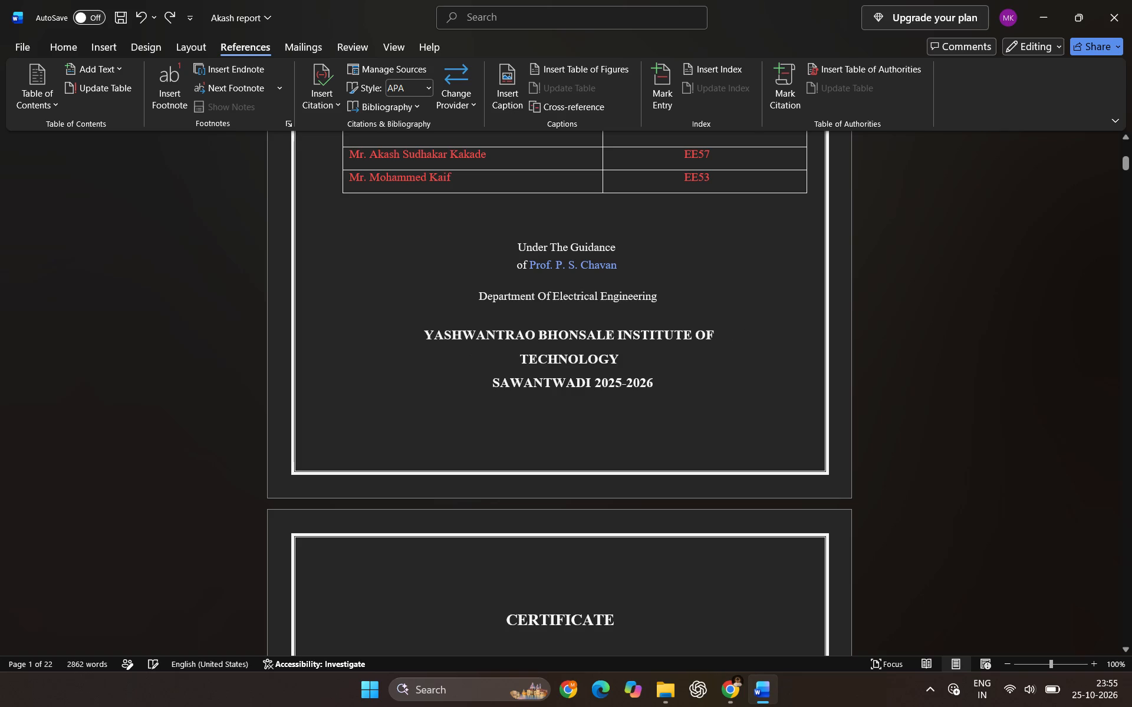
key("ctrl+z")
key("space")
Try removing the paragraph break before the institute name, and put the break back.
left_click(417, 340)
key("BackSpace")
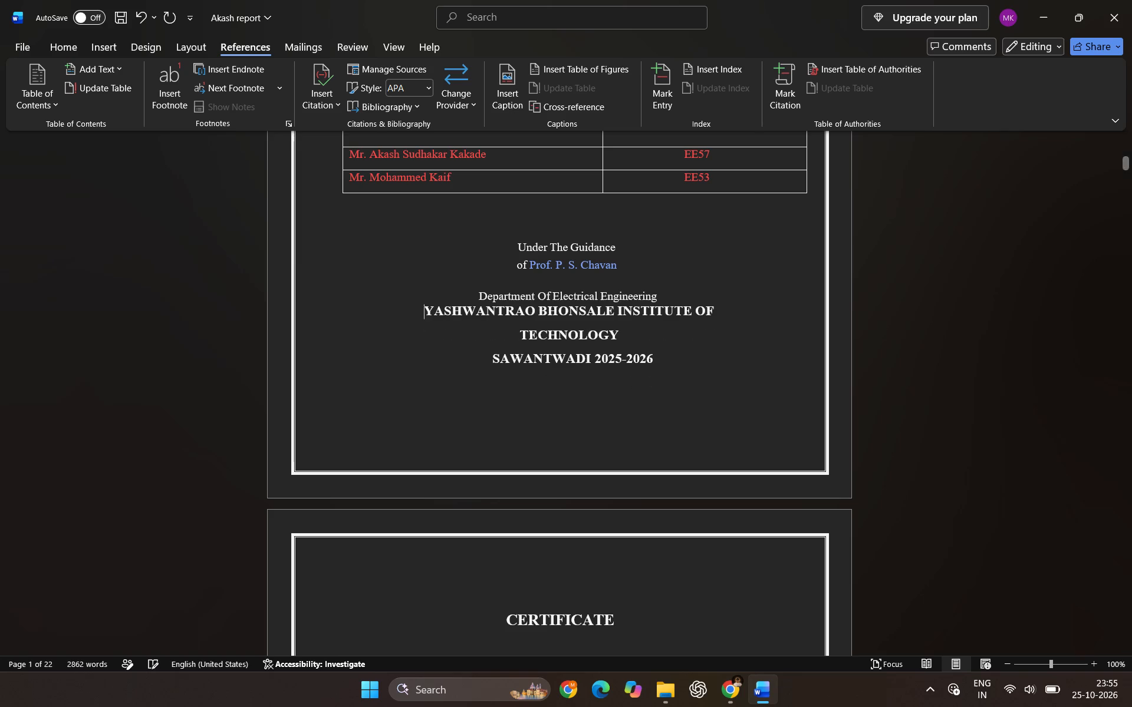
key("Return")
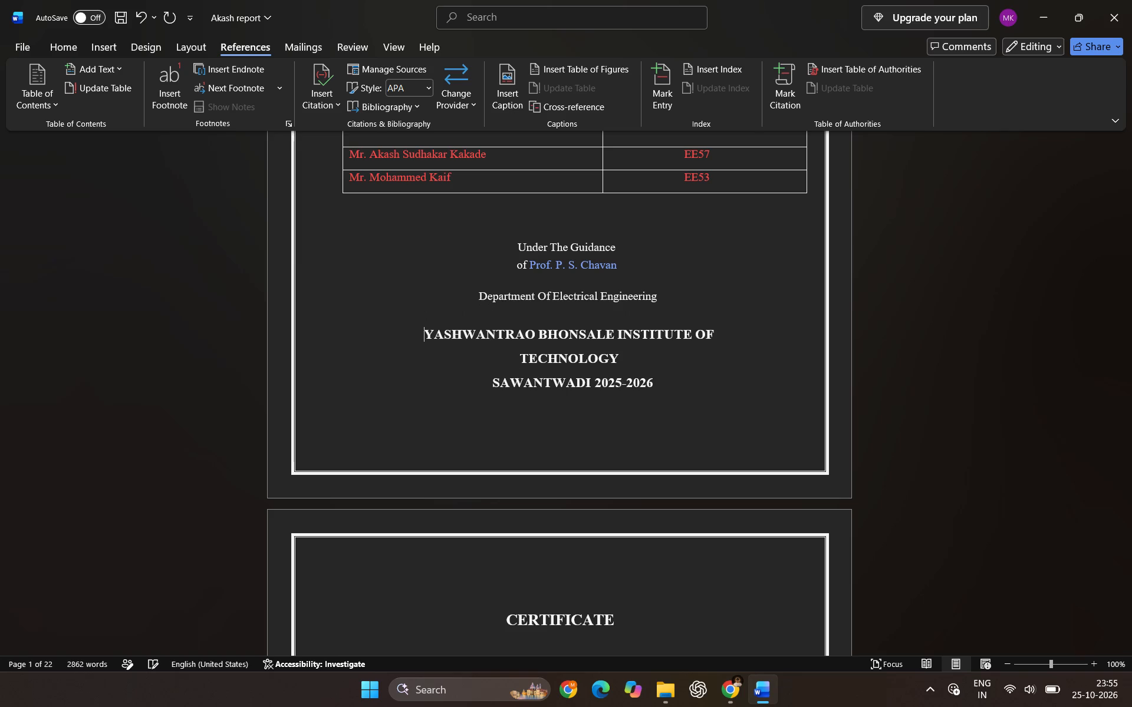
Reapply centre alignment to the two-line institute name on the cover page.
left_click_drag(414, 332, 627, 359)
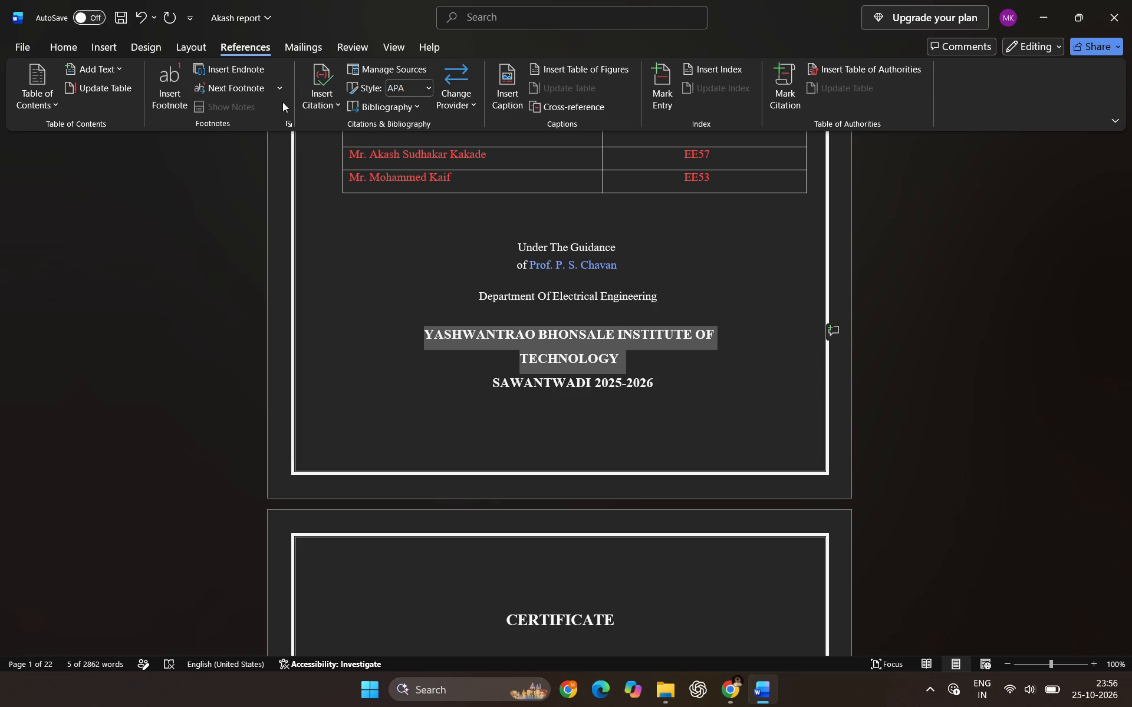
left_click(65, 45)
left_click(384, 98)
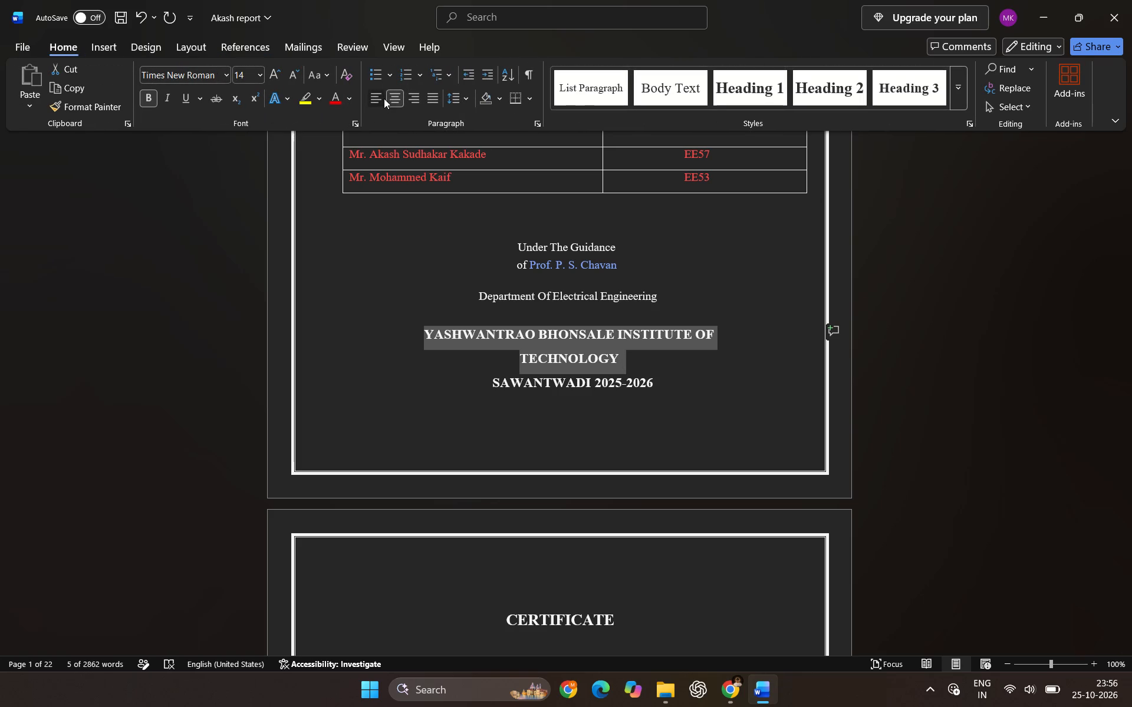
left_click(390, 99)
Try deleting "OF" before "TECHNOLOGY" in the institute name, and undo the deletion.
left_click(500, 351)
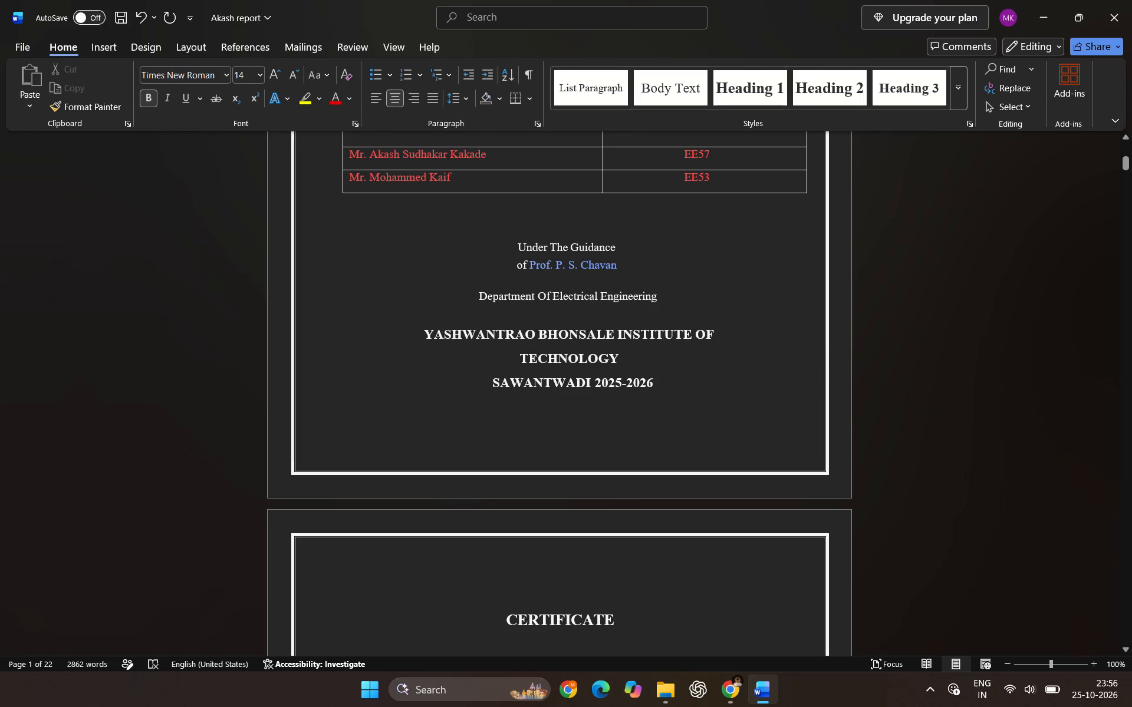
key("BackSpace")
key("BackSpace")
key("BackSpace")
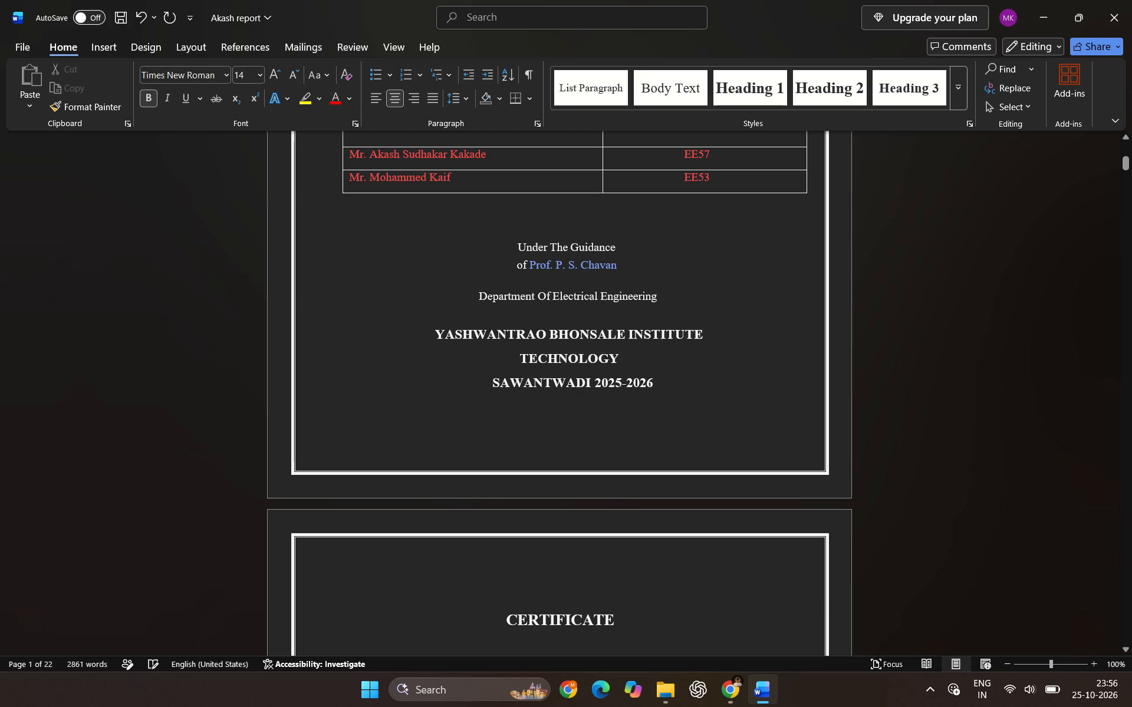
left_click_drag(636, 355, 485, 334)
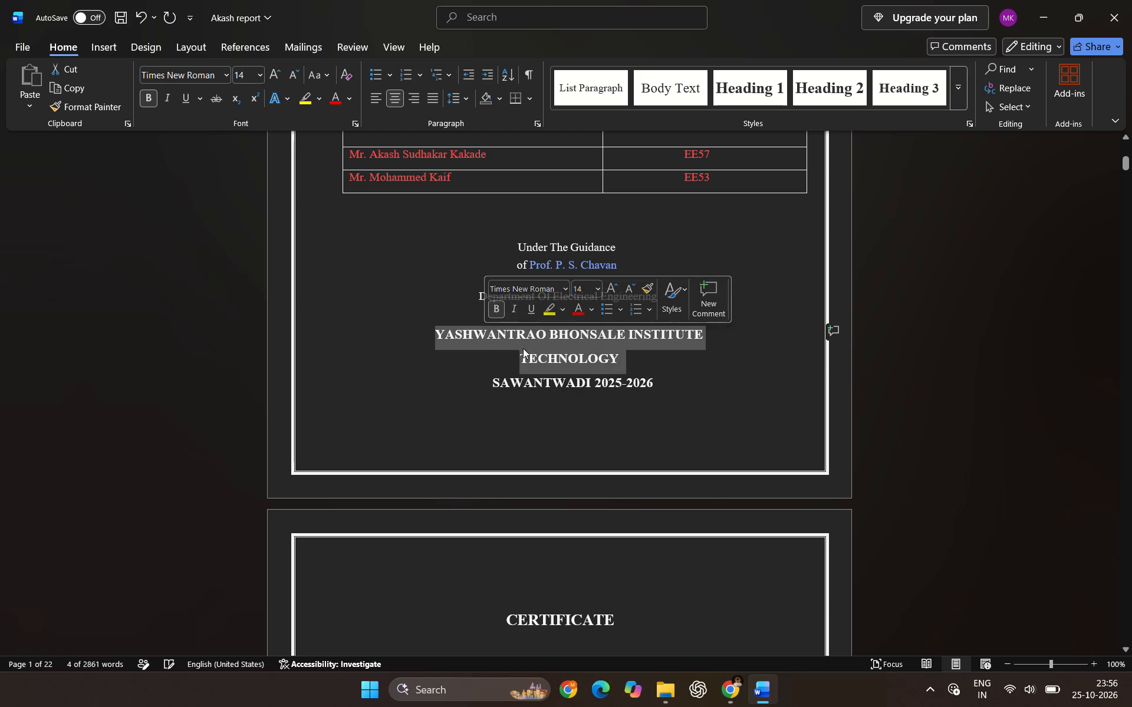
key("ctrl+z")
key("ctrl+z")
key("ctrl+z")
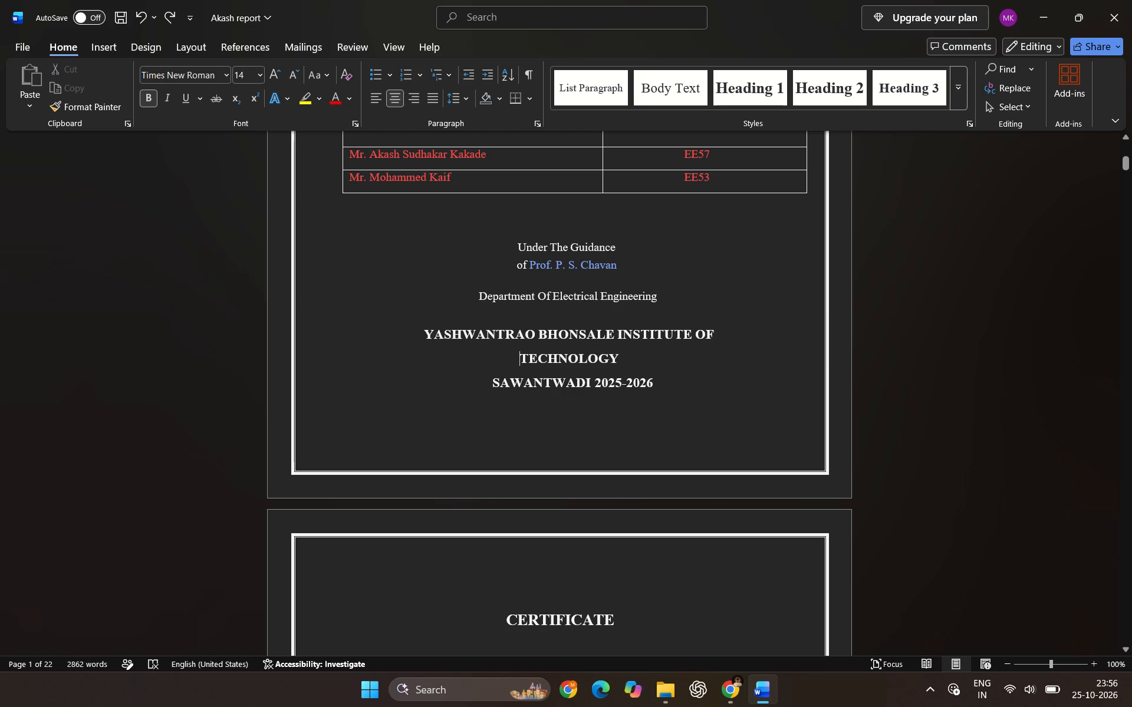
Set the institute name and the "SAWANTWADI 2025-2026" line at the bottom of the cover page to 12 pt.
left_click_drag(408, 326, 718, 400)
left_click(859, 358)
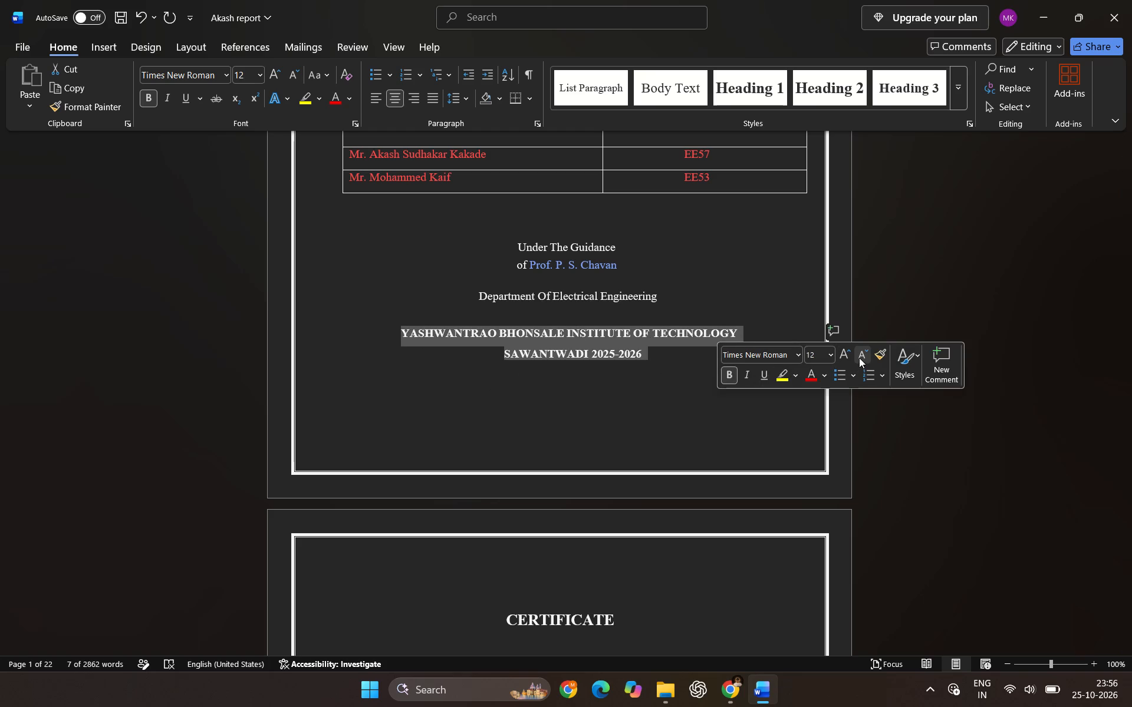
left_click(859, 358)
left_click(859, 358)
triple_click(859, 358)
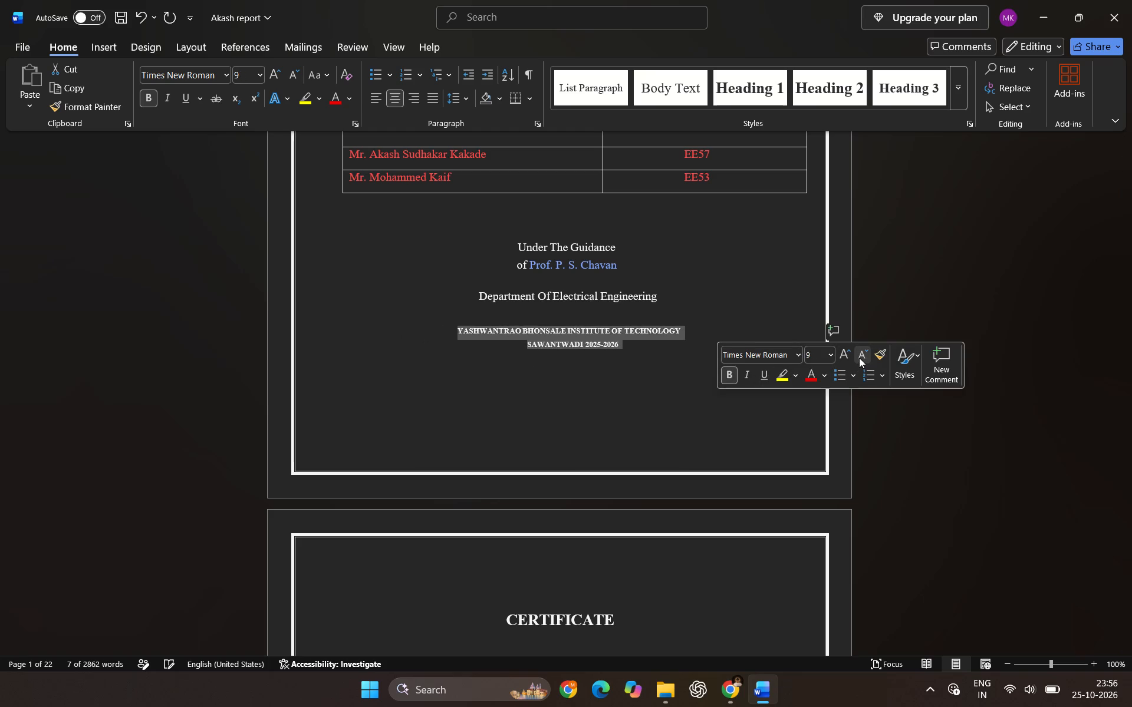
triple_click(859, 358)
triple_click(847, 358)
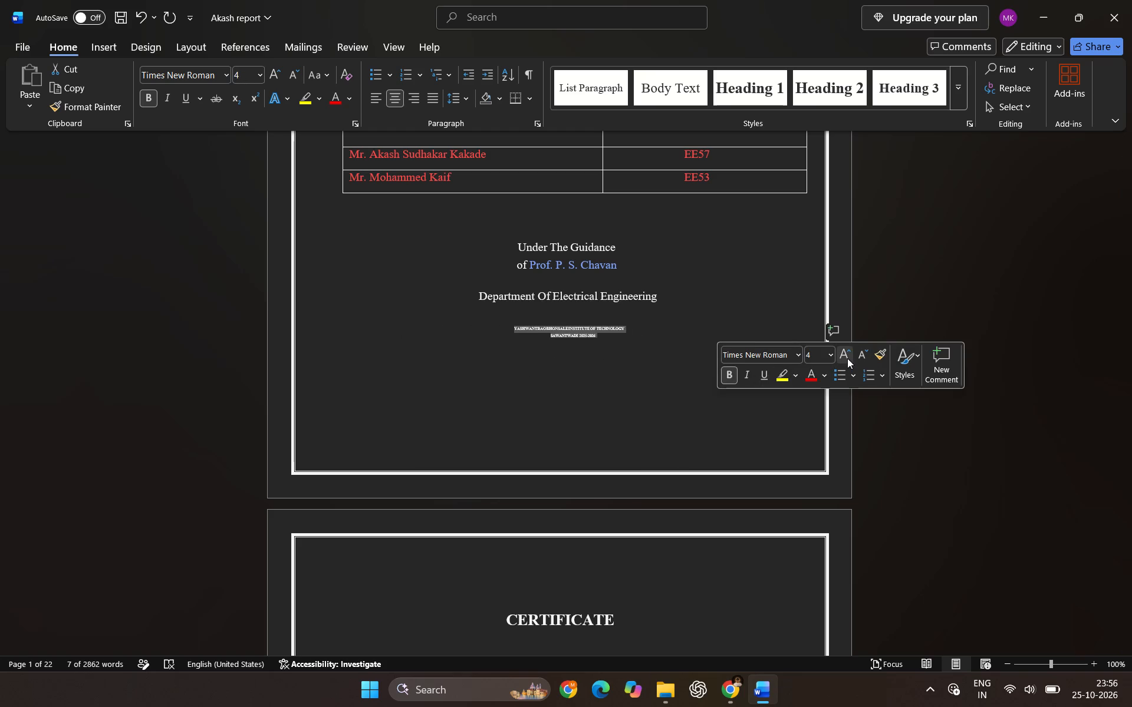
double_click(847, 358)
left_click(847, 358)
left_click(847, 358)
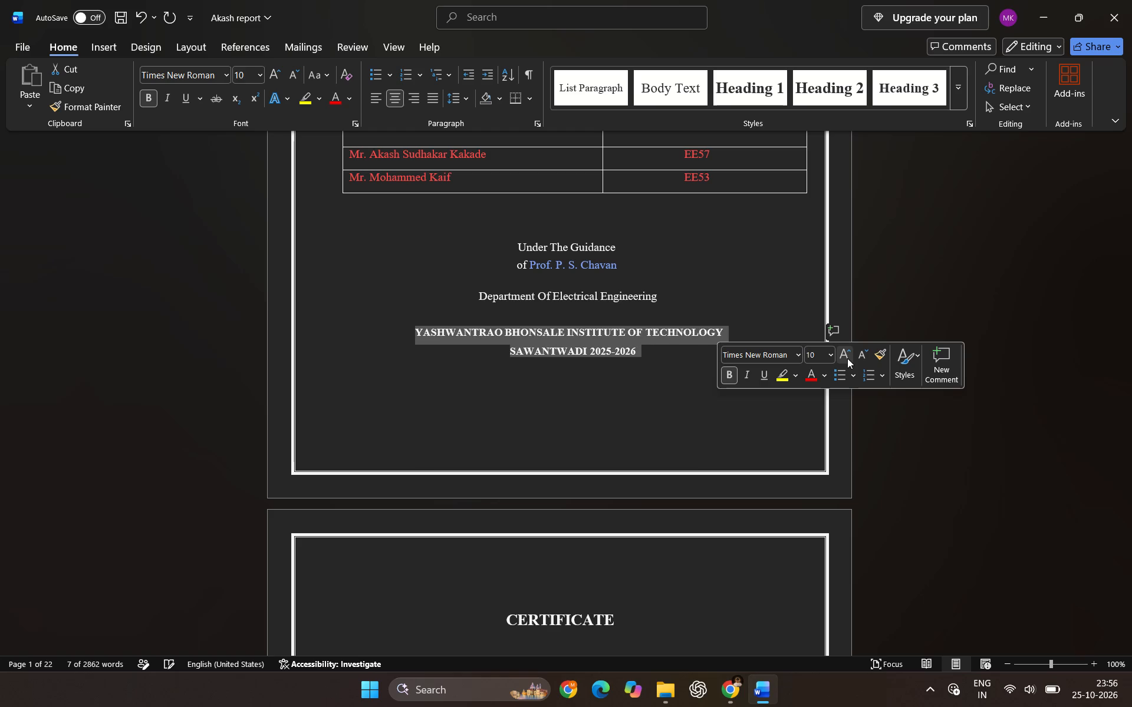
left_click(847, 358)
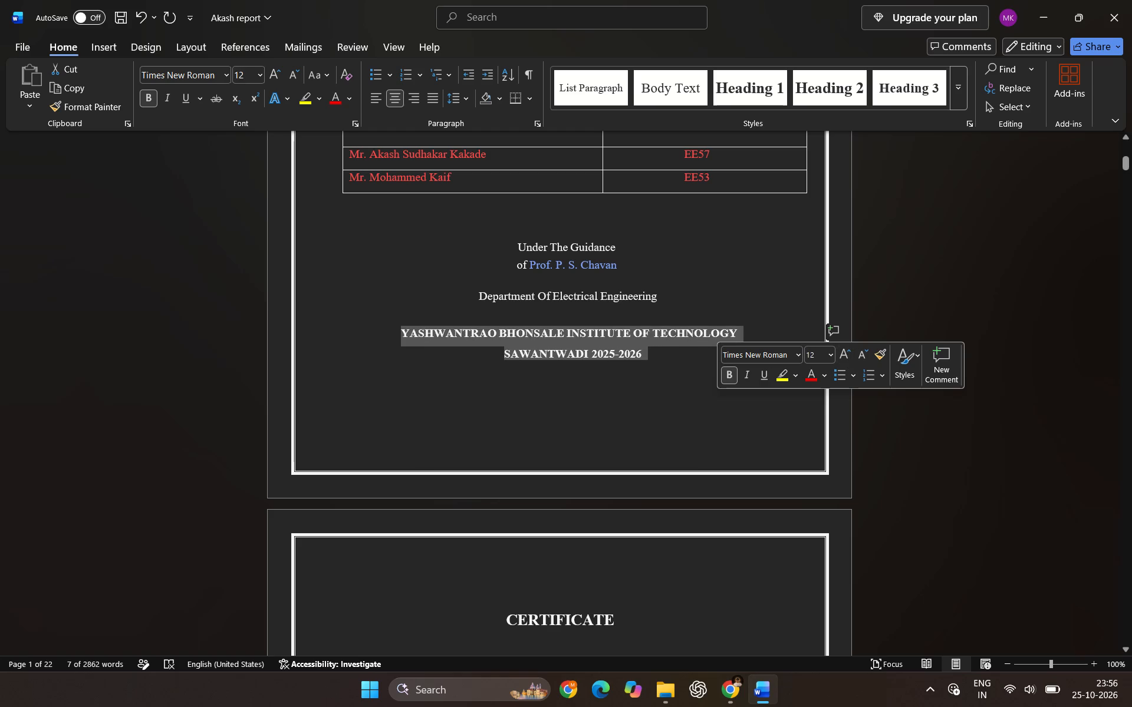
left_click(634, 368)
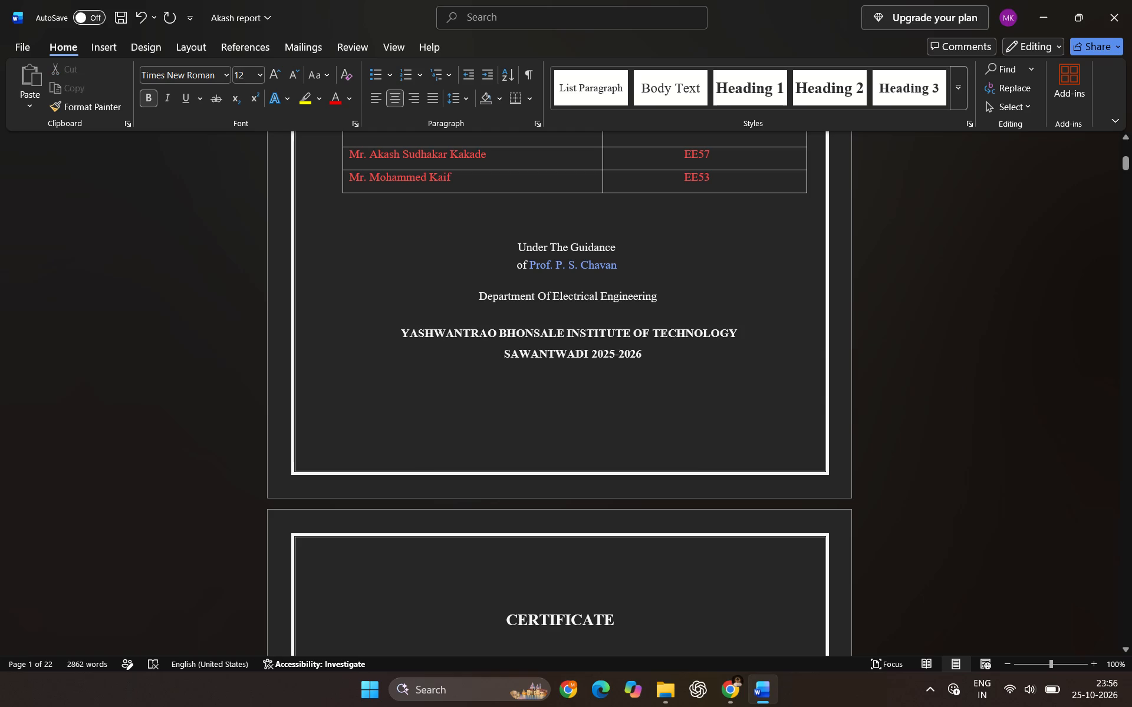
Delete the guide's initials and surname after "Prof." in the "Under The Guidance of" text.
left_click(627, 268)
key("BackSpace")
key("BackSpace")
key("BackSpace")
key("BackSpace")
key("BackSpace")
key("BackSpace")
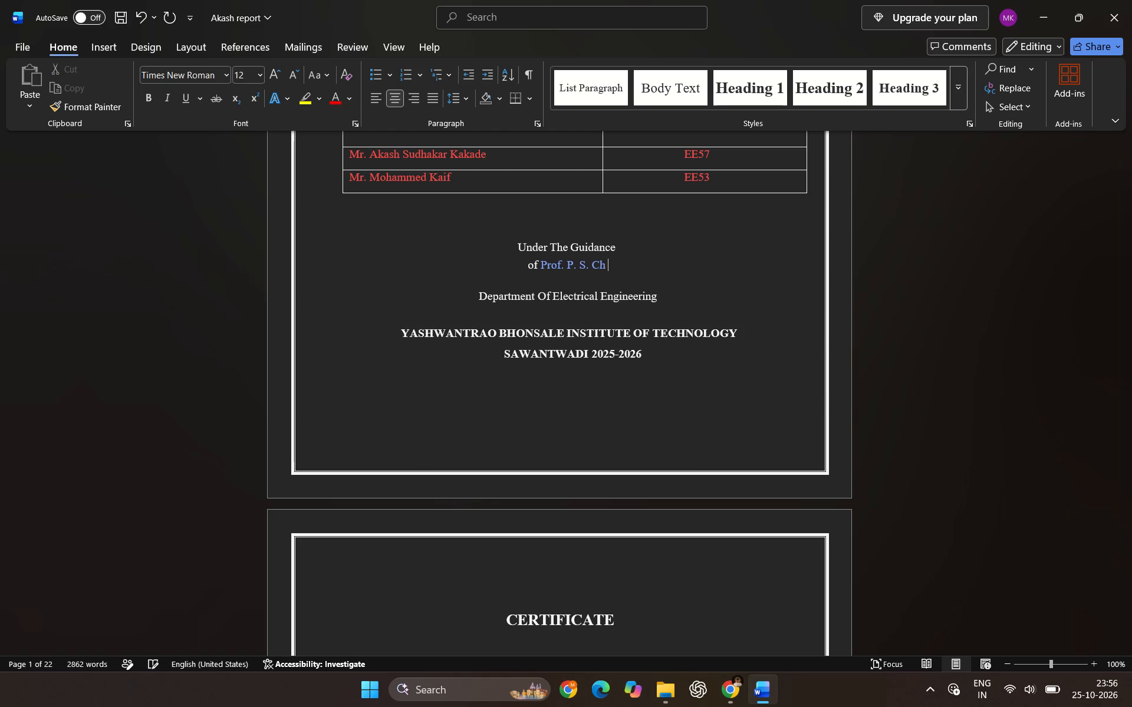
key("BackSpace")
key("BackSpace")
key("BackSpace")
key("BackSpace")
key("BackSpace")
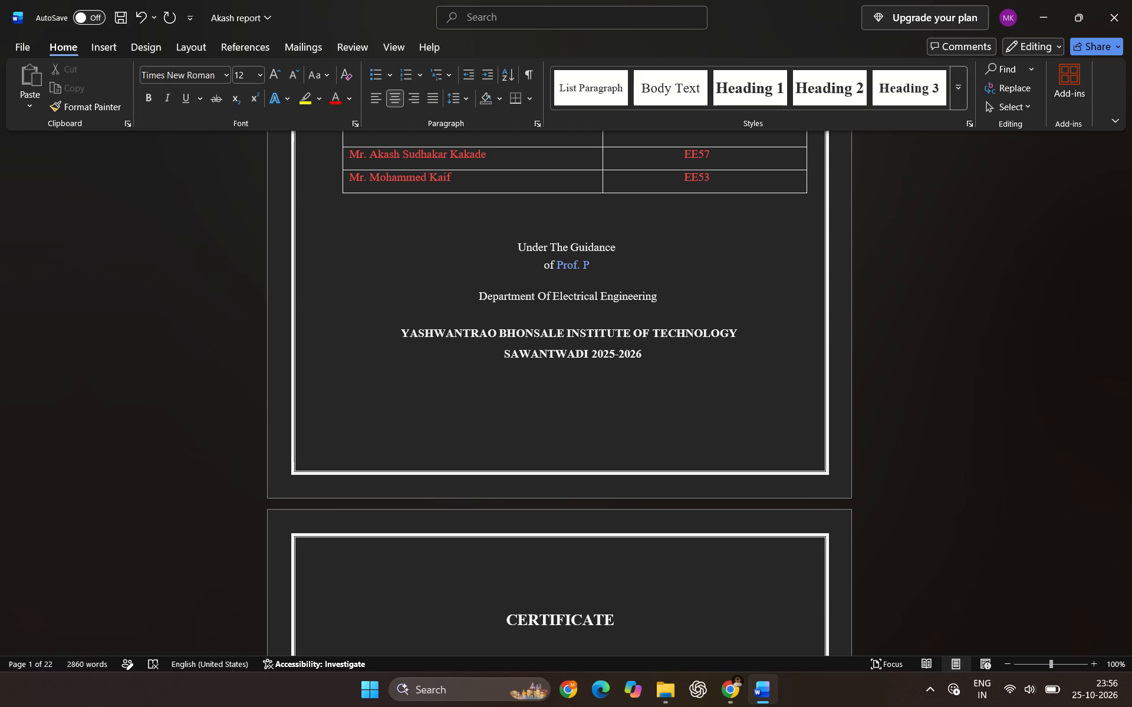
key("Left")
key("Left")
key("Left")
key("Left")
key("Left")
key("Left")
key("Left")
key("space")
key("BackSpace")
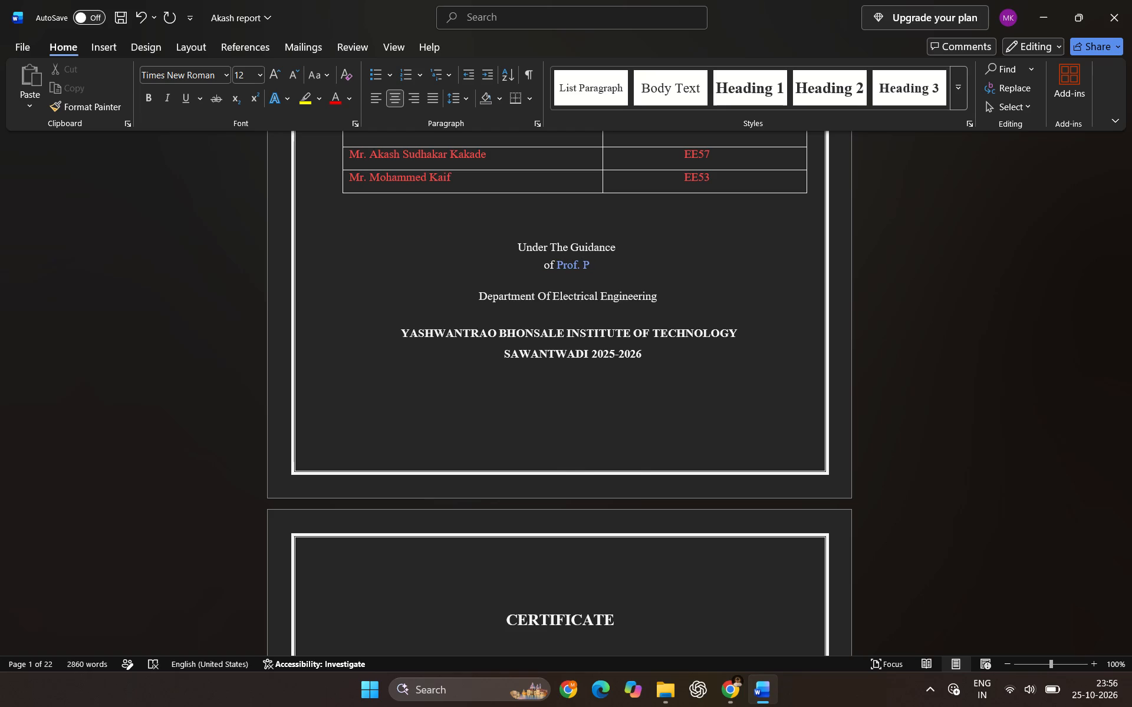
key("End")
key("BackSpace")
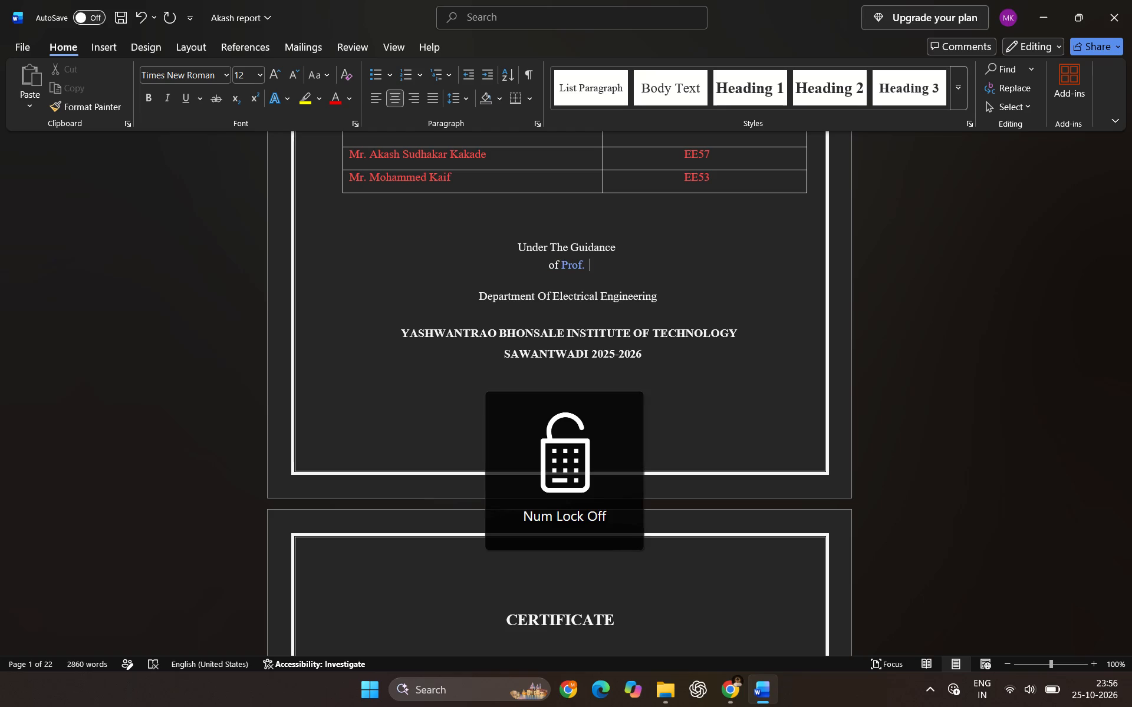
Enter the new guide's initials, with full stops, and surname after "Prof." in the guidance text.
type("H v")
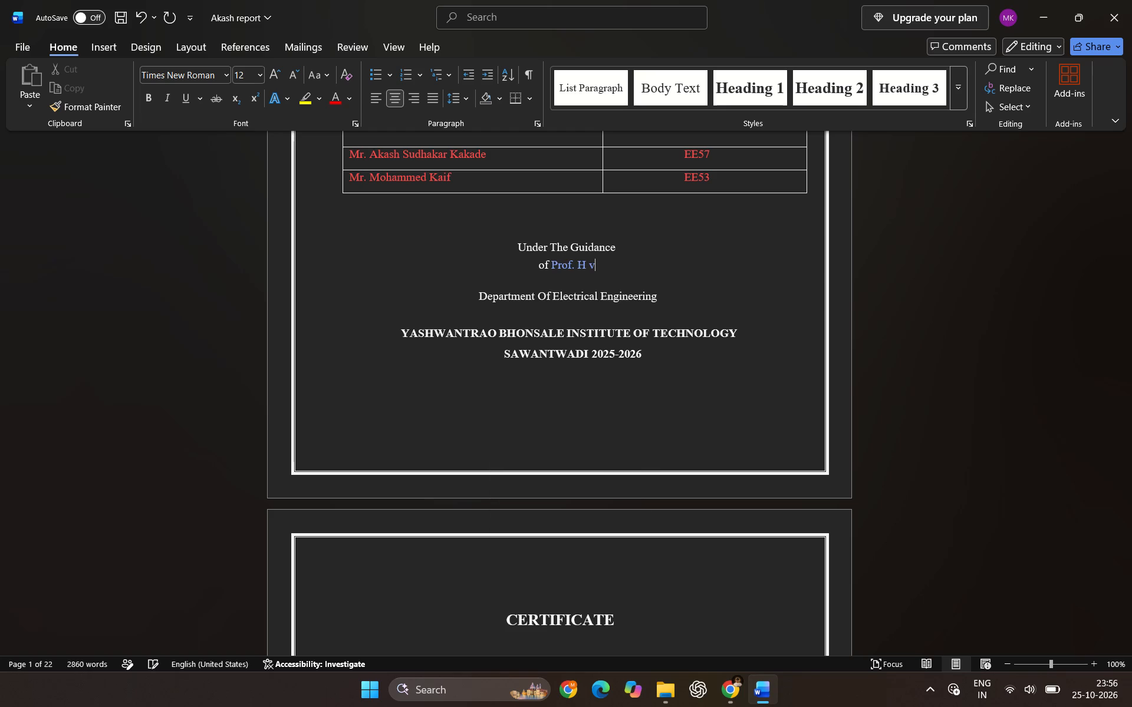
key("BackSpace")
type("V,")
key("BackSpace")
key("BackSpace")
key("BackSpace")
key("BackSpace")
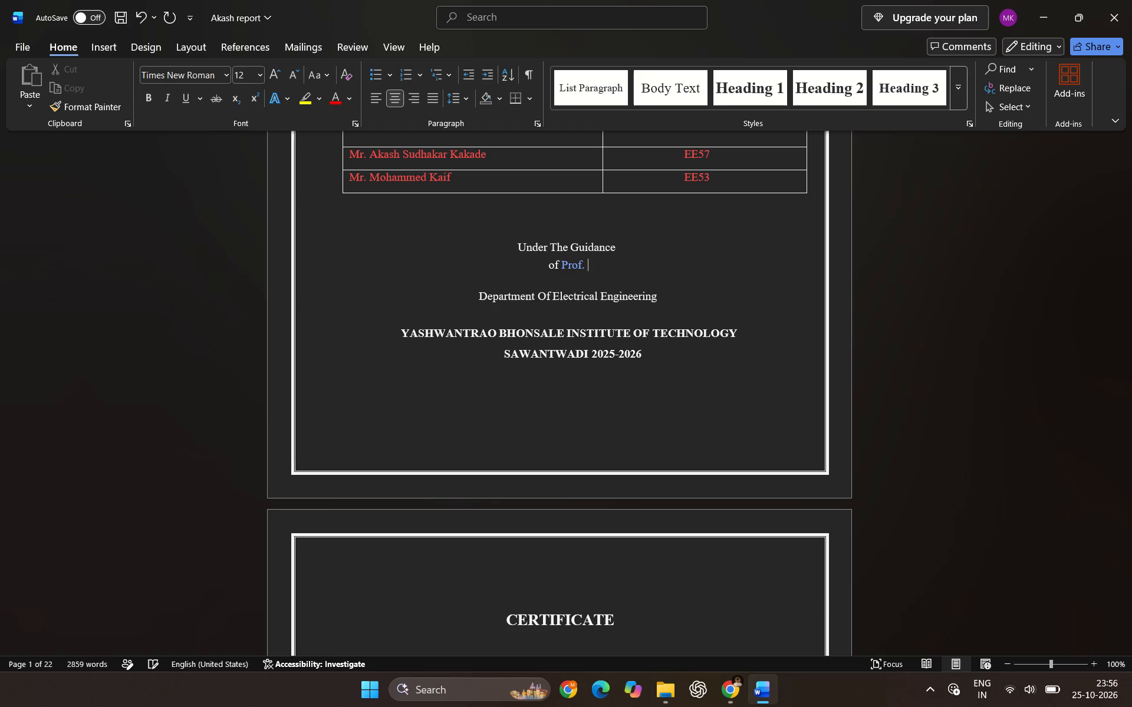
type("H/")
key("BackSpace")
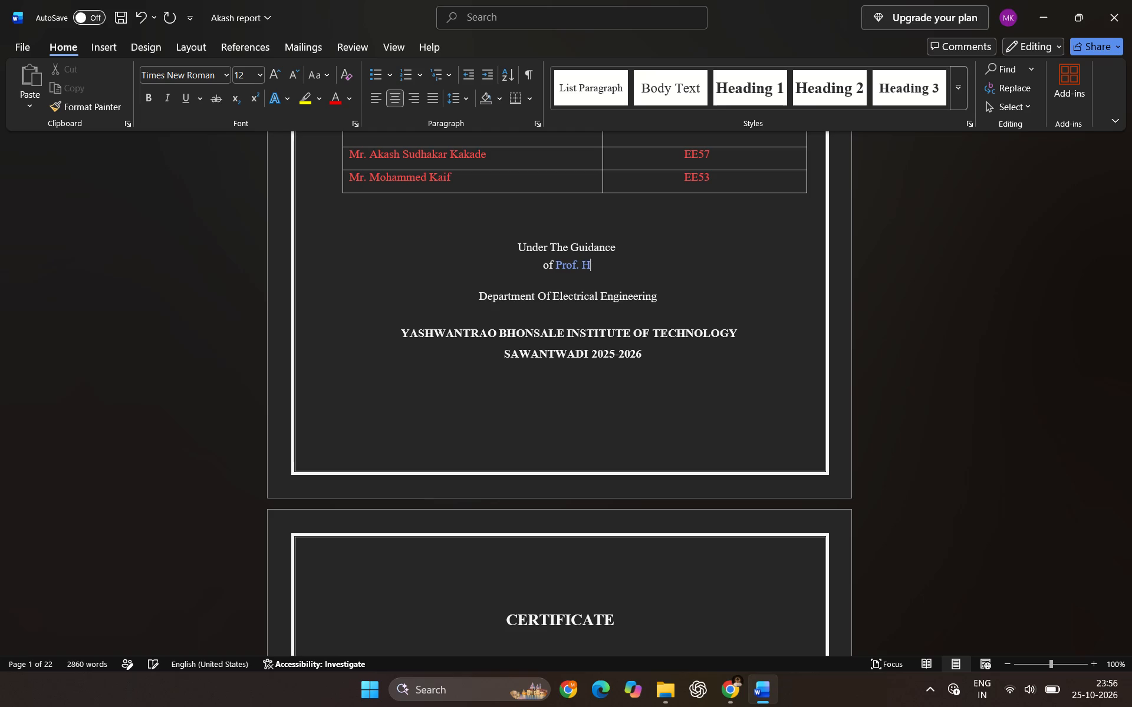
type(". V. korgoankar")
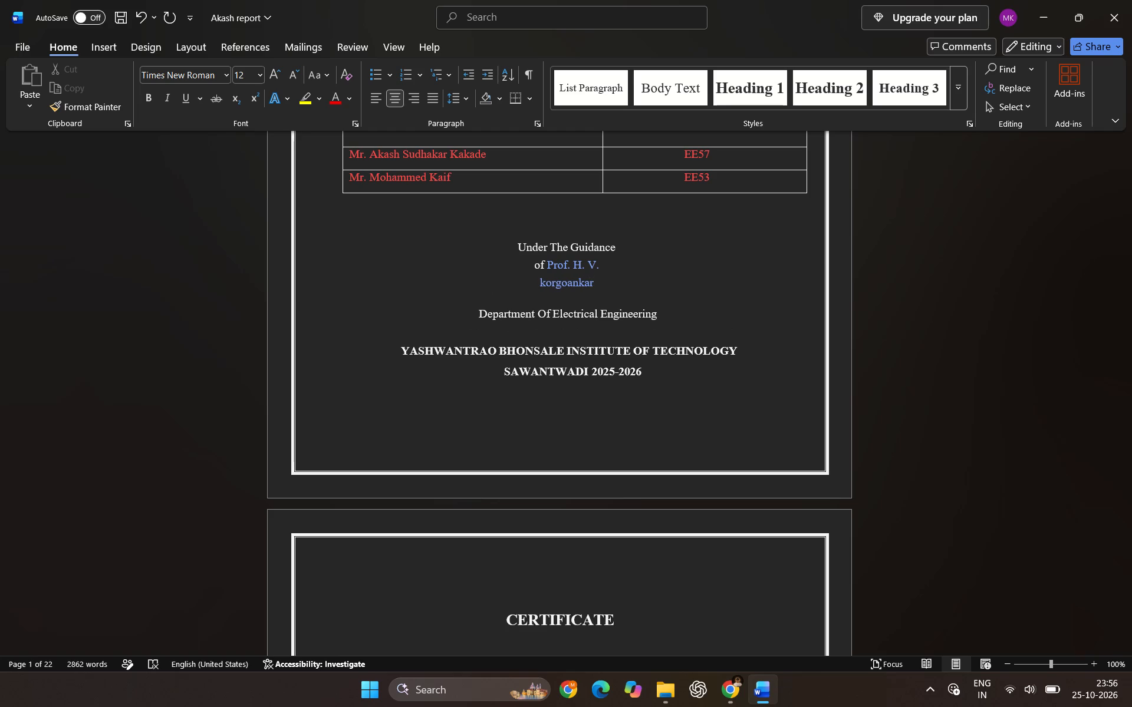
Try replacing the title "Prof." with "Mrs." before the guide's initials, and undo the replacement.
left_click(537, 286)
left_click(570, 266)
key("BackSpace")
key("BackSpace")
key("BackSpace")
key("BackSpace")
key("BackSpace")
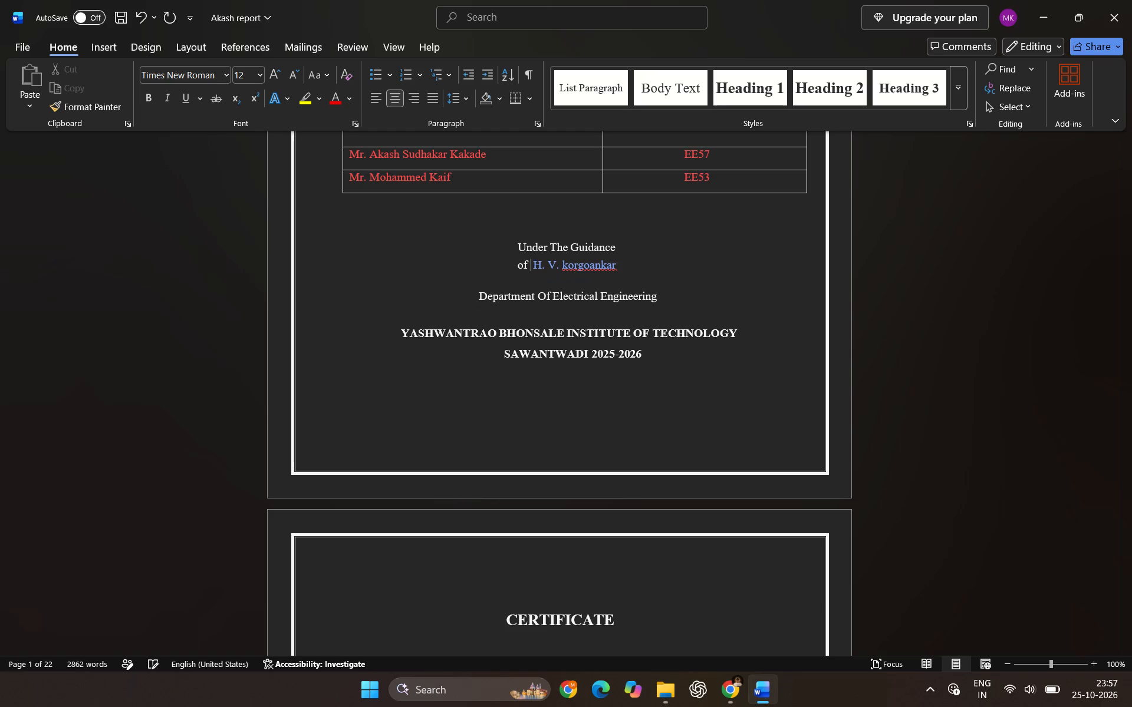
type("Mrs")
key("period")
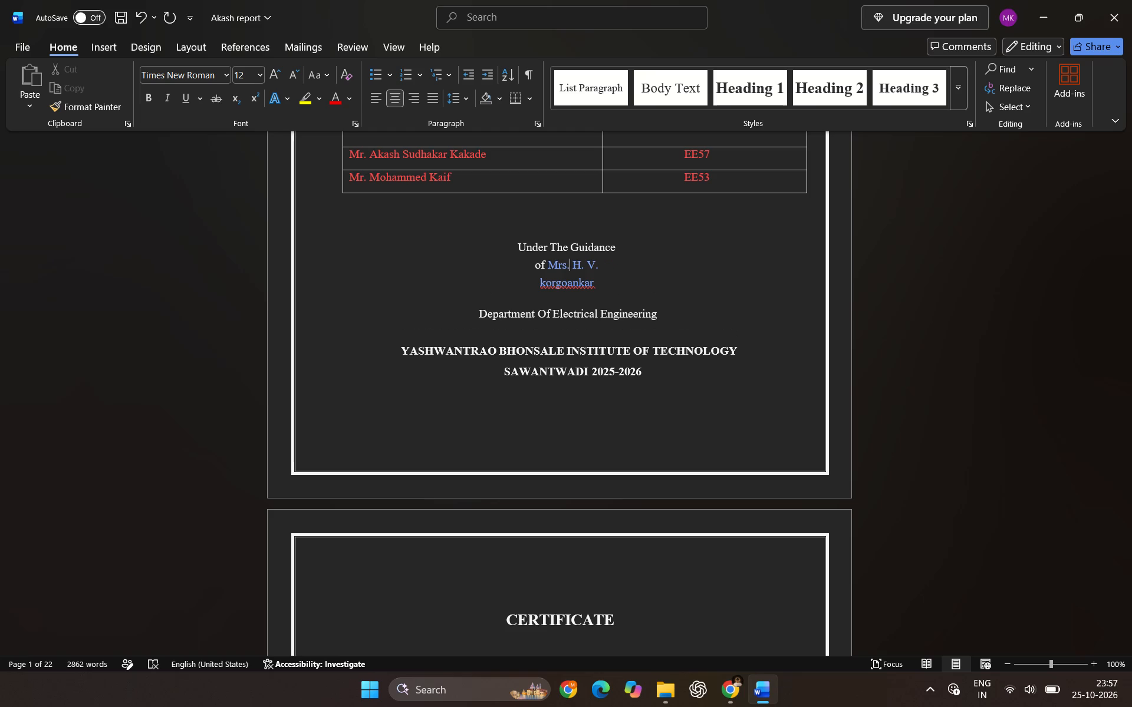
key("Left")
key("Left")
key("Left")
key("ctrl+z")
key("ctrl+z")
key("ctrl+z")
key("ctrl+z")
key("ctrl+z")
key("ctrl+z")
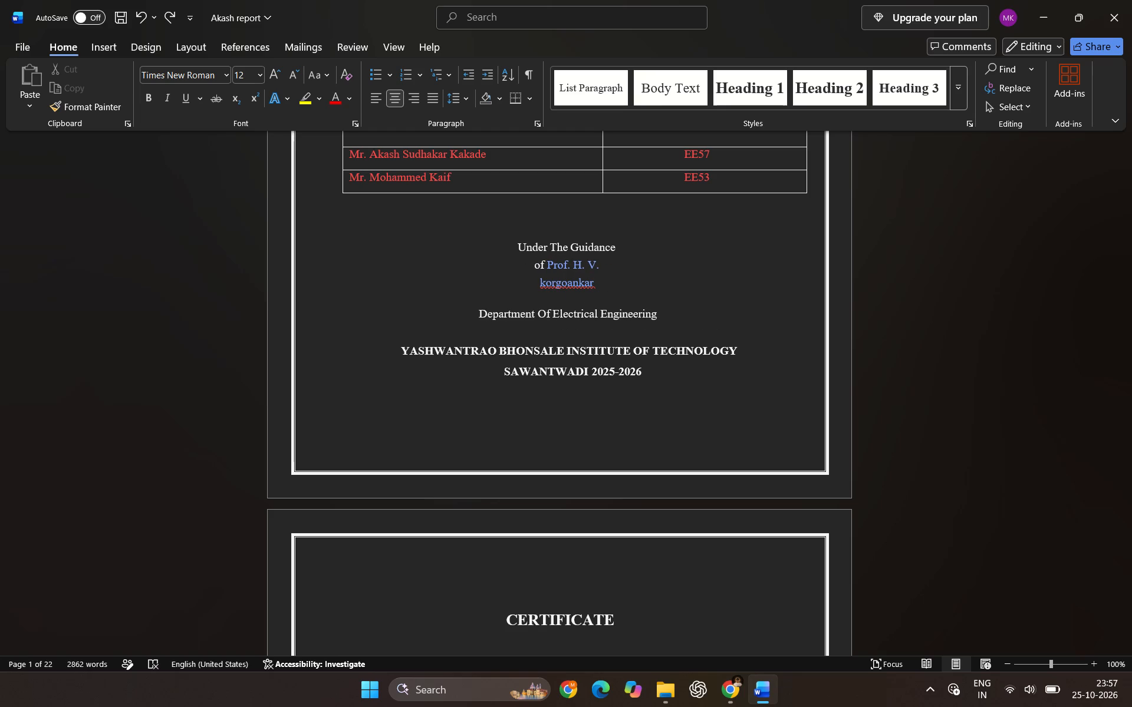
Add "Mrs." between "Prof." and the guide's initials.
key("space")
type("Mrs")
key("period")
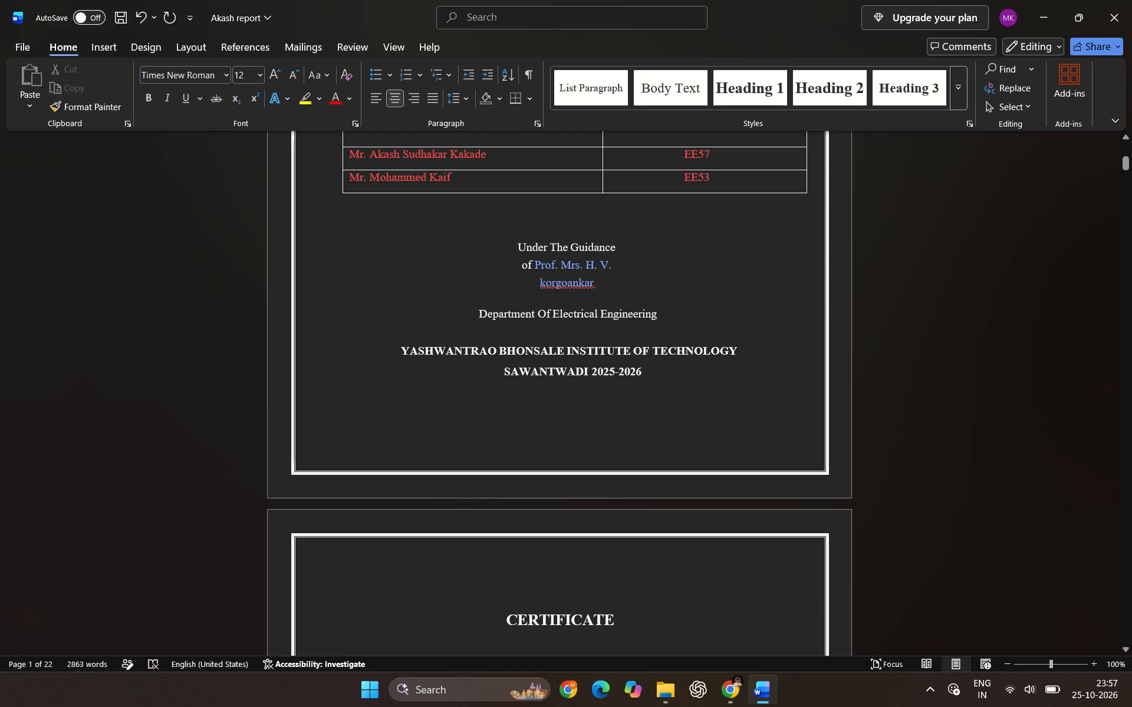
Capitalise the first letter of the guide's surname on the cover page.
left_click(547, 284)
key("BackSpace")
key("shift+k")
left_click(629, 288)
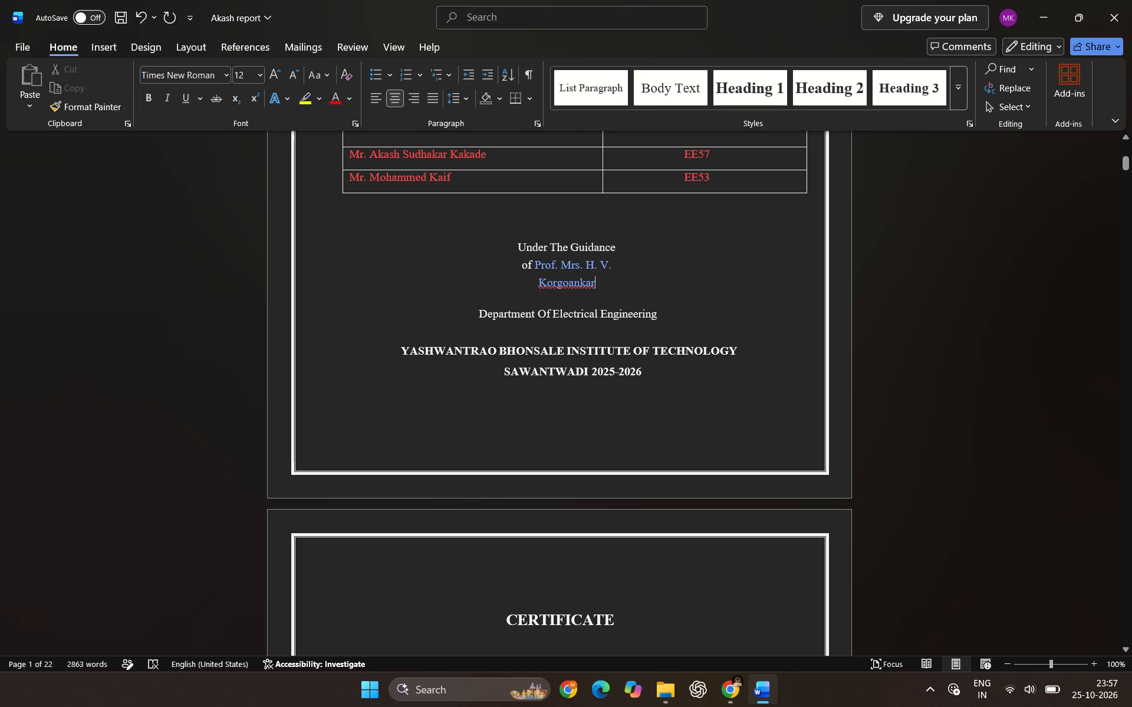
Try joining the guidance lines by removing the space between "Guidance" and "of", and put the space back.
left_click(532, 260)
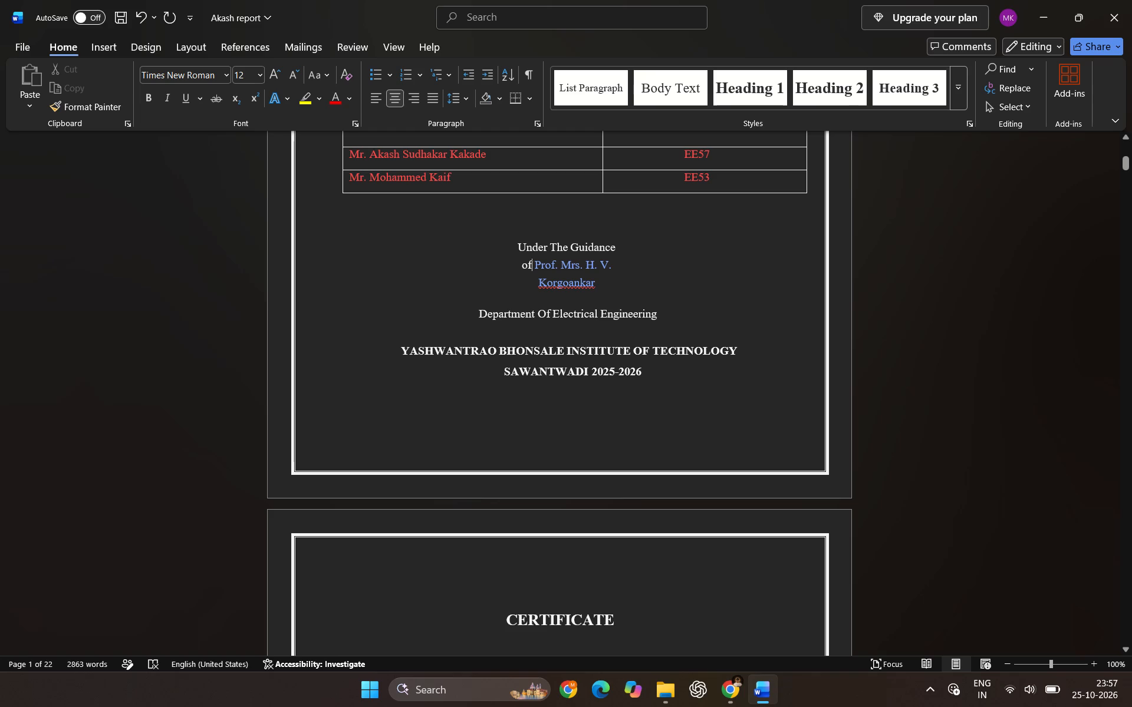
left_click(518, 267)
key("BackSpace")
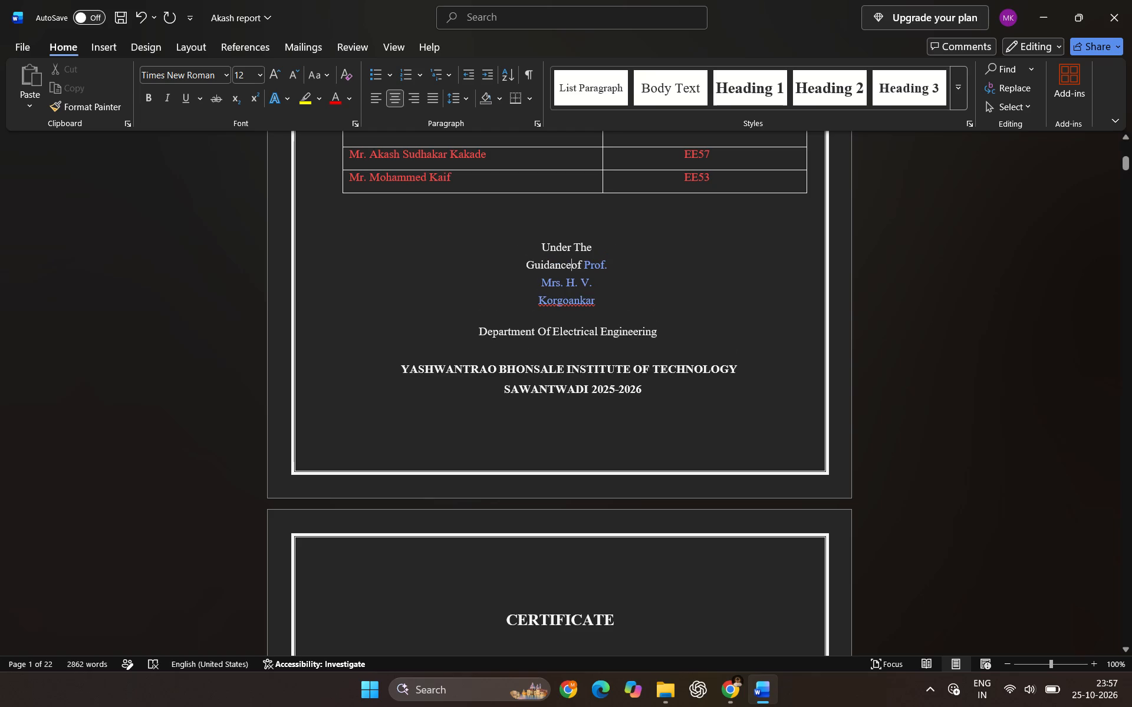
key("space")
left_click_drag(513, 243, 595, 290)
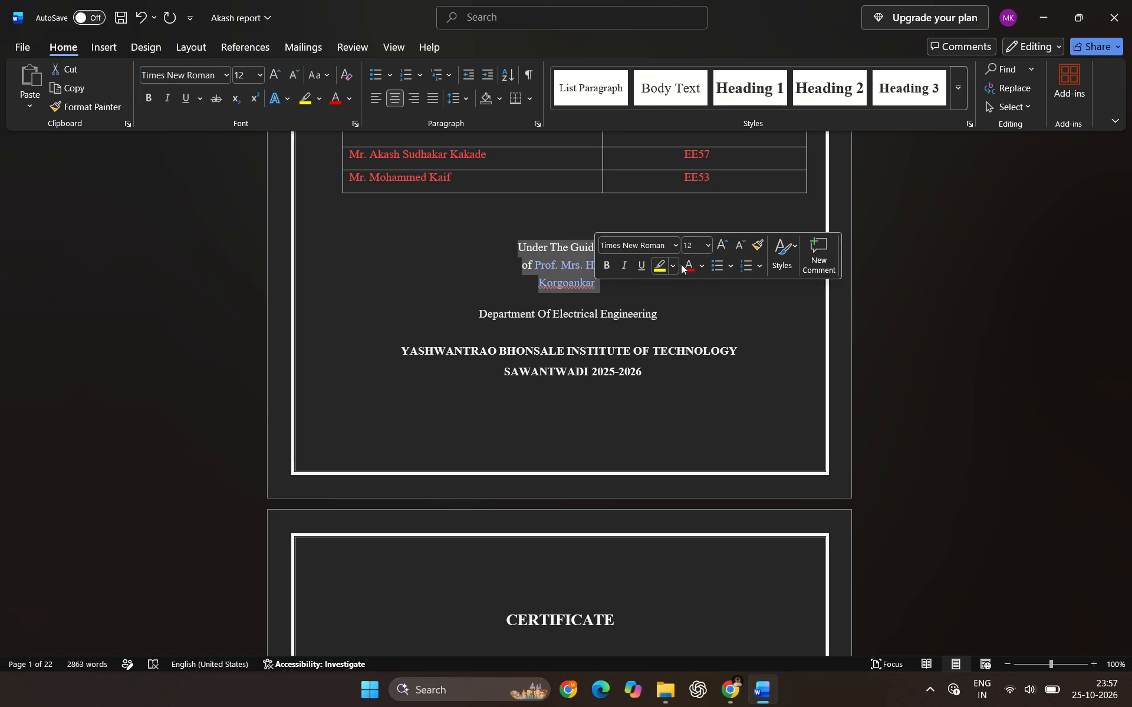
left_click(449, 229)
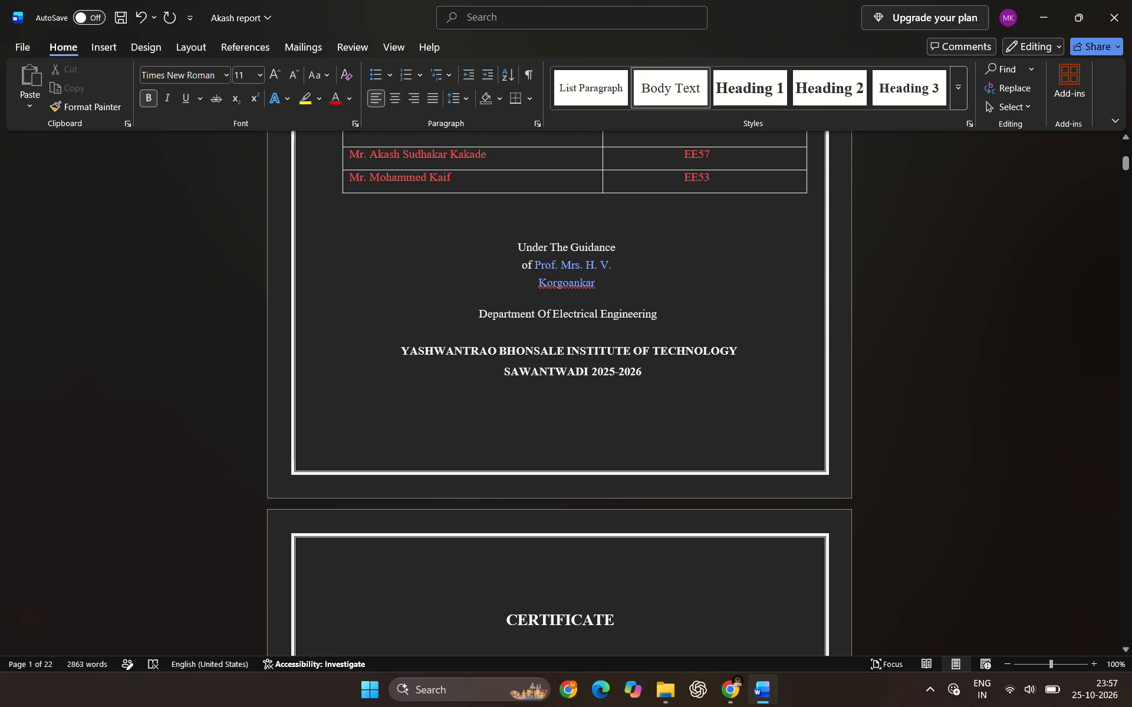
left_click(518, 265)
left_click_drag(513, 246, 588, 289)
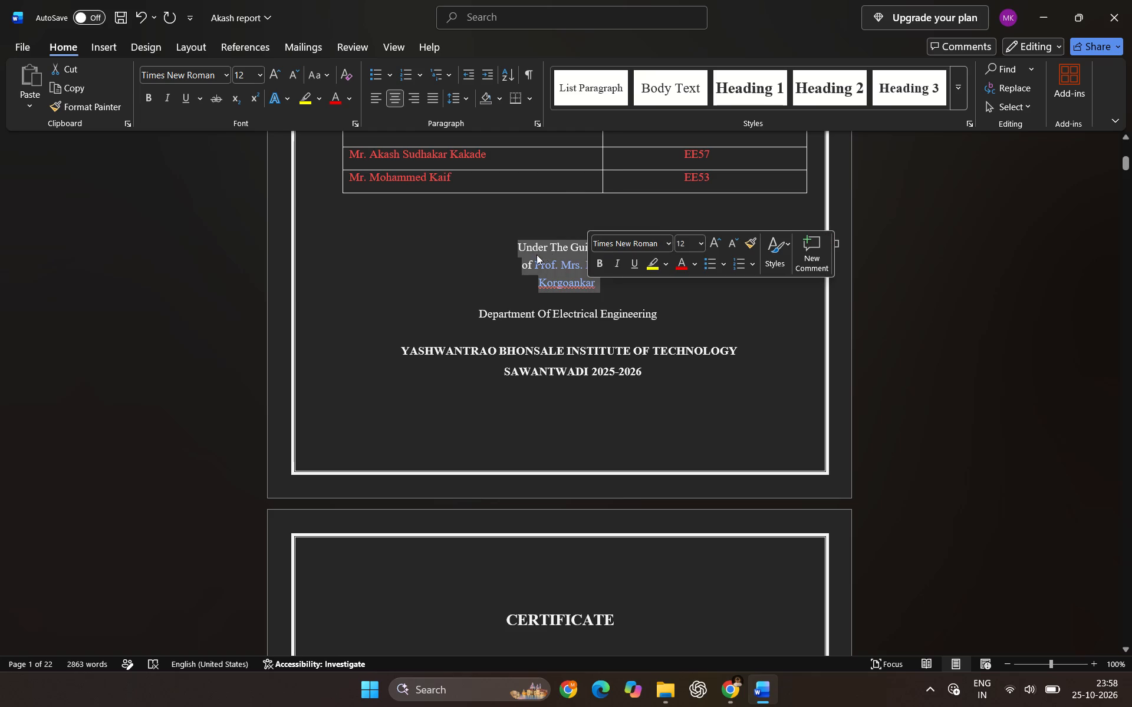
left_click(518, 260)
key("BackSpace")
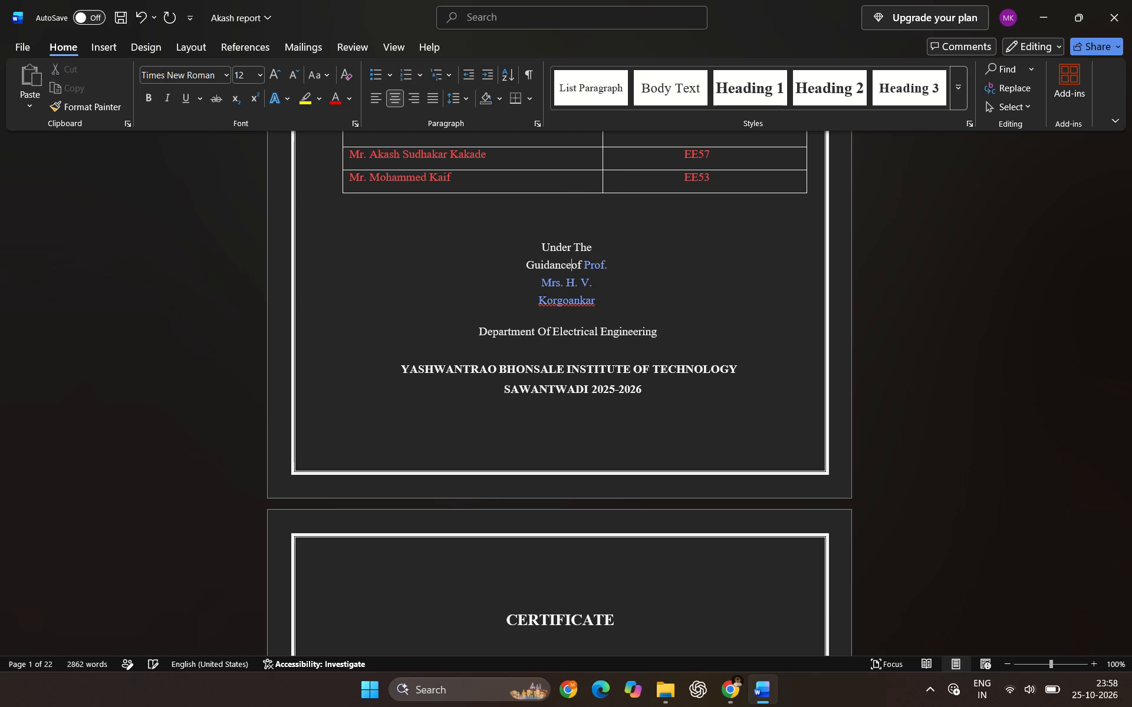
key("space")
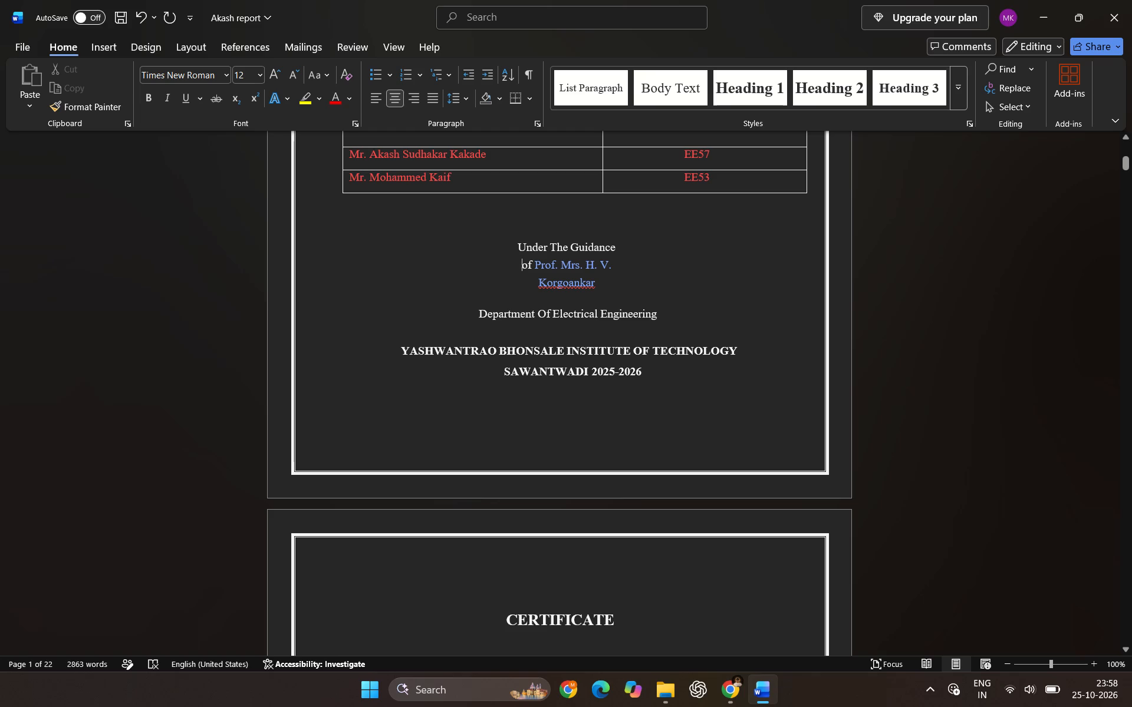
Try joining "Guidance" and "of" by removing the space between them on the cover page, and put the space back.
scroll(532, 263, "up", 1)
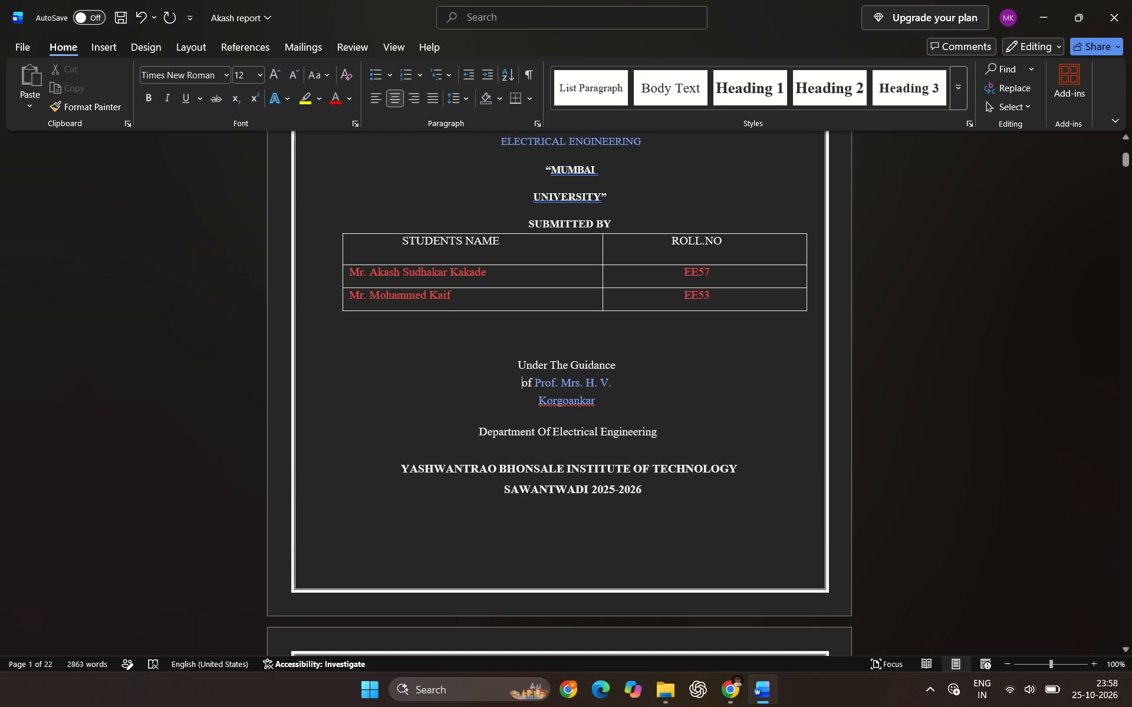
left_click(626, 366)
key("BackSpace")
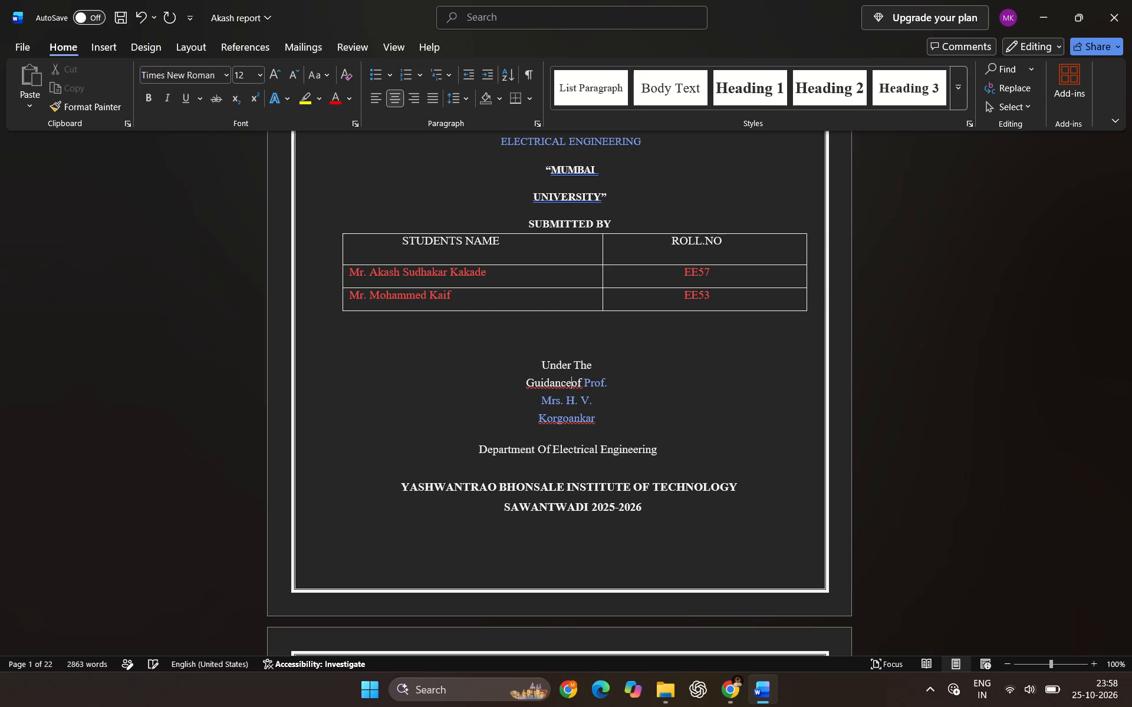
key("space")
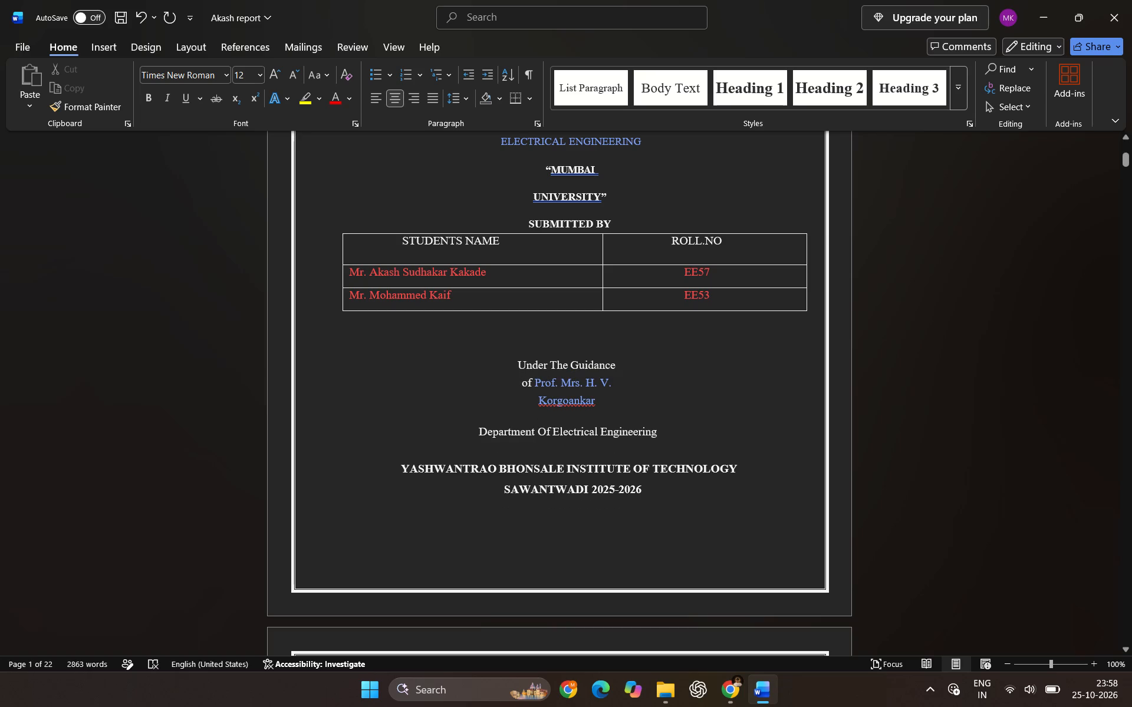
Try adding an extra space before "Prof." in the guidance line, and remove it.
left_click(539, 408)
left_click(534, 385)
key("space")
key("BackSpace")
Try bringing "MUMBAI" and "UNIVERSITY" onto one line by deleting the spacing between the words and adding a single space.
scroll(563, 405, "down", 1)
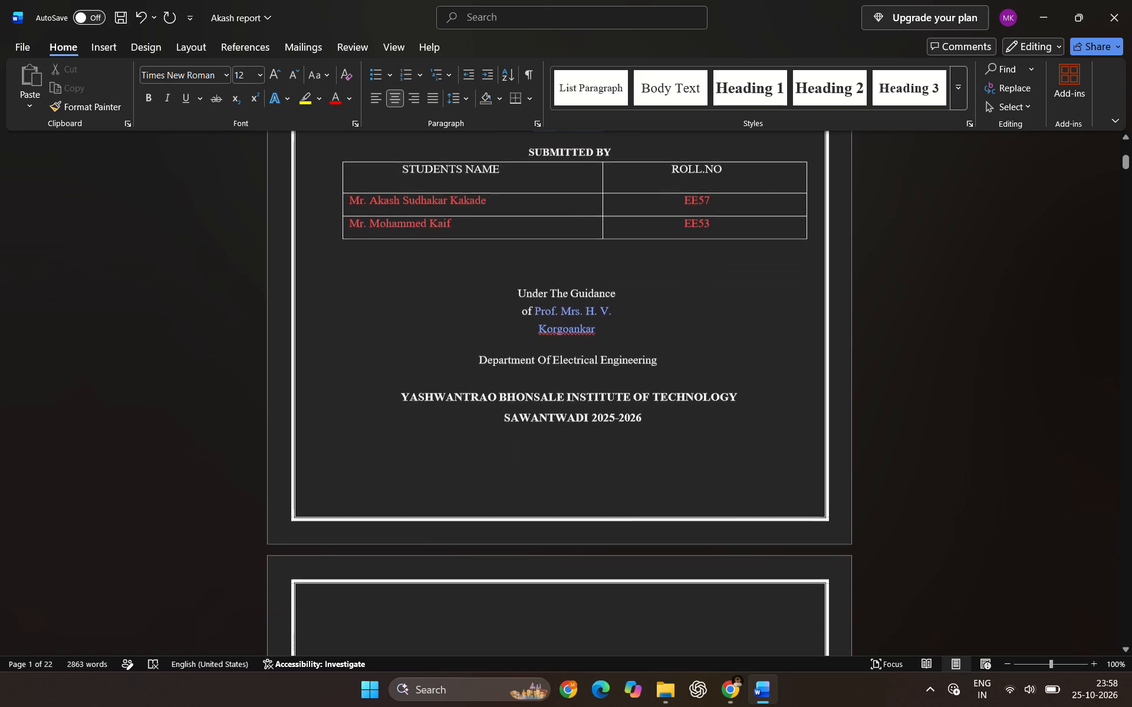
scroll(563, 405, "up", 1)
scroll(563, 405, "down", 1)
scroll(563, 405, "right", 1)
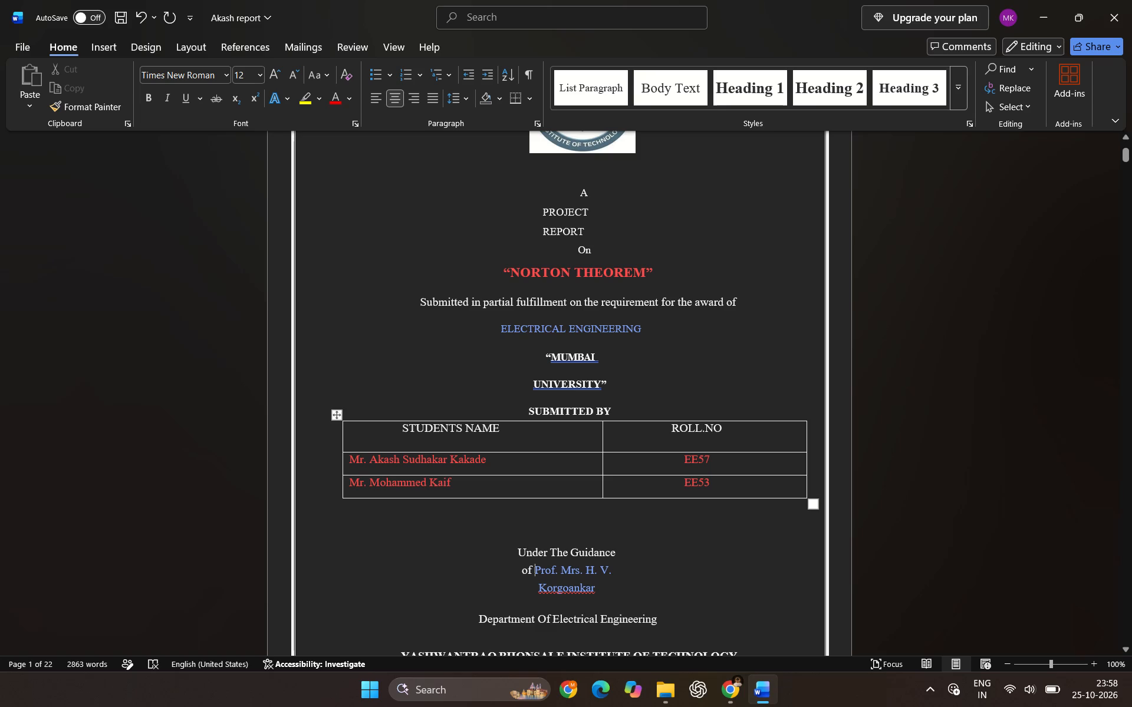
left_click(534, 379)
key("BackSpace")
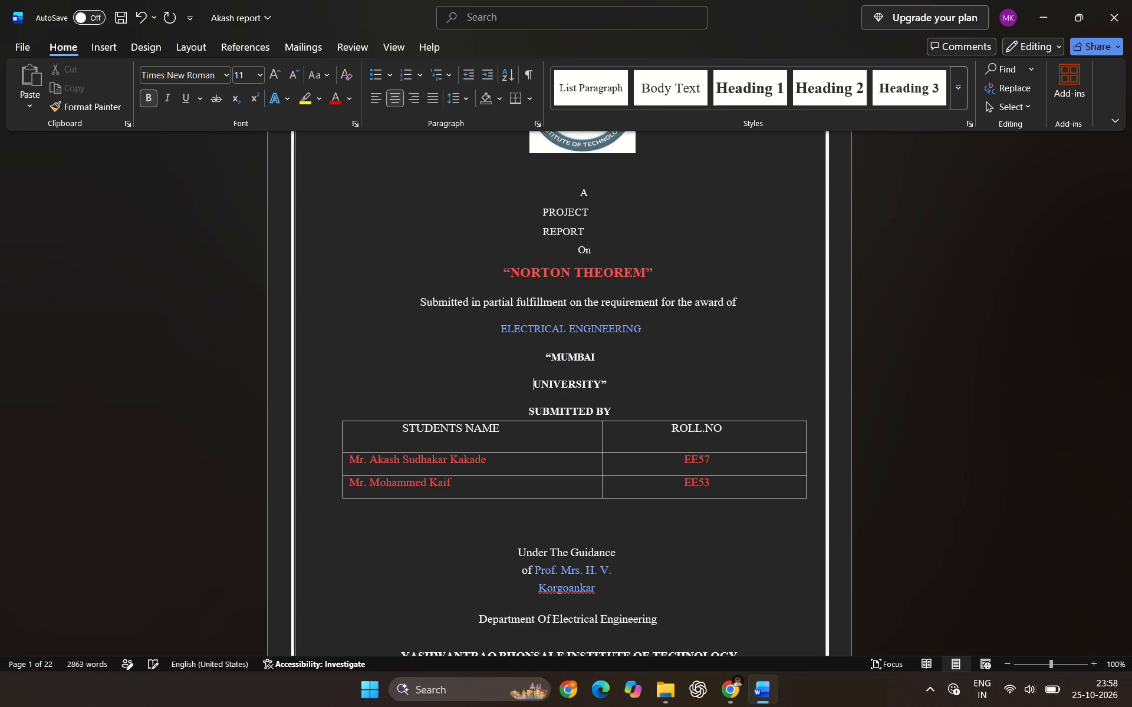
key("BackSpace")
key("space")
Undo all the cover page edits back to the originally opened version of the report.
key("ctrl+z")
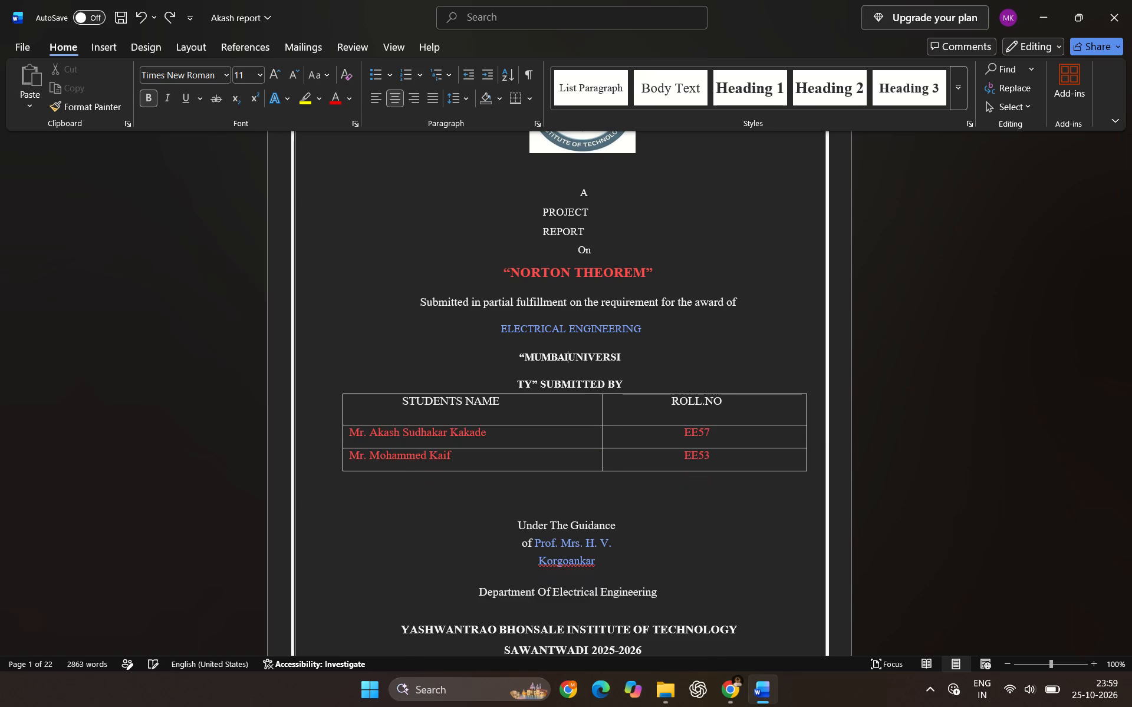
key("ctrl+z")
key("ctrl+z")
key("ctrl+z")
key("ctrl+z")
key("ctrl+z")
key("ctrl+z")
key("ctrl+z")
key("ctrl+z")
key("ctrl+z")
key("ctrl+z")
key("ctrl+z")
key("ctrl+z")
key("ctrl+z")
key("ctrl+z")
key("ctrl+z")
key("ctrl+z")
key("ctrl+z")
key("ctrl+z")
key("ctrl+z")
key("ctrl+z")
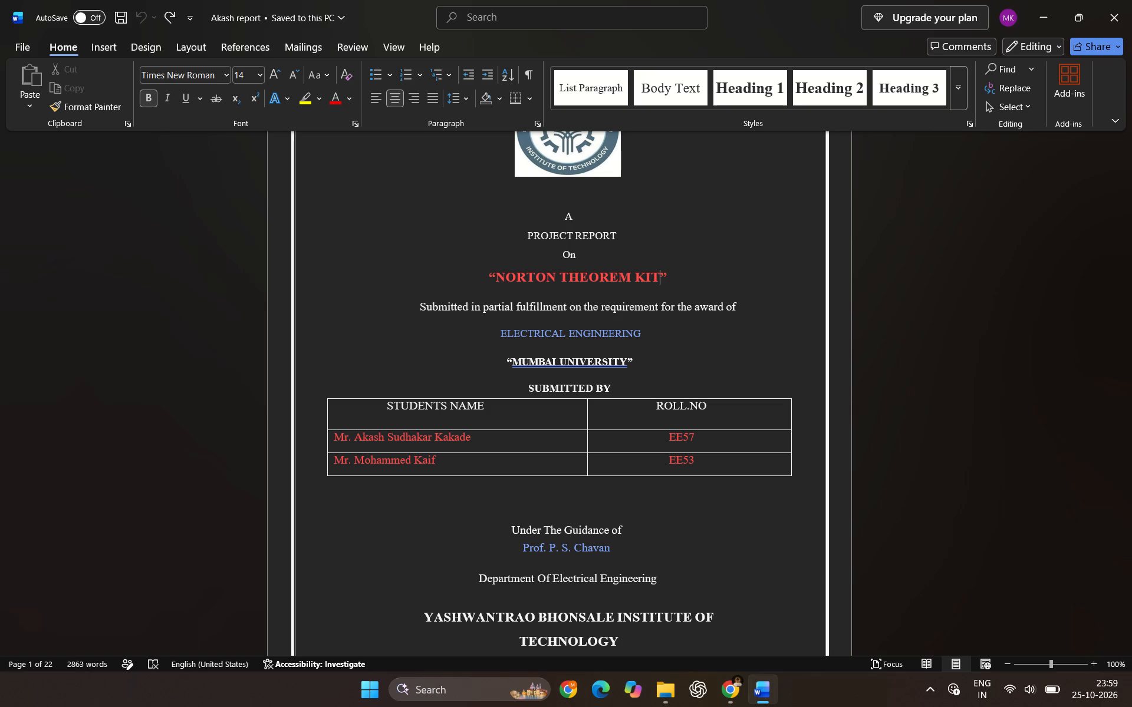
Delete the word "KIT" from the project title so it reads "NORTON THEOREM".
key("BackSpace")
key("BackSpace")
key("BackSpace")
key("BackSpace")
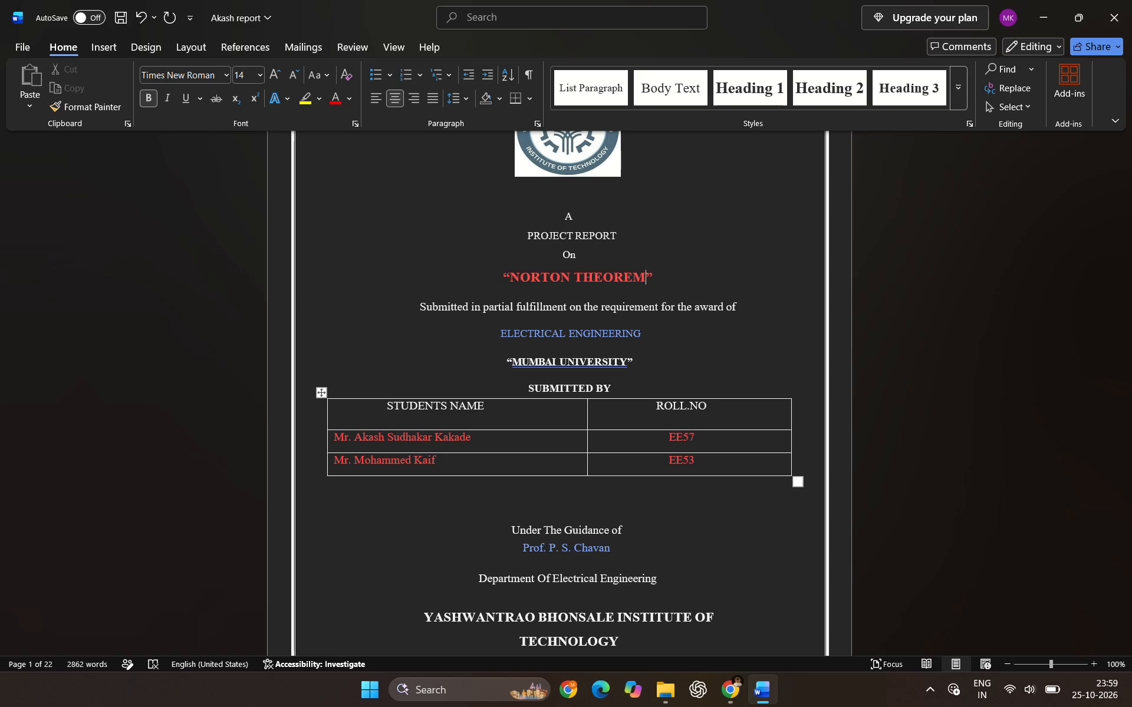
Replace the guide's name after "Prof." on the cover page with the new guide's initials and surname.
scroll(515, 433, "down", 1)
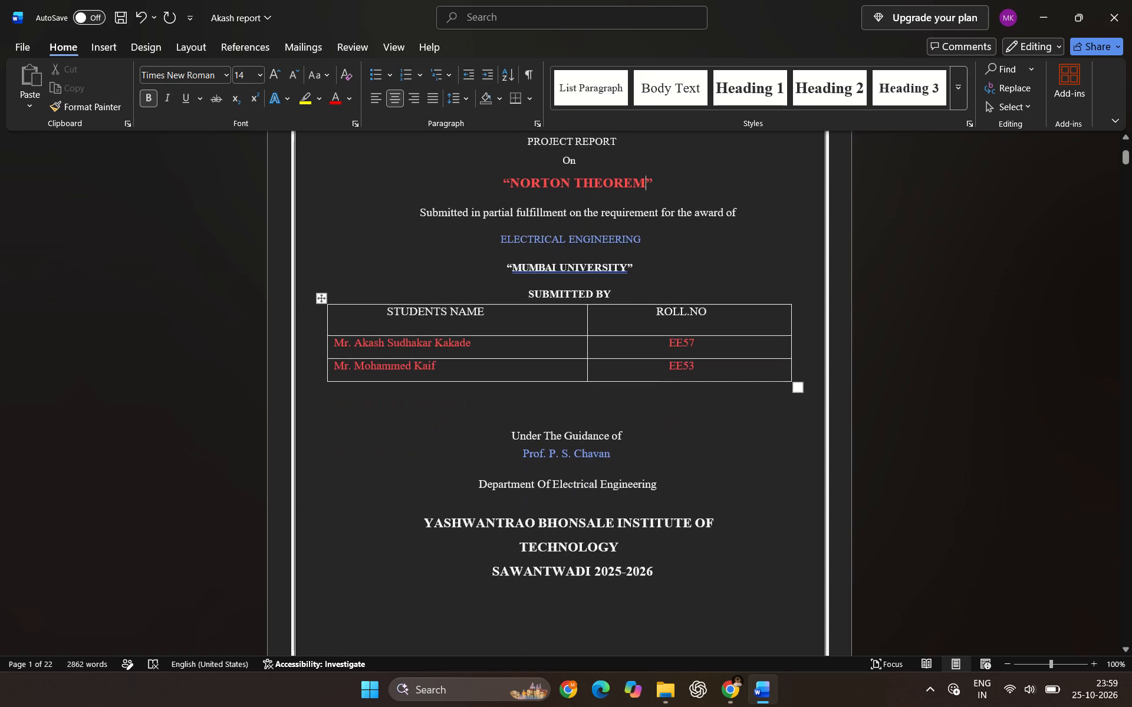
scroll(515, 433, "down", 1)
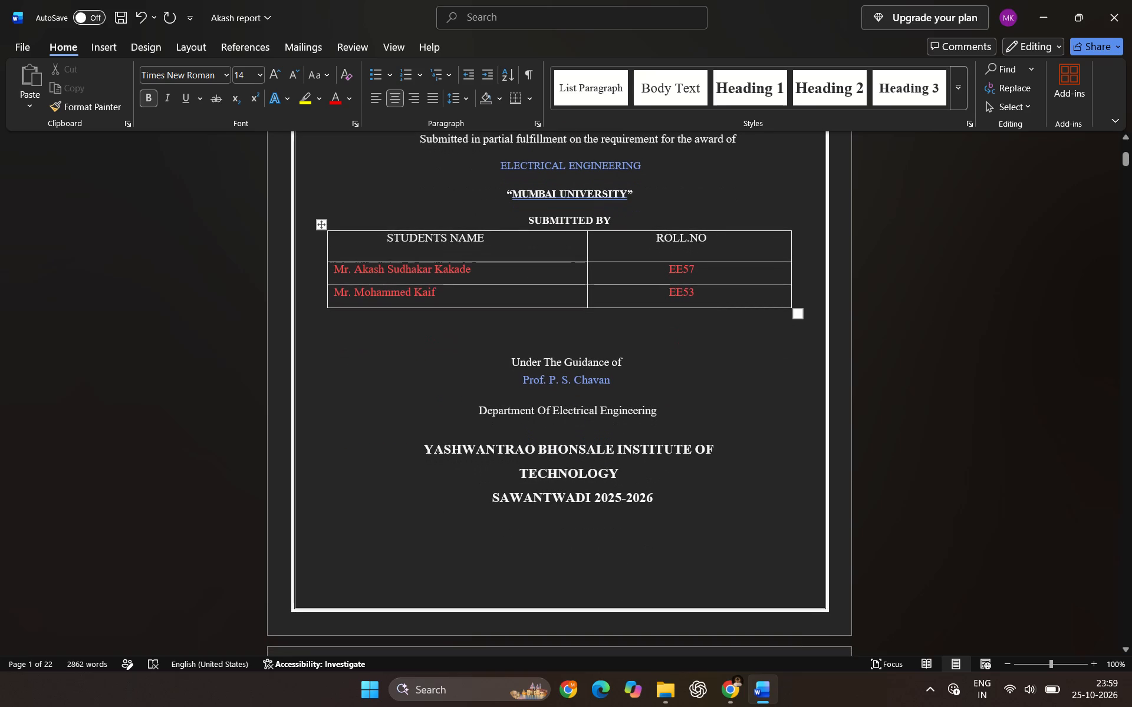
left_click(617, 385)
key("BackSpace")
key("BackSpace")
key("BackSpace")
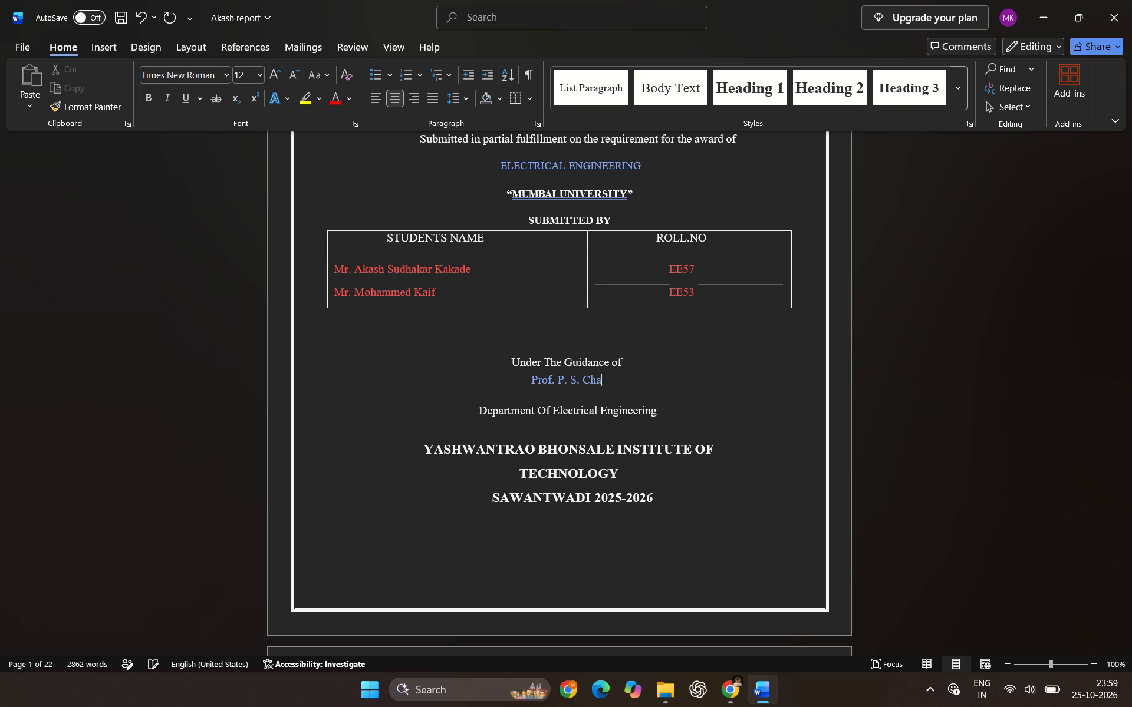
key("BackSpace")
key("BackSpace")
key("BackSpace")
key("BackSpace")
key("BackSpace")
key("BackSpace")
key("BackSpace")
key("BackSpace")
key("BackSpace")
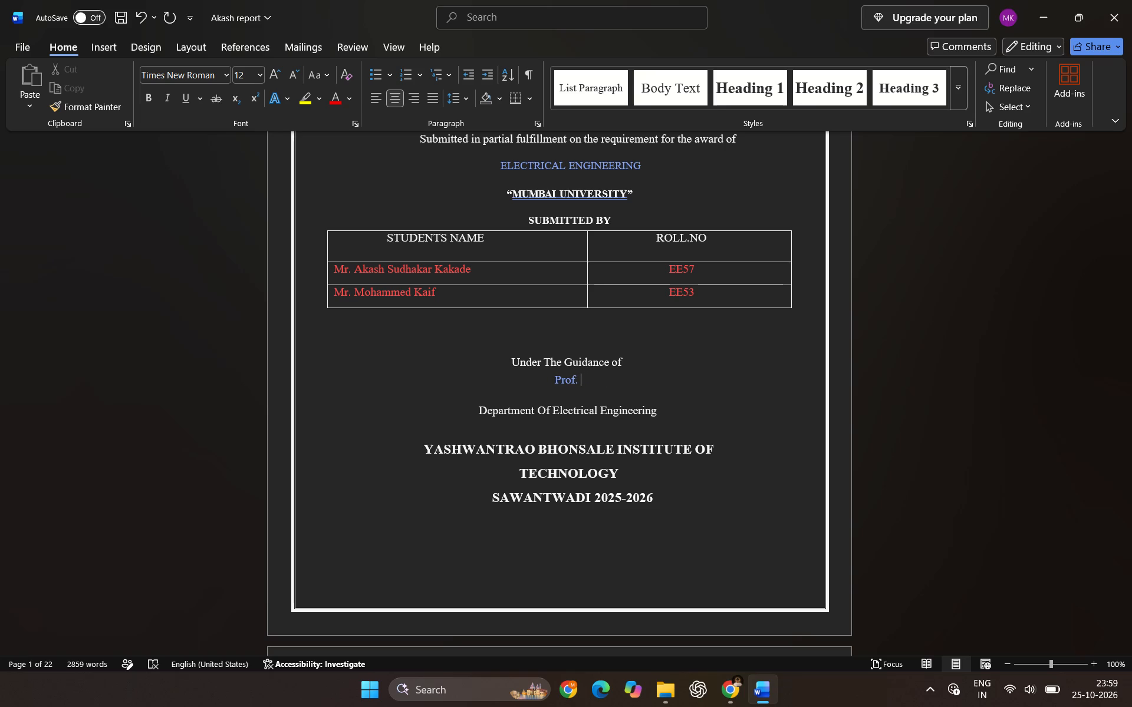
key("shift+h")
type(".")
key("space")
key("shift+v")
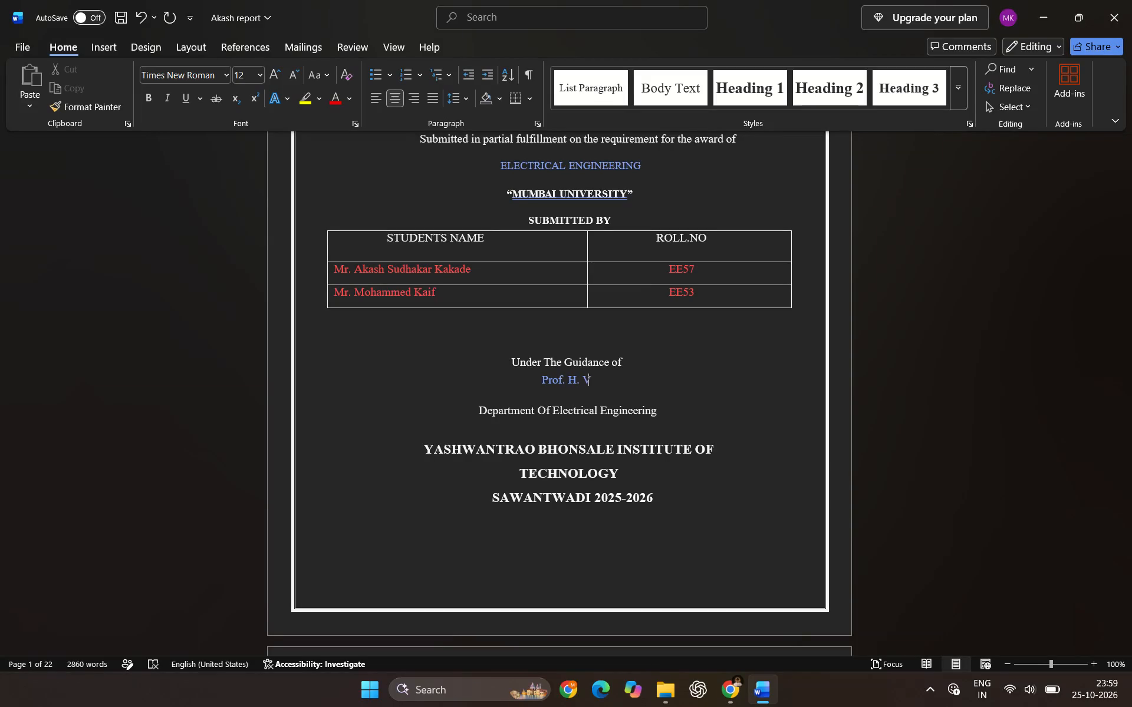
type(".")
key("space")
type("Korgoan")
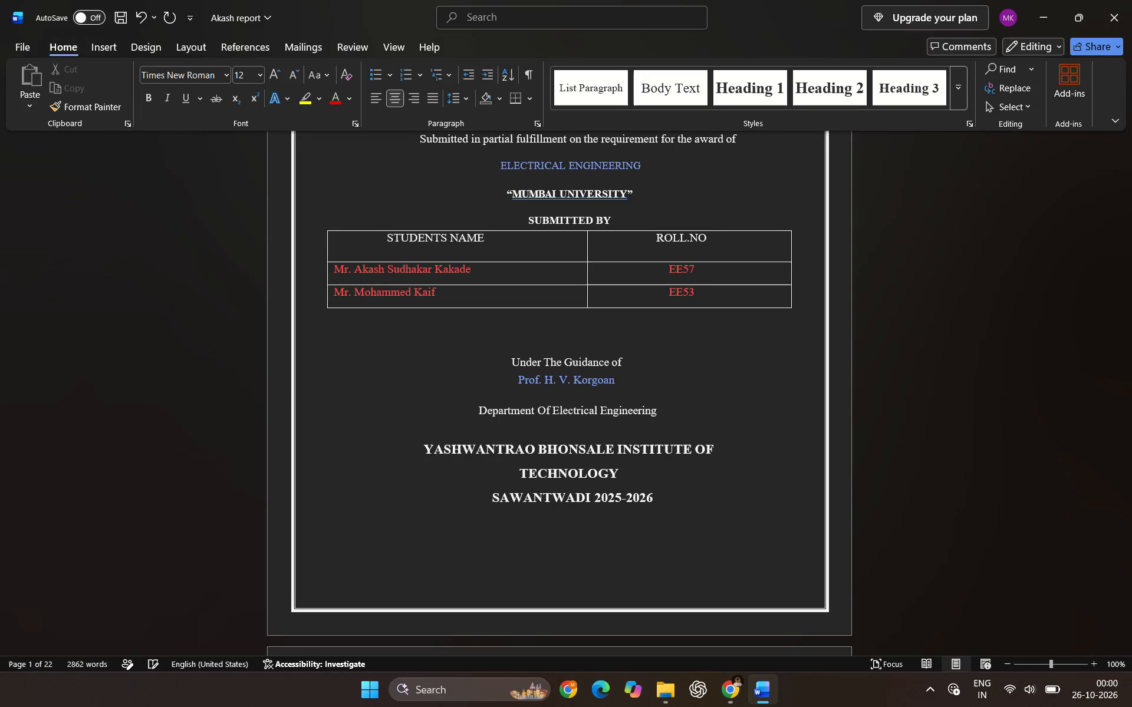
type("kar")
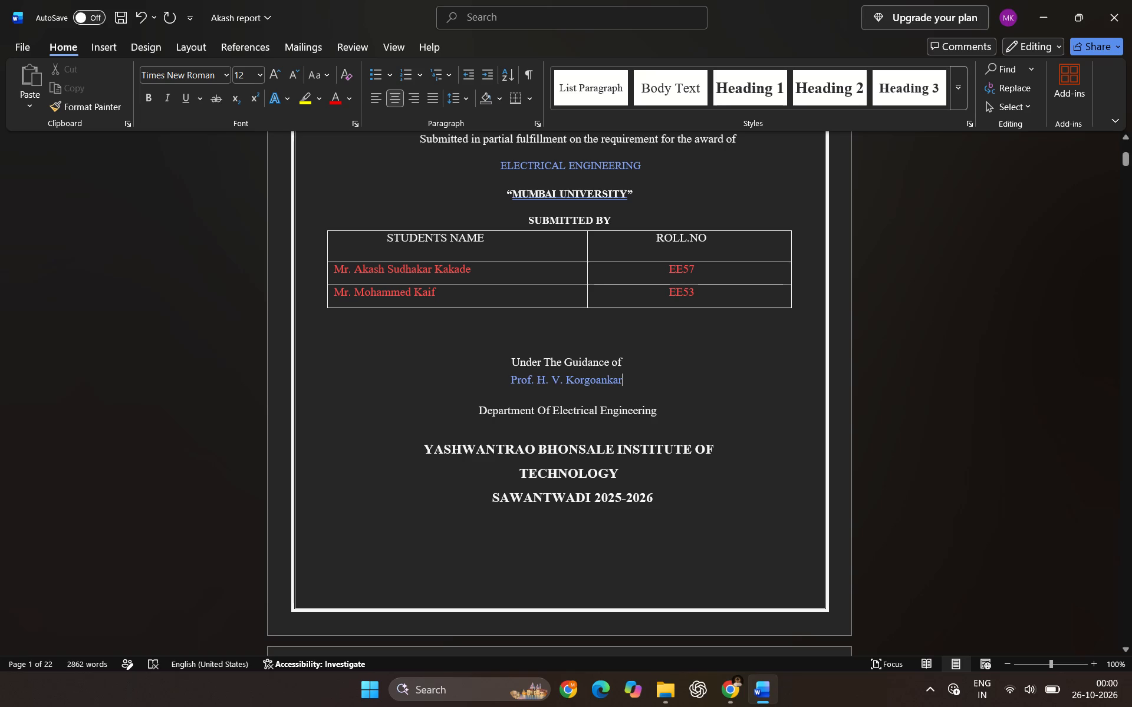
Increase the font size of the "Department Of Electrical Engineering" line on the cover page by one step.
left_click_drag(670, 414, 409, 412)
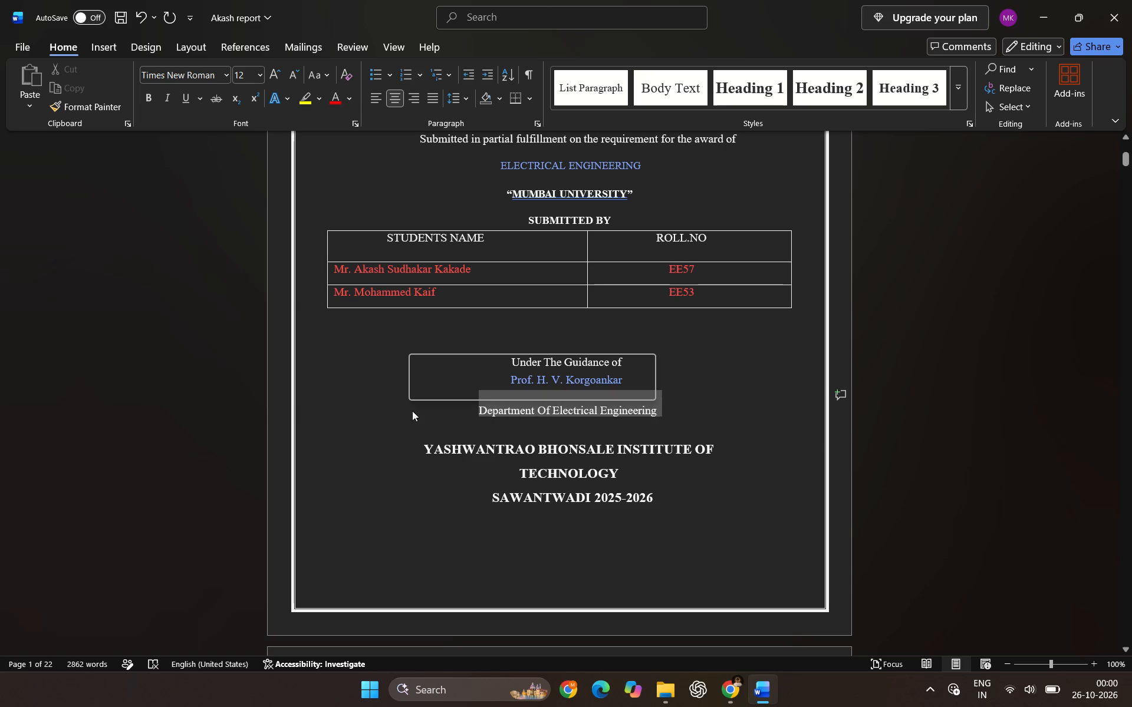
left_click(537, 368)
left_click(722, 384)
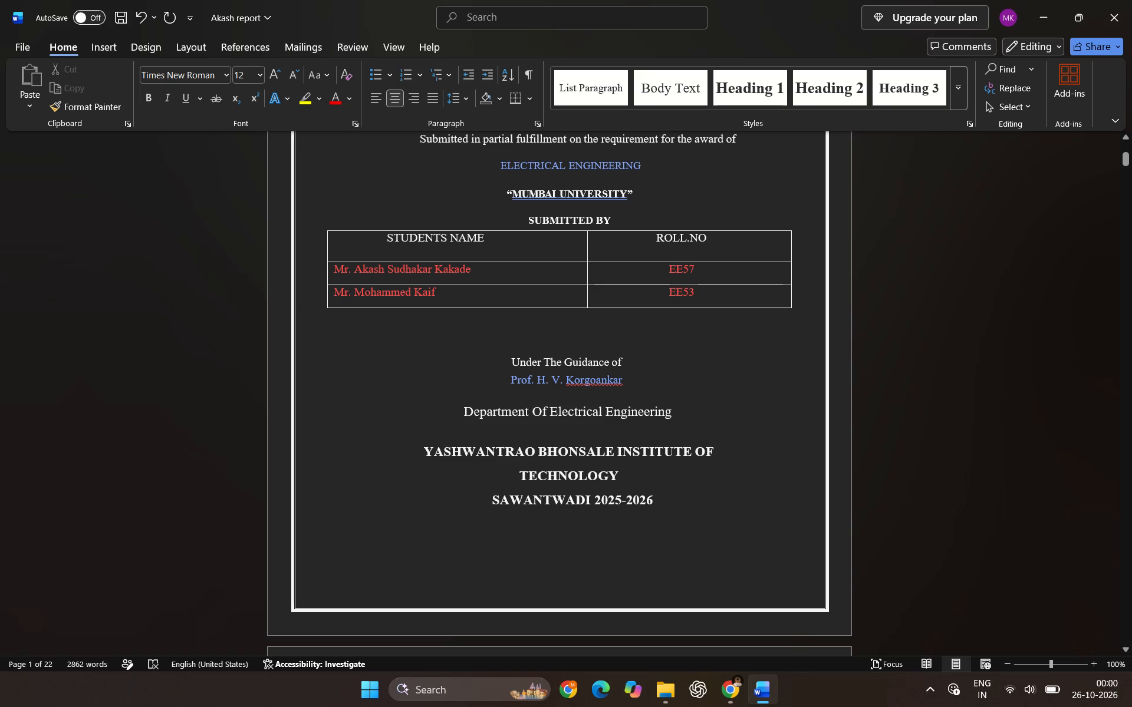
left_click(828, 374)
Look through the whole report from the certificate page to the references, and return to the cover page.
scroll(822, 385, "down", 2)
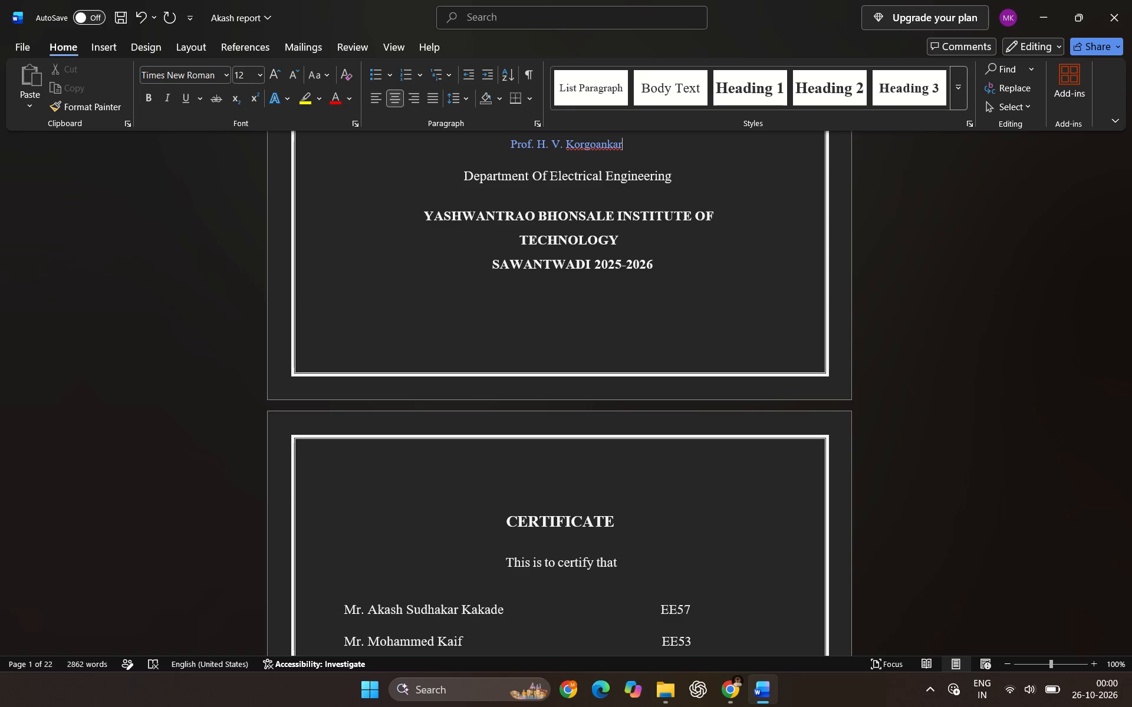
scroll(795, 461, "down", 7)
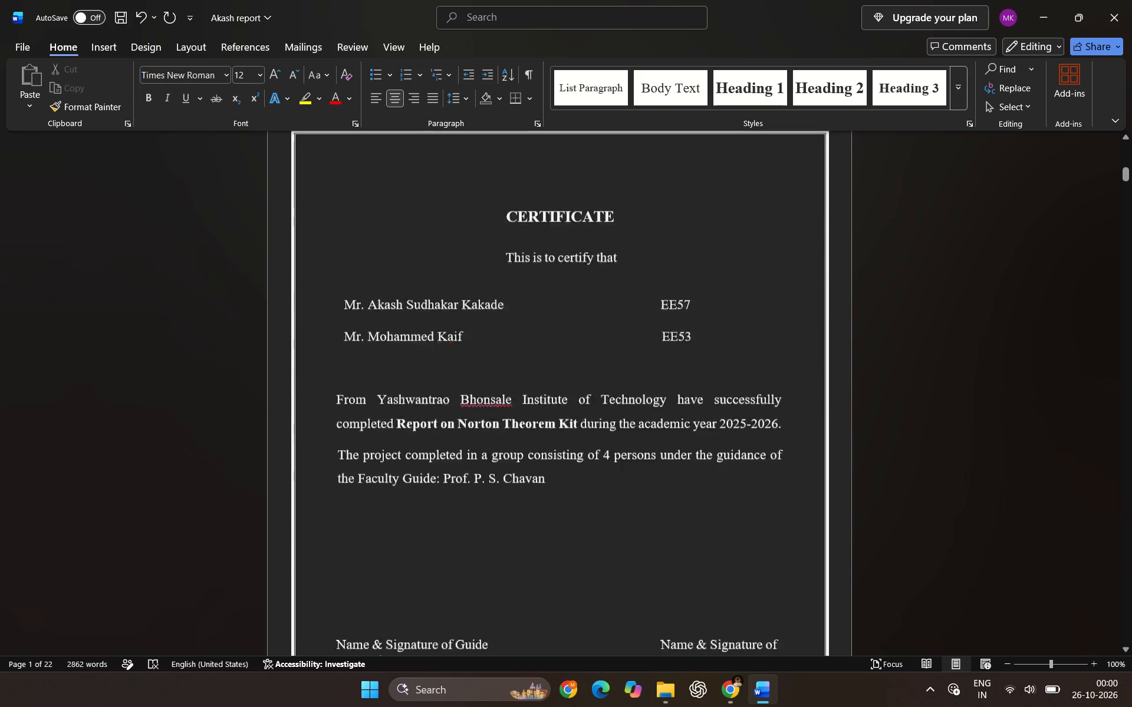
scroll(744, 490, "down", 20)
scroll(744, 490, "down", 18)
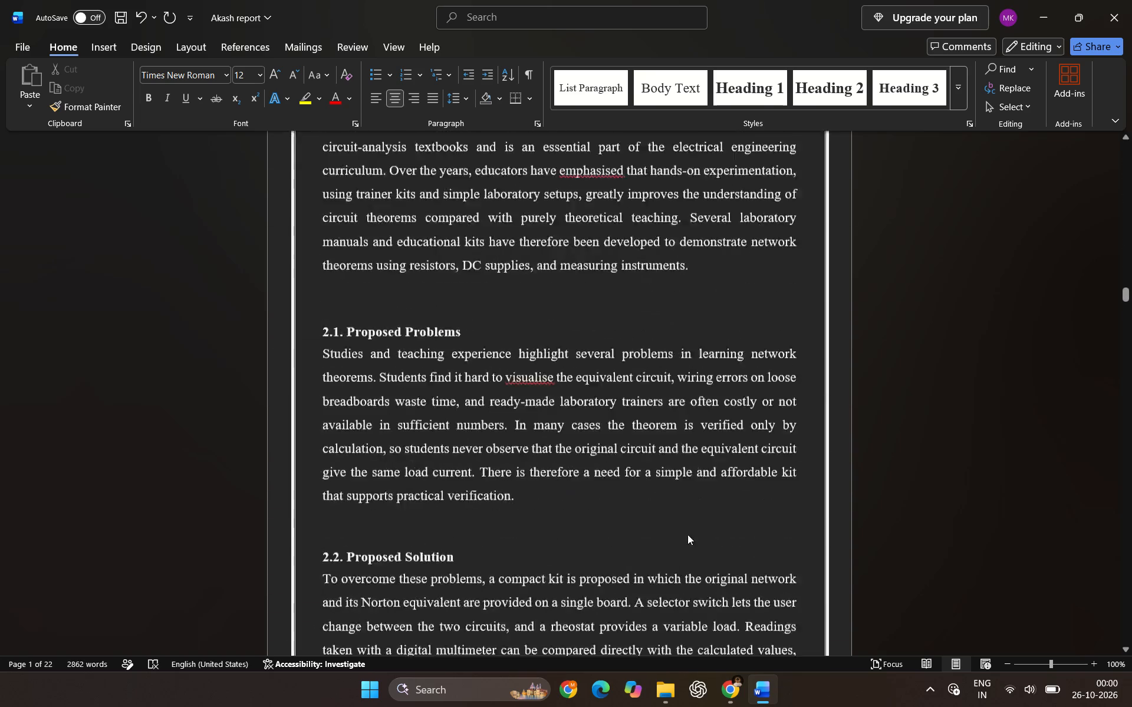
scroll(687, 534, "down", 7)
scroll(685, 536, "down", 14)
scroll(619, 530, "down", 11)
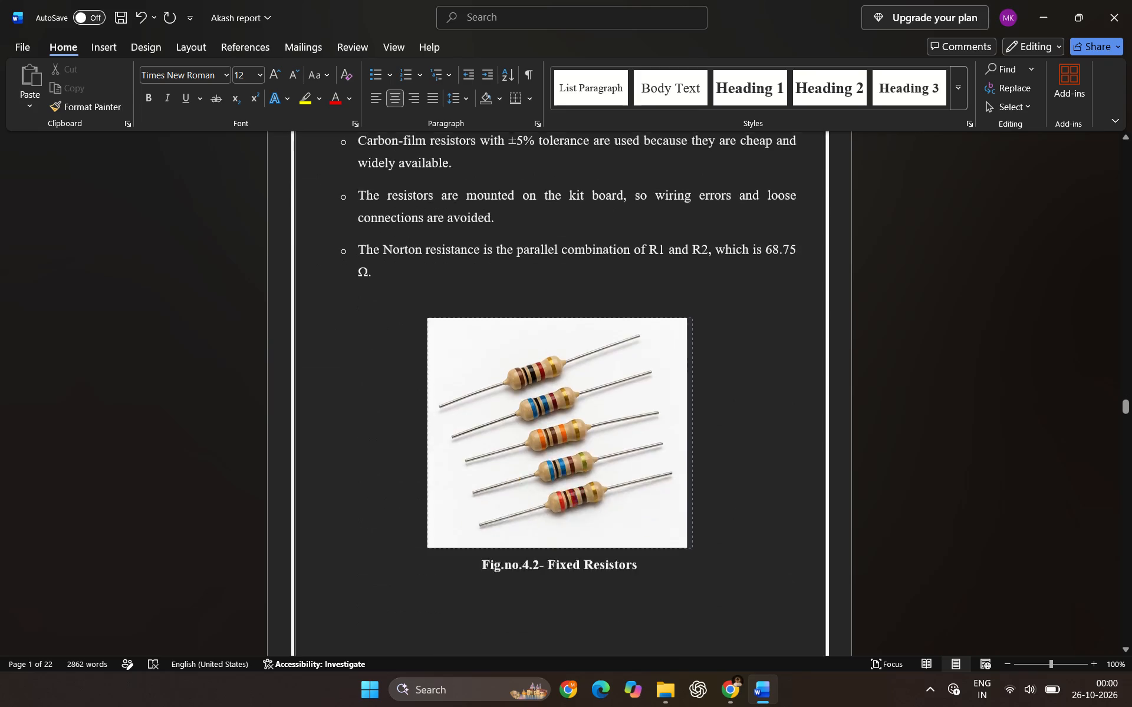
scroll(616, 528, "down", 20)
scroll(616, 528, "down", 11)
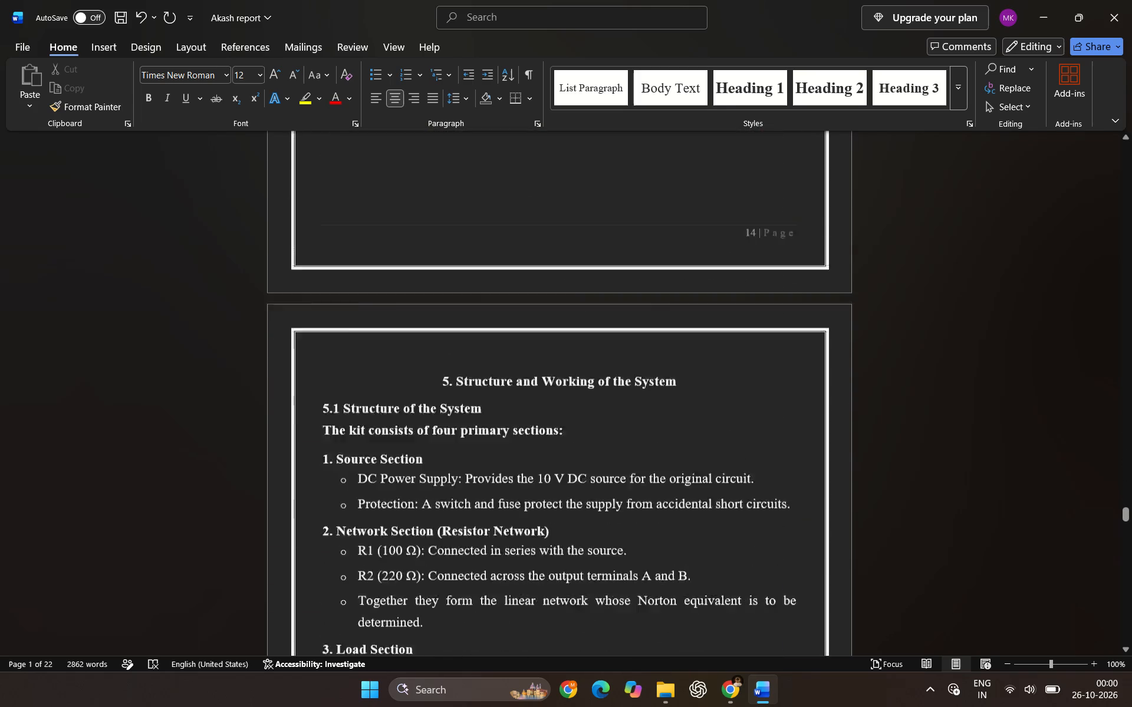
scroll(616, 532, "down", 18)
scroll(616, 533, "down", 11)
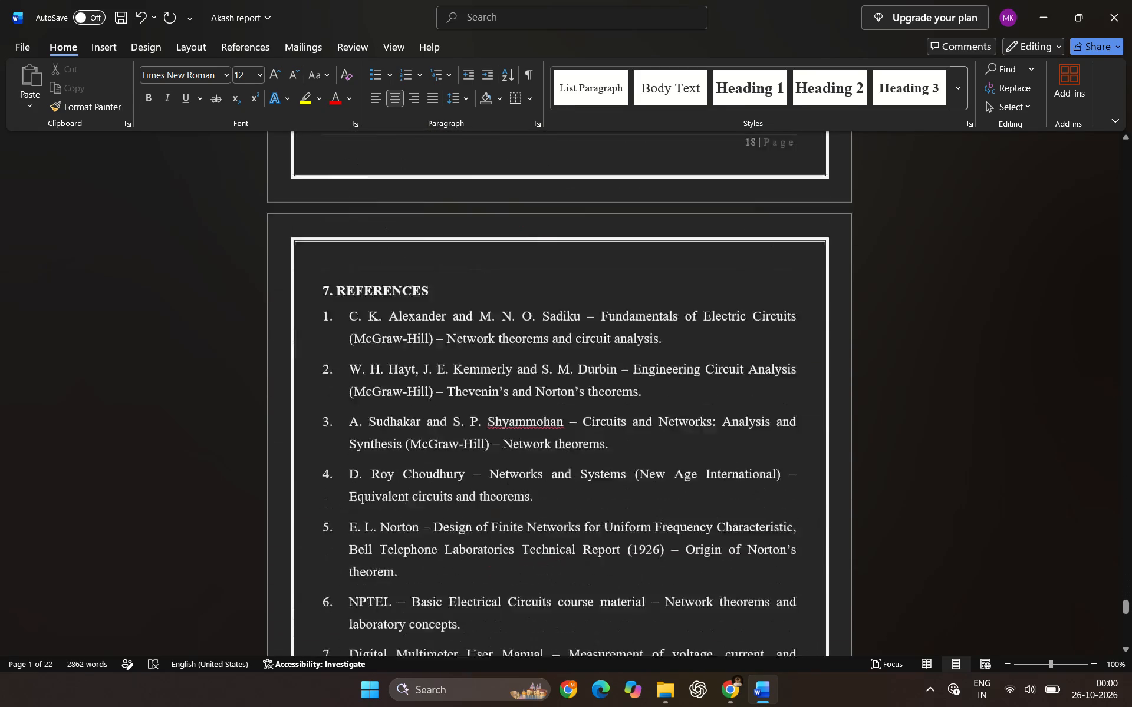
scroll(616, 533, "down", 10)
scroll(646, 561, "up", 9)
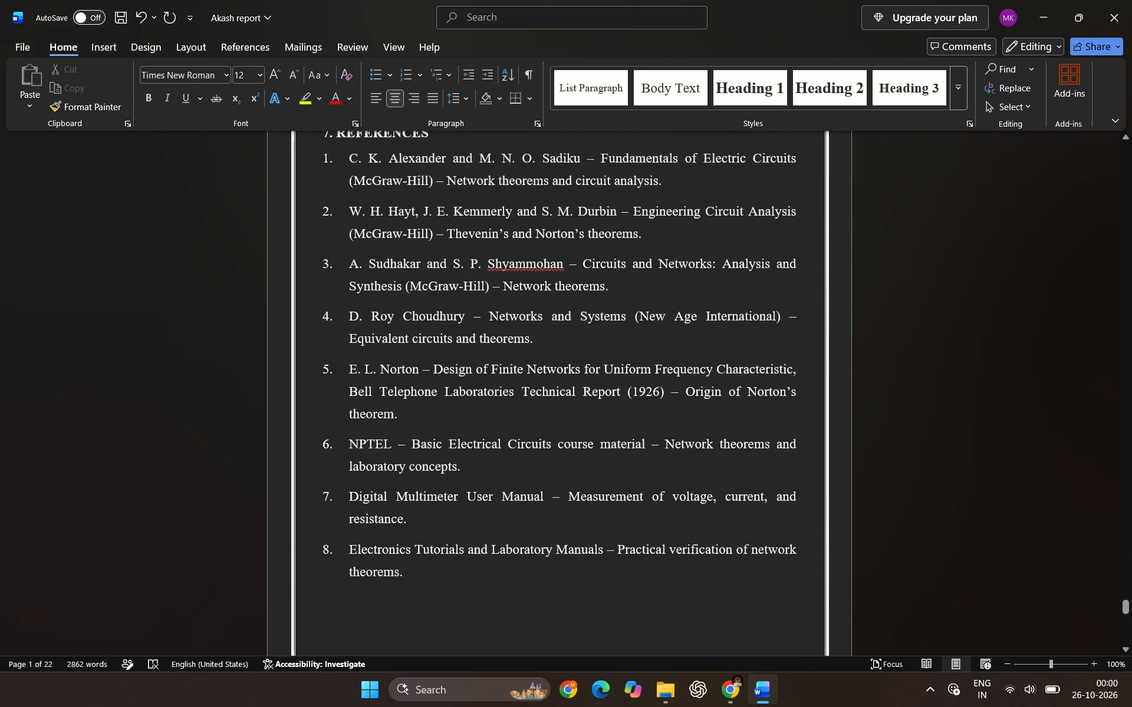
left_click_drag(1127, 604, 1131, 1)
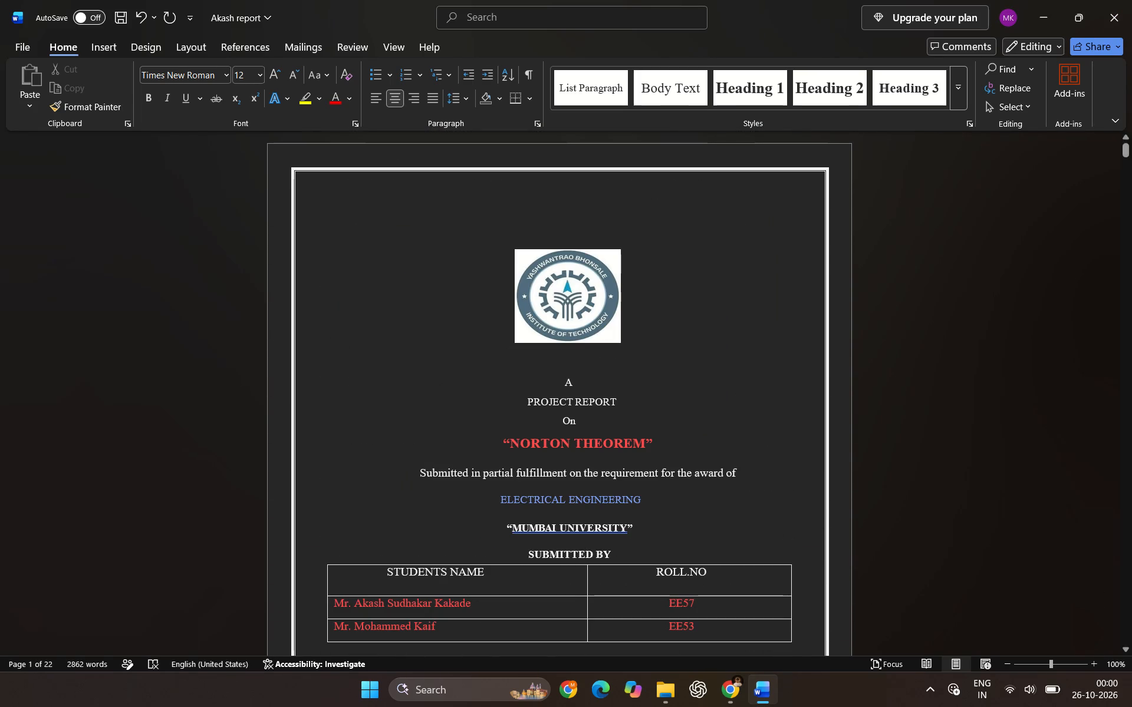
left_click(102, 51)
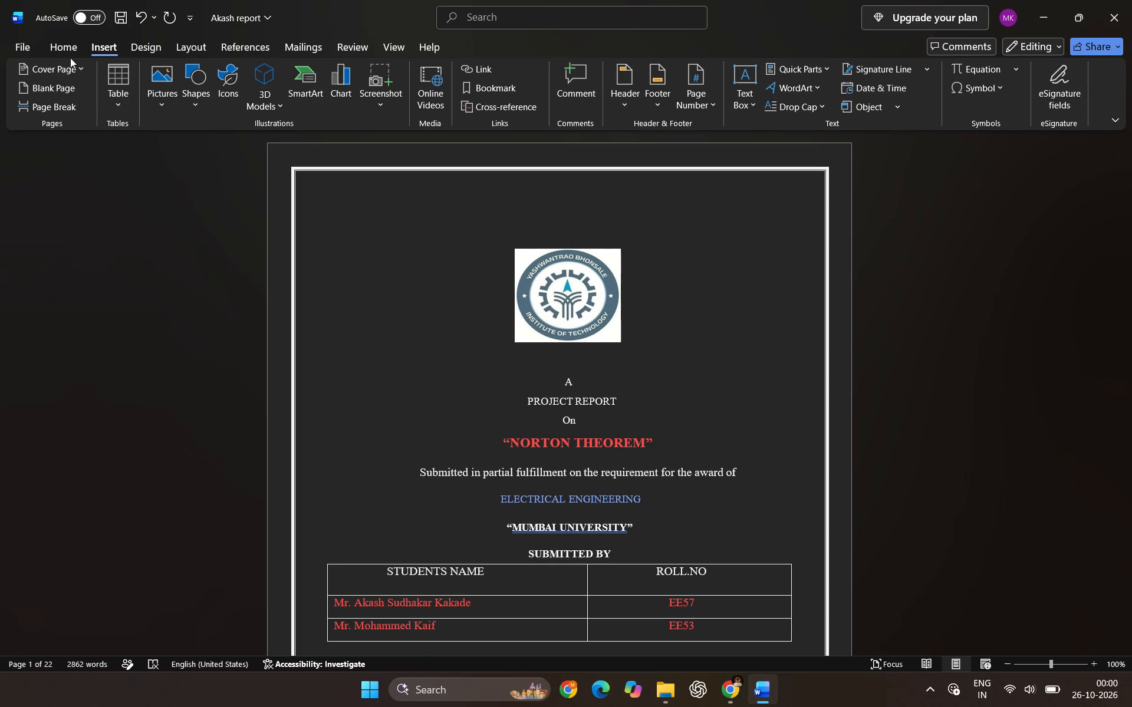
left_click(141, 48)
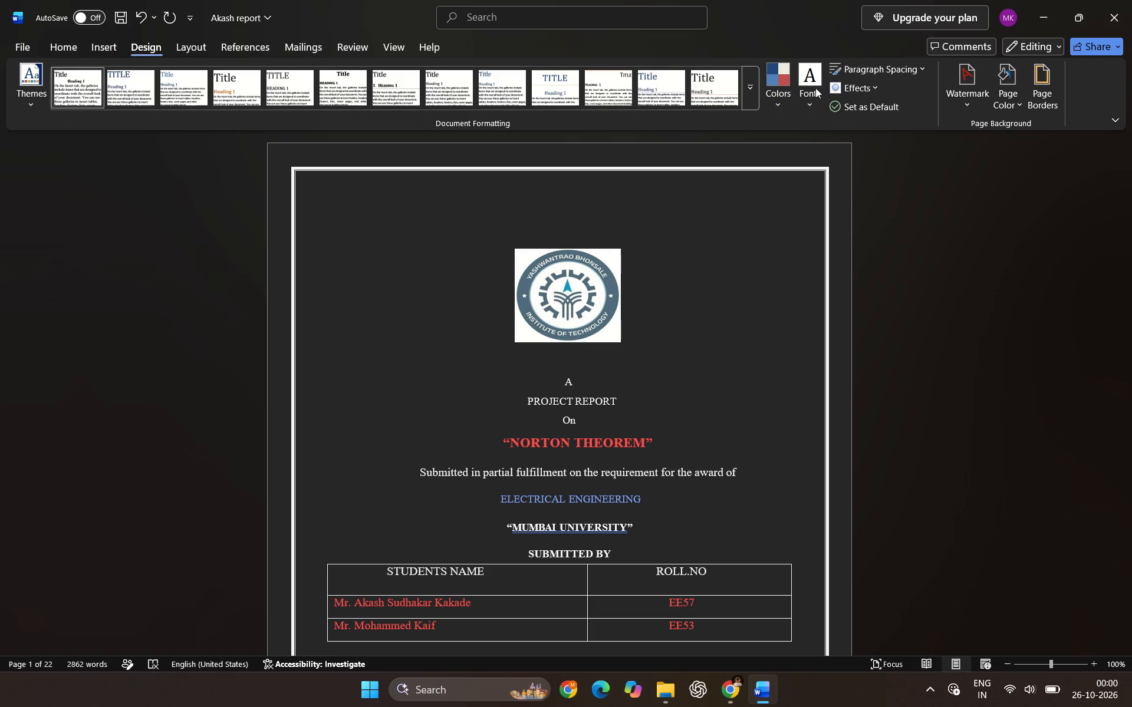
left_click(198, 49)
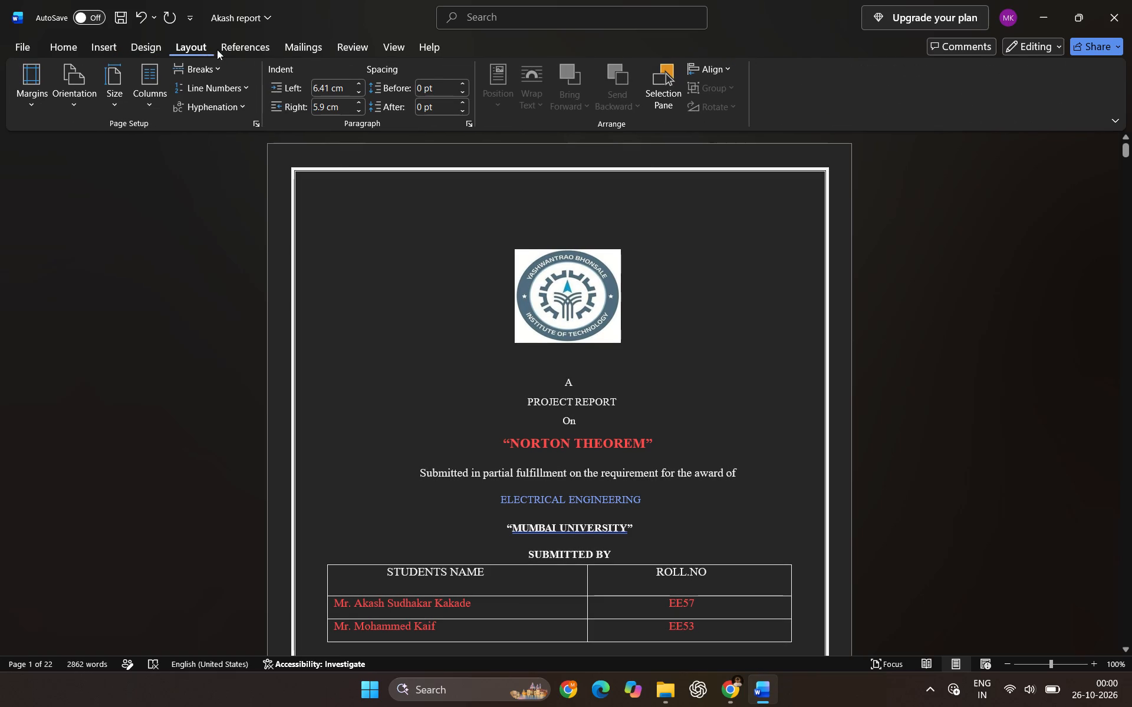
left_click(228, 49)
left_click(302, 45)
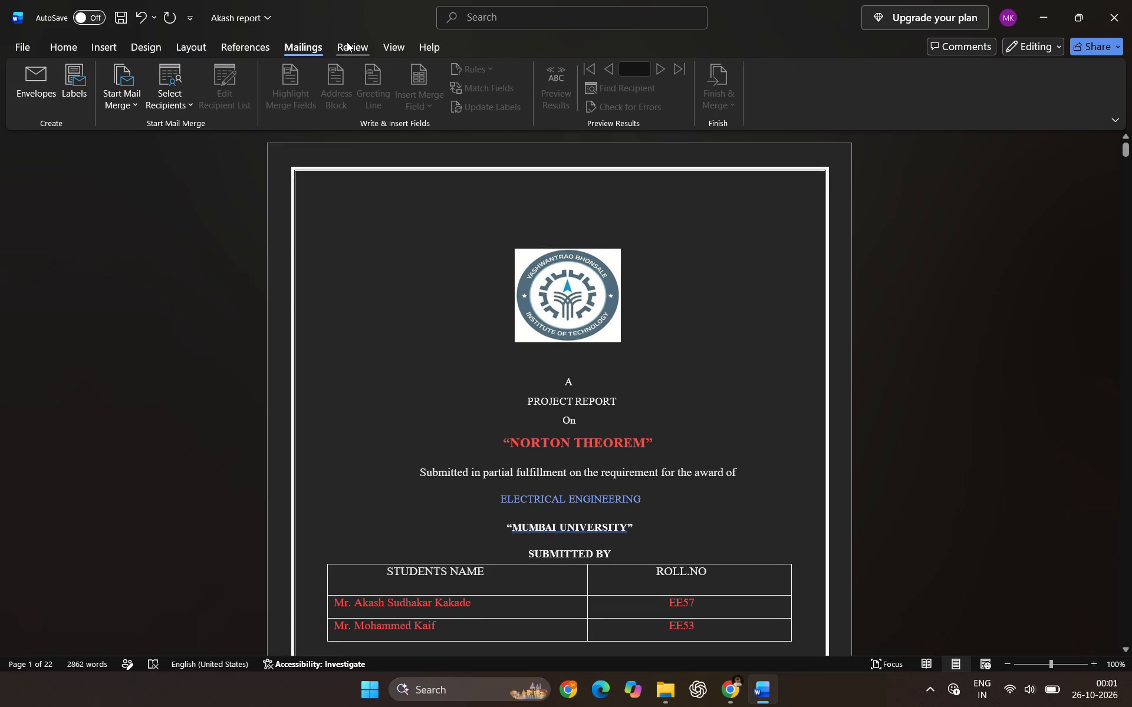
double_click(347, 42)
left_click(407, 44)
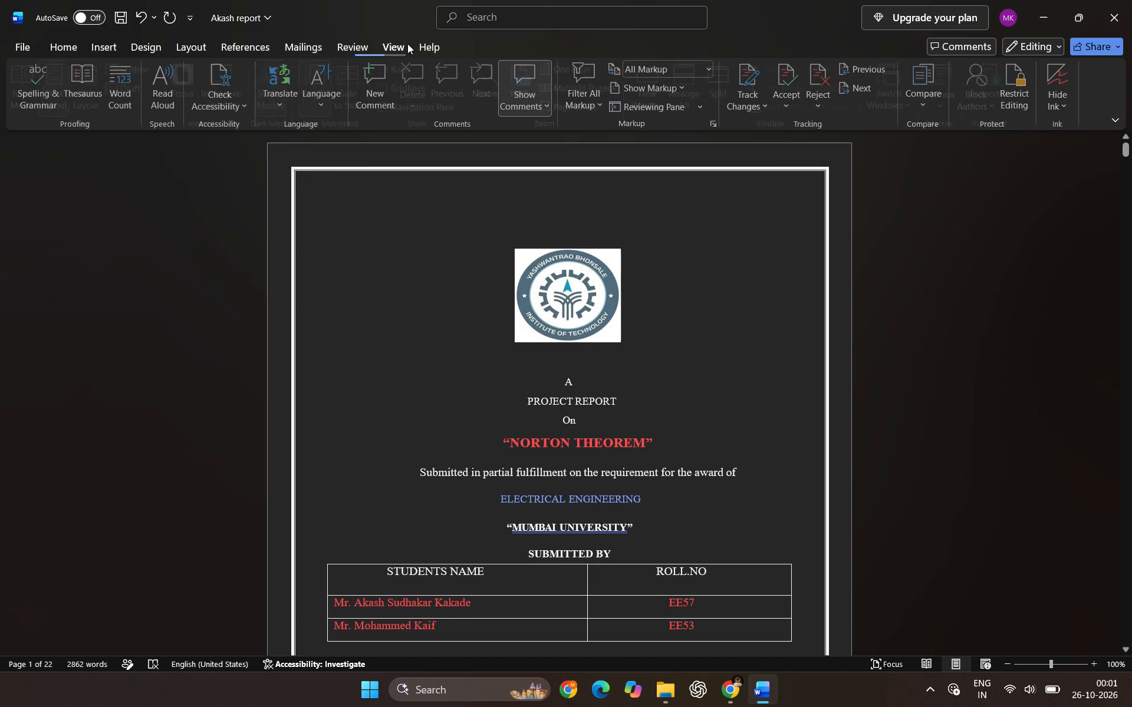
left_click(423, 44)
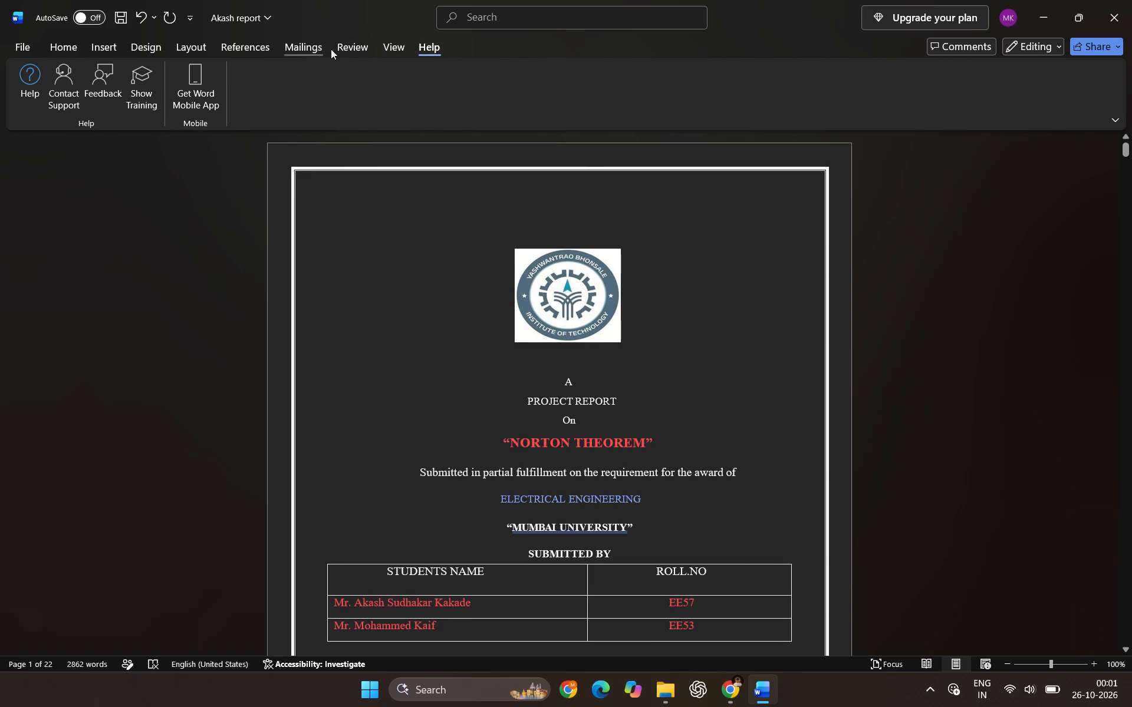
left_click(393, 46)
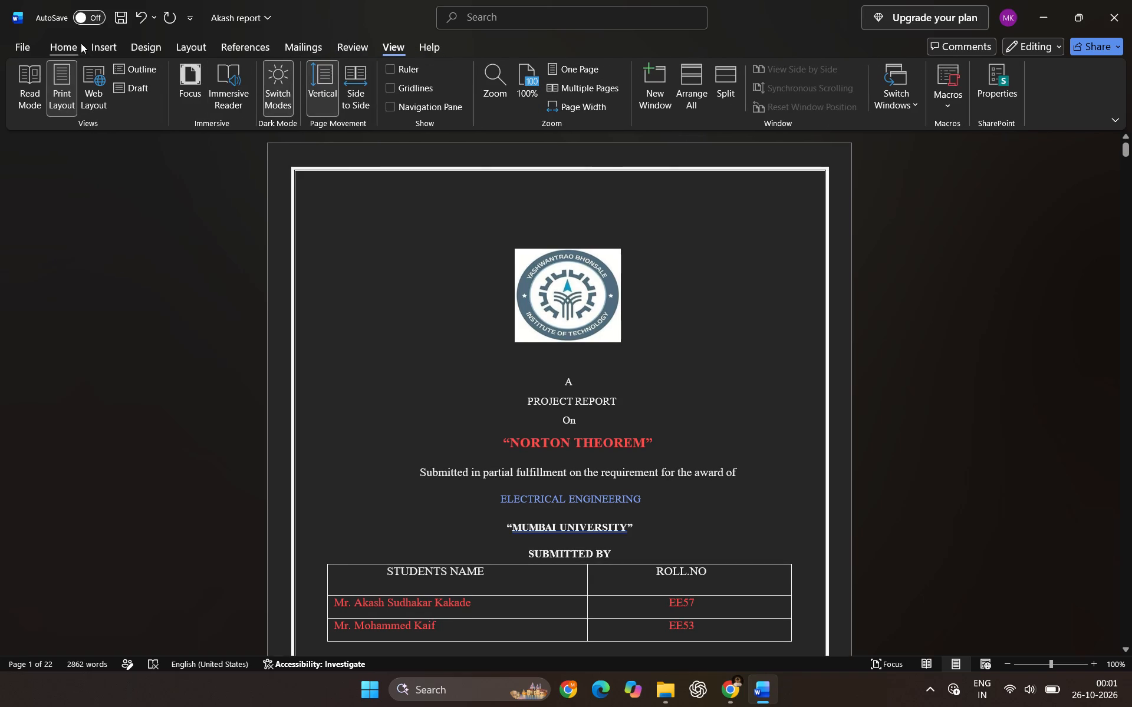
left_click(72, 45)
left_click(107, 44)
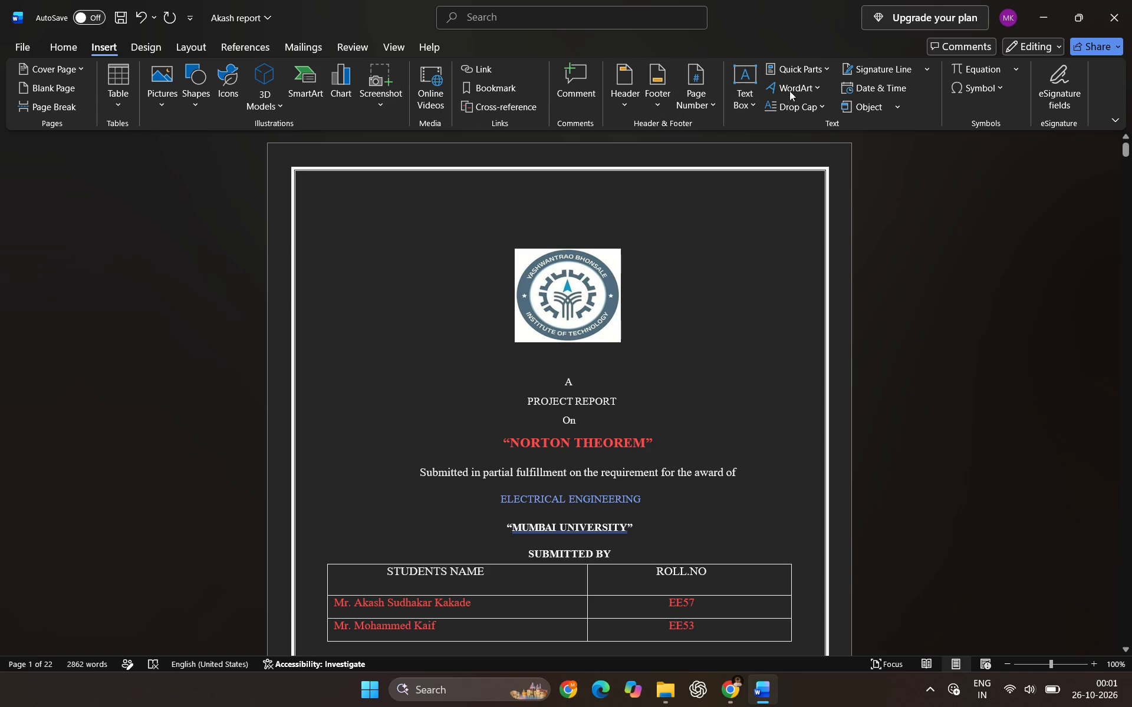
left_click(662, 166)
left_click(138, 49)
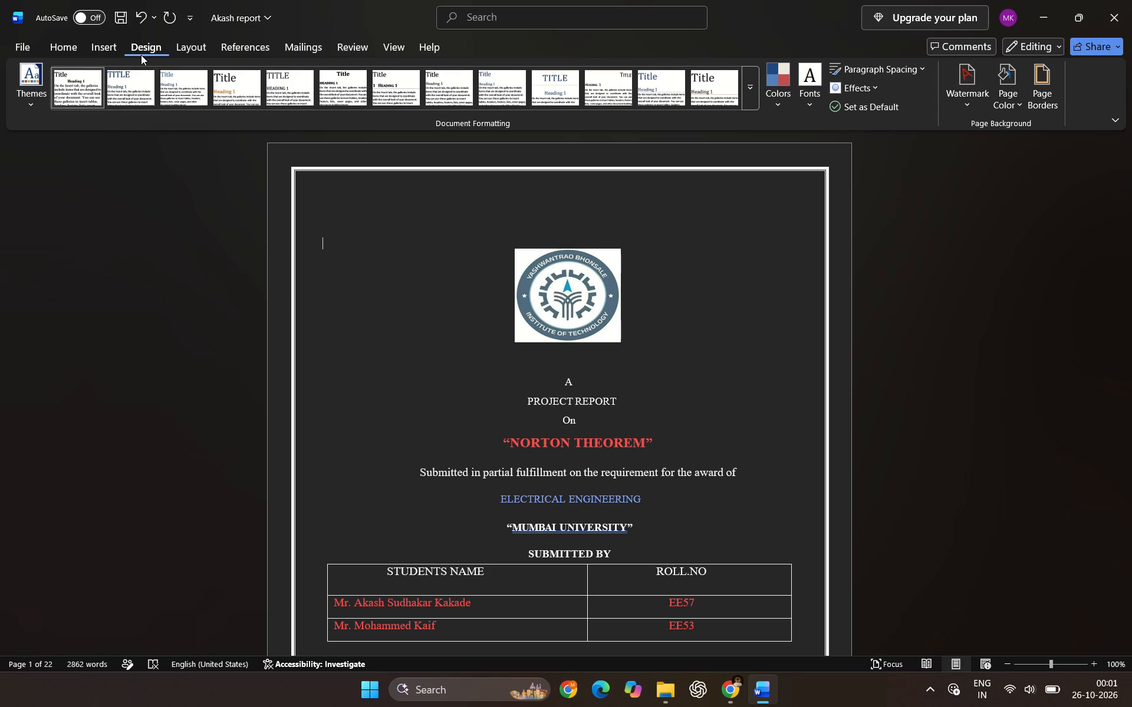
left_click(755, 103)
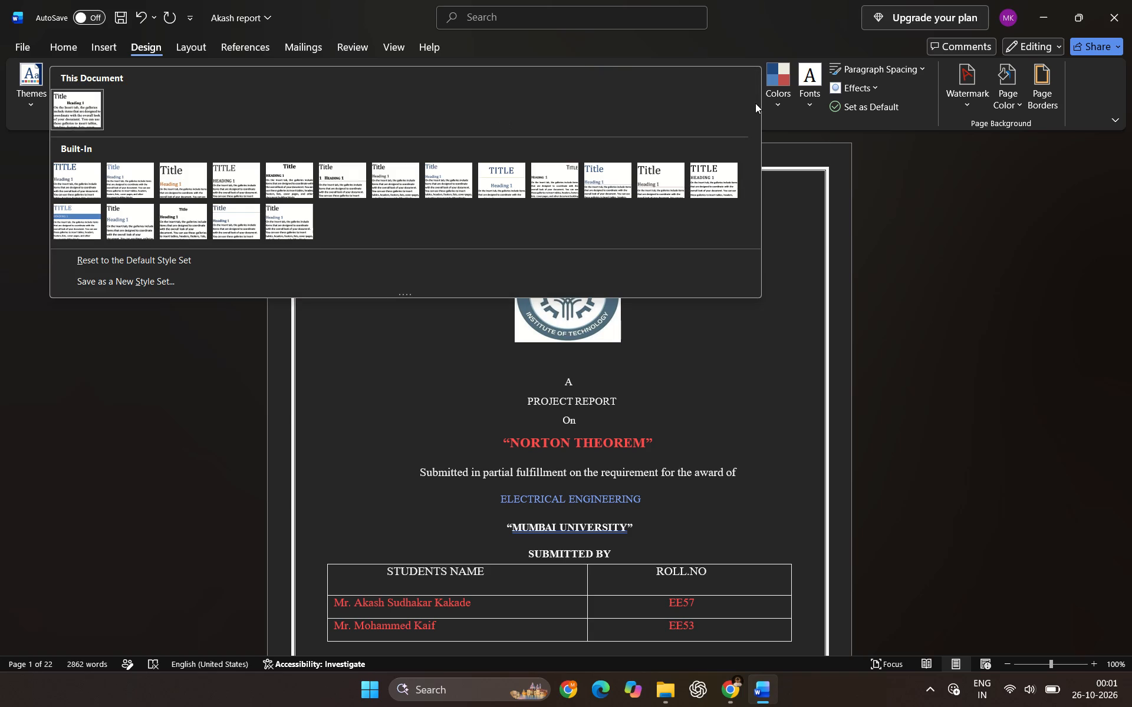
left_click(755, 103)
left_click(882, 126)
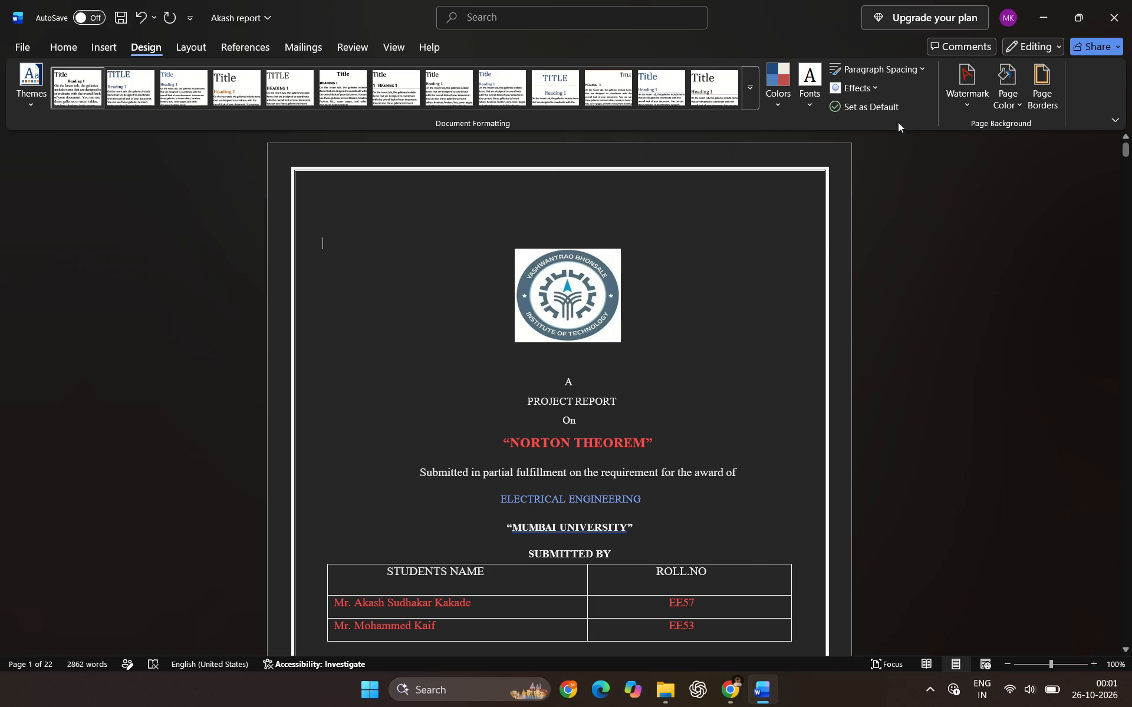
Remove the page border from the whole document.
left_click(1045, 95)
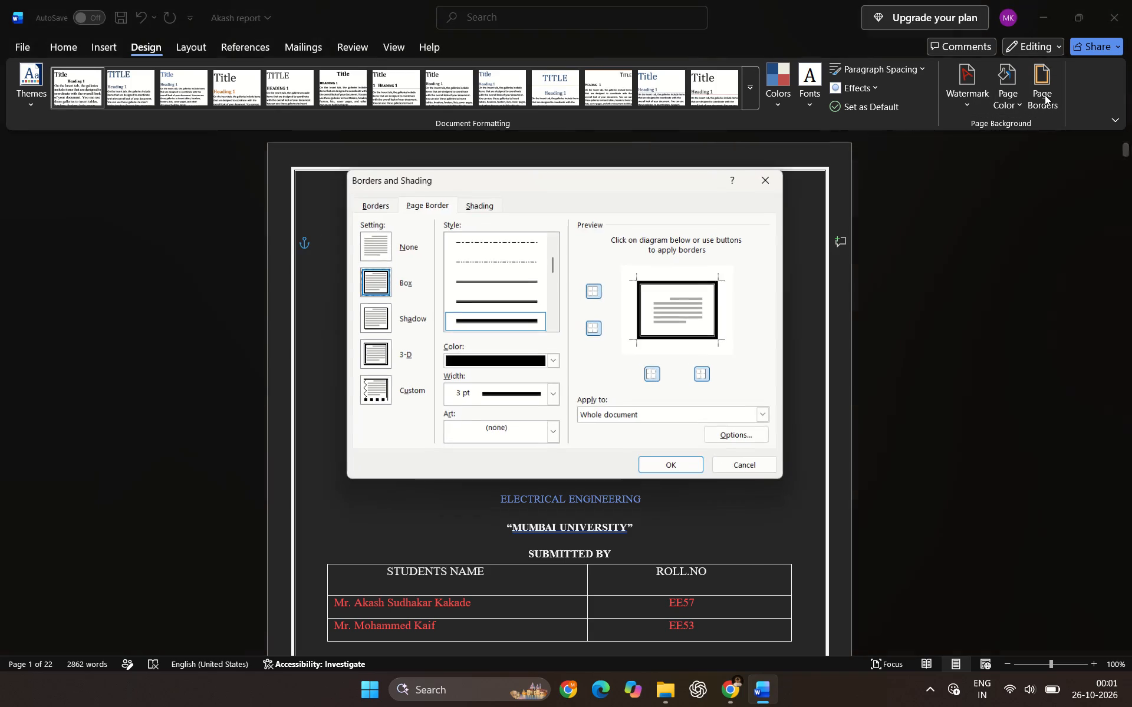
left_click(371, 247)
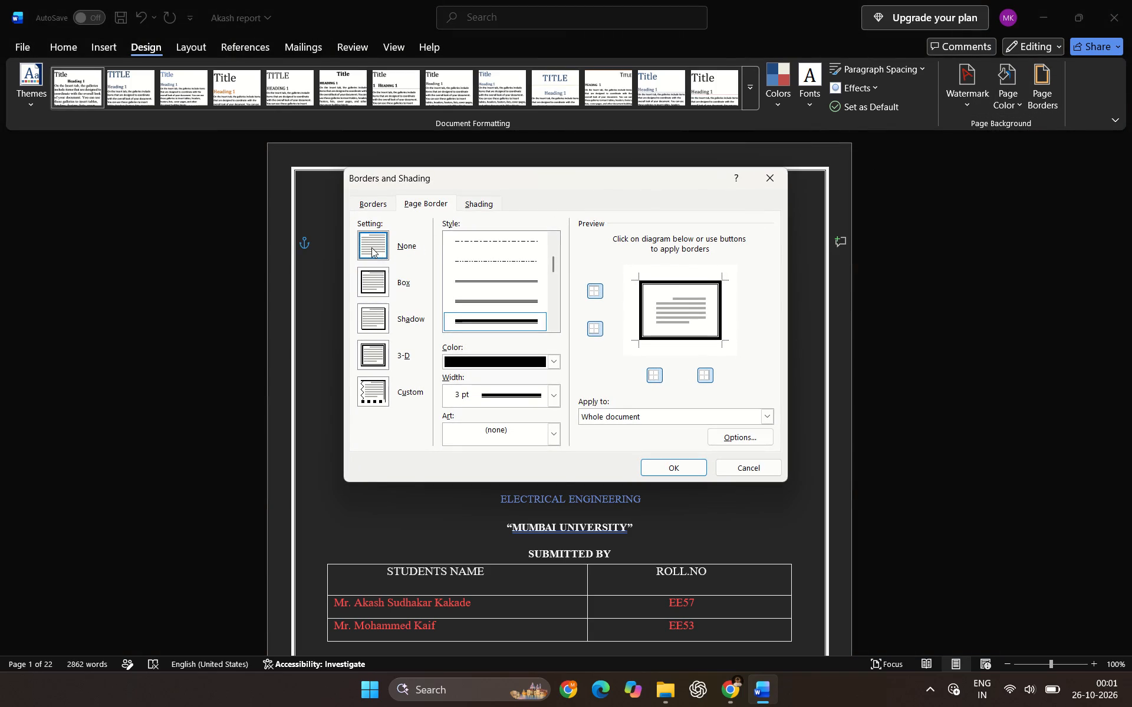
left_click(661, 469)
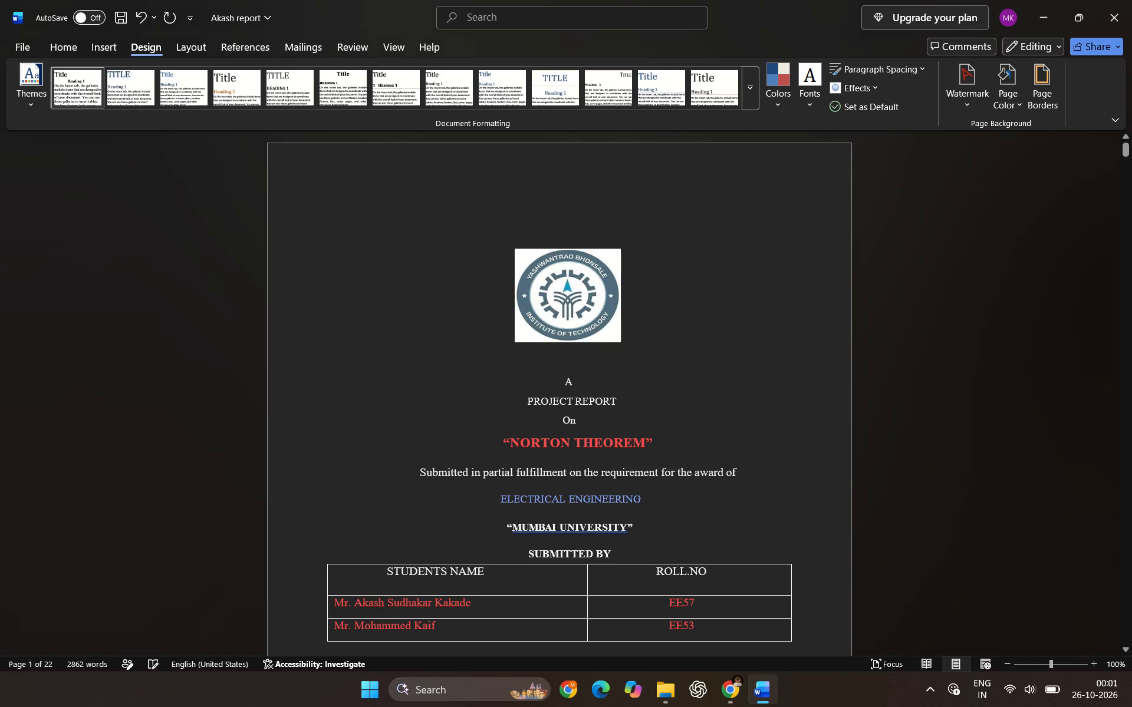
scroll(725, 407, "down", 20)
scroll(725, 407, "down", 15)
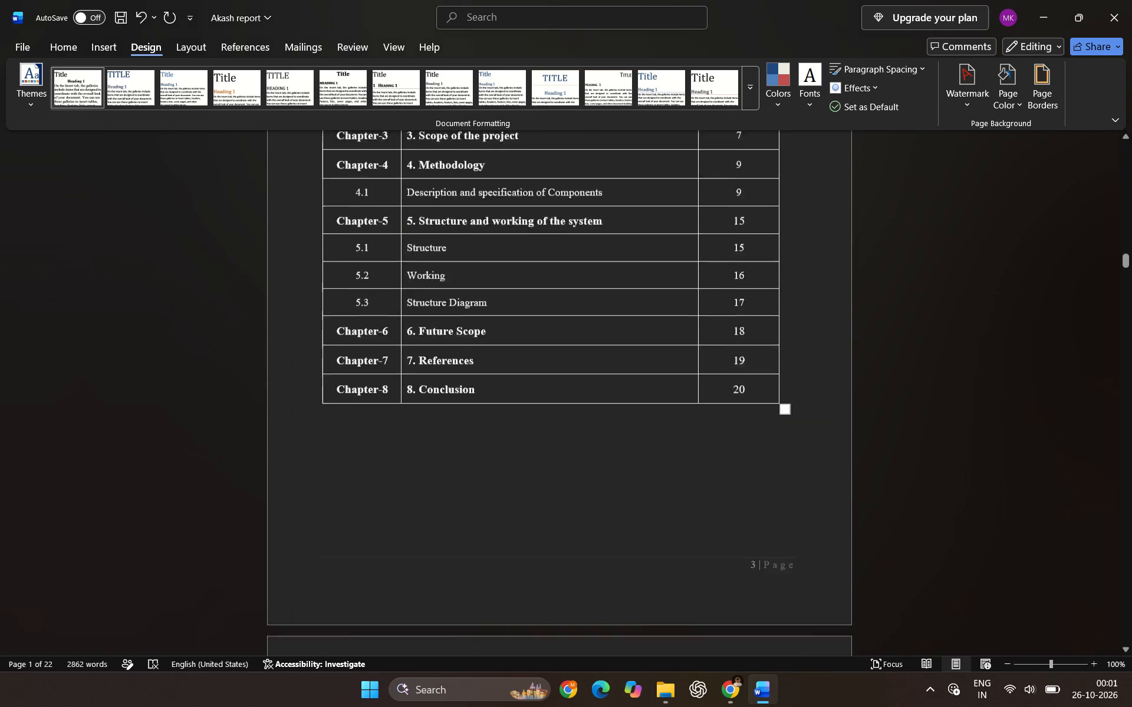
scroll(733, 371, "up", 20)
scroll(755, 275, "up", 15)
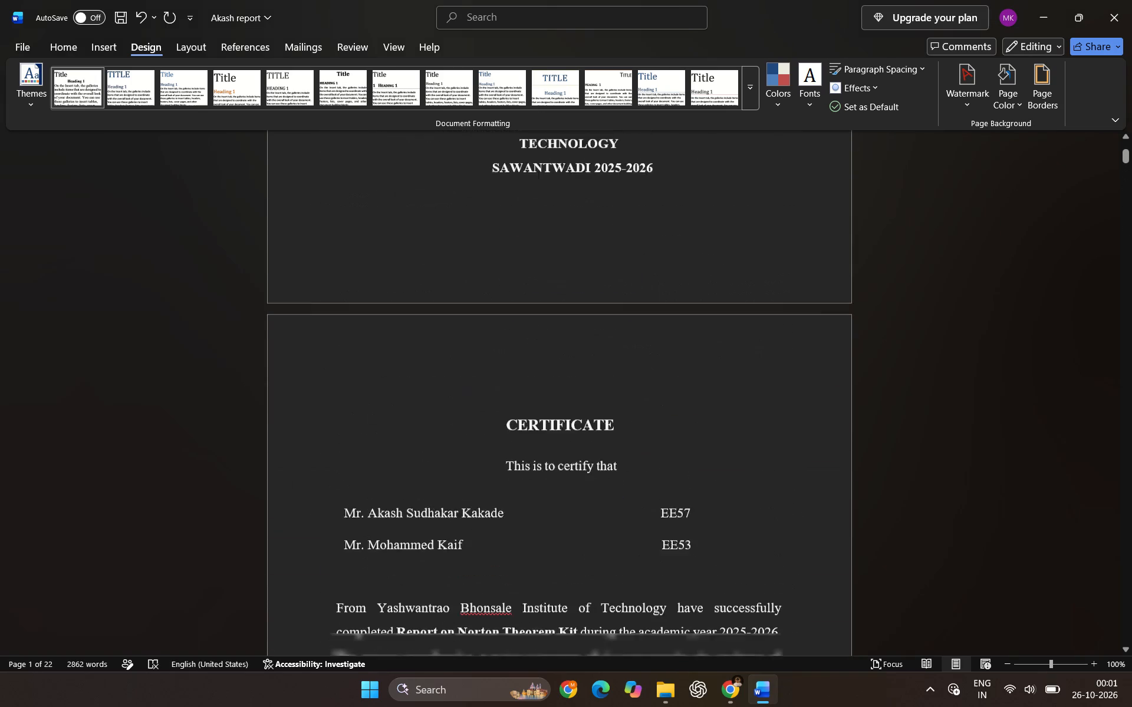
scroll(759, 255, "up", 9)
Add a ¾ pt single-line box page border in automatic colour to the whole document and check it on the following pages.
left_click(1045, 75)
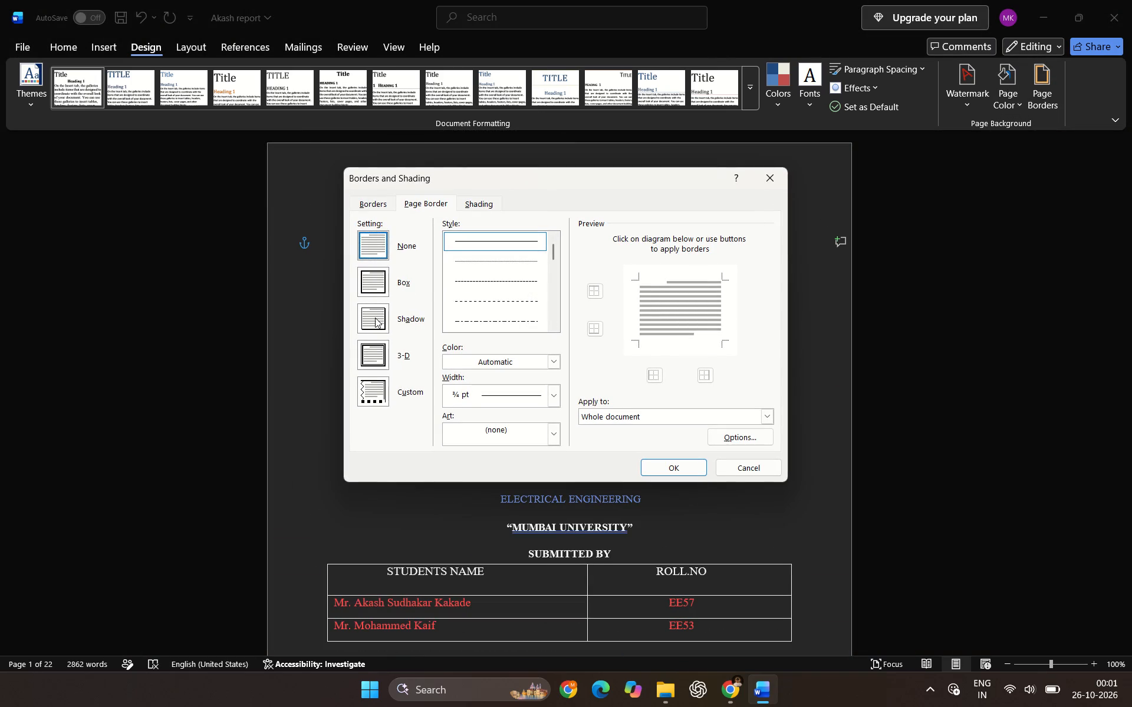
left_click(368, 286)
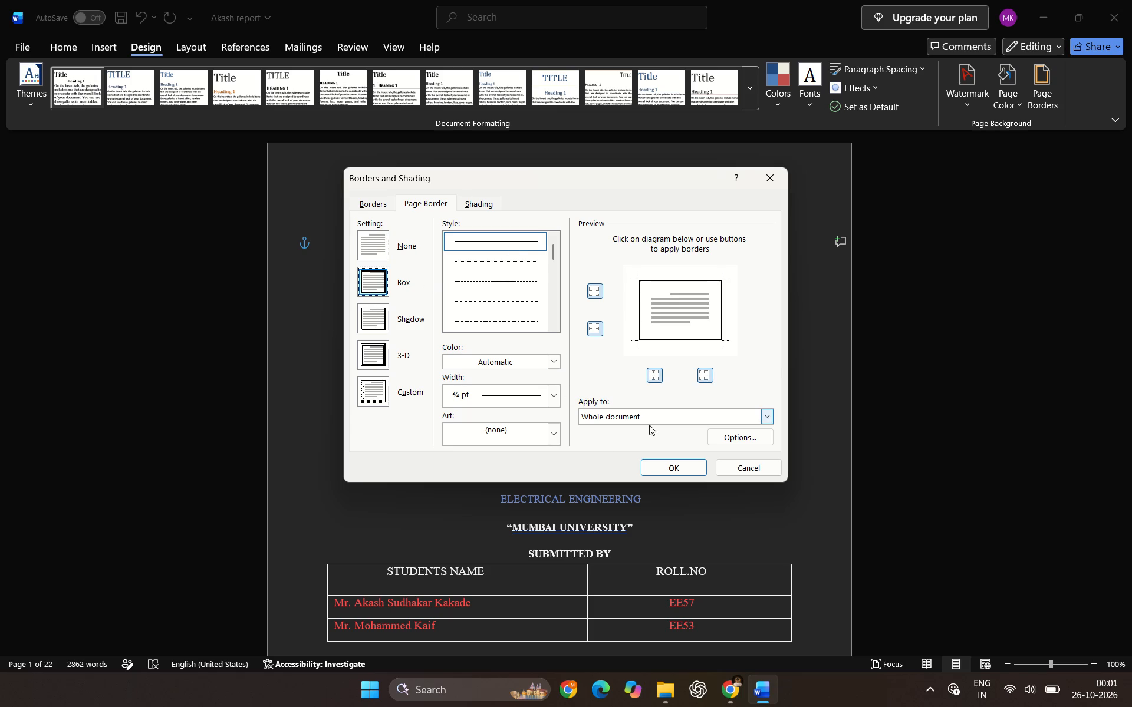
left_click(659, 470)
scroll(662, 420, "down", 4)
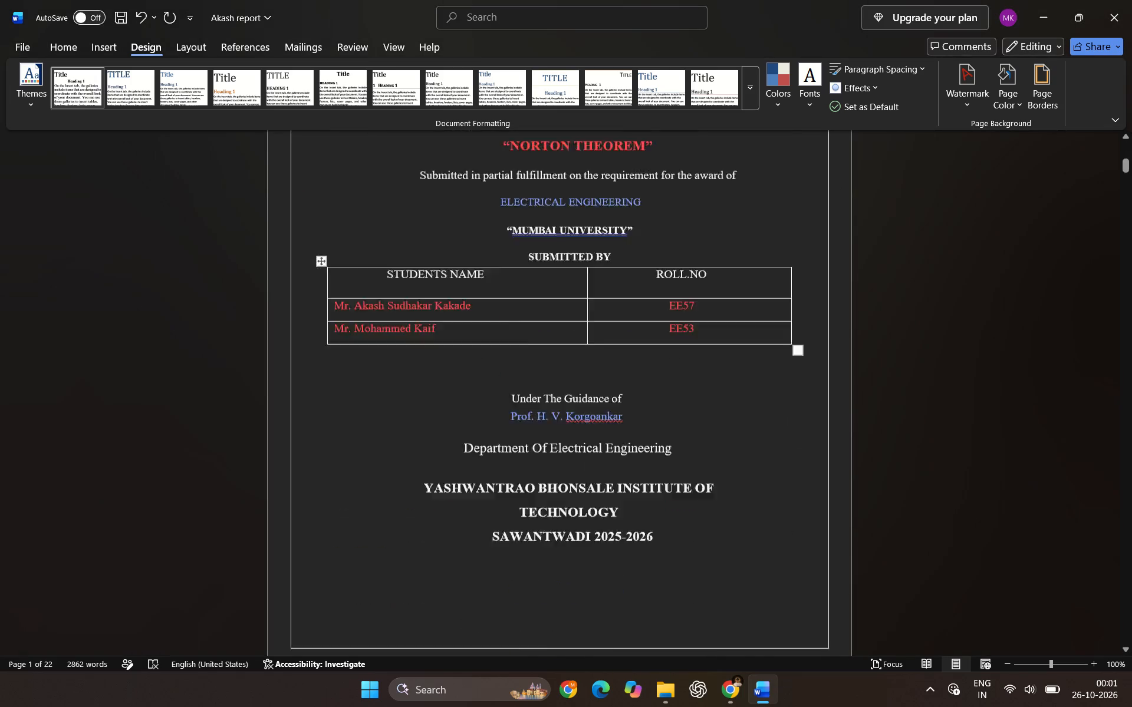
scroll(671, 405, "down", 20)
scroll(671, 405, "down", 3)
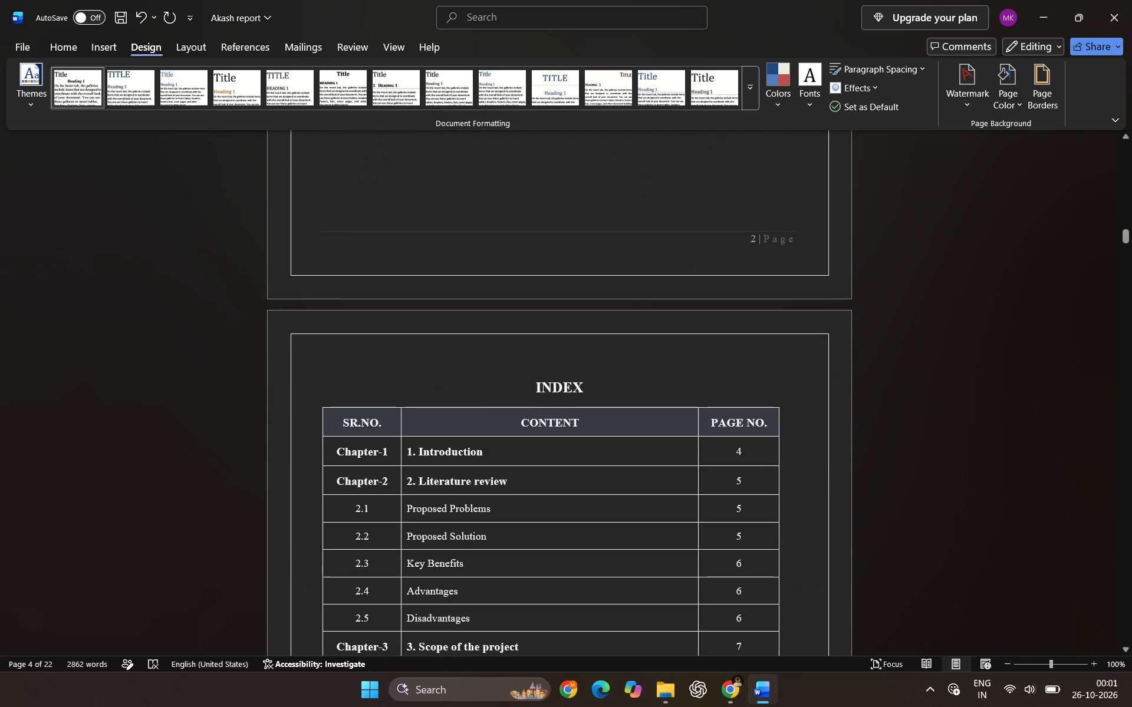
scroll(674, 397, "down", 4)
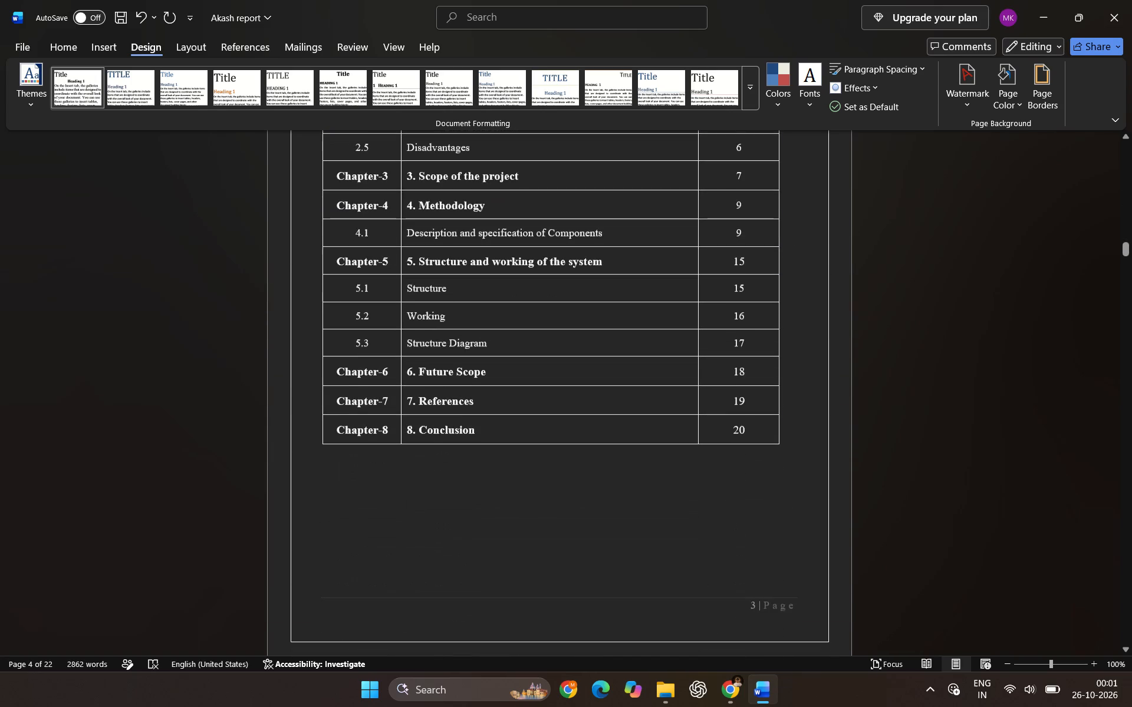
scroll(670, 405, "down", 1)
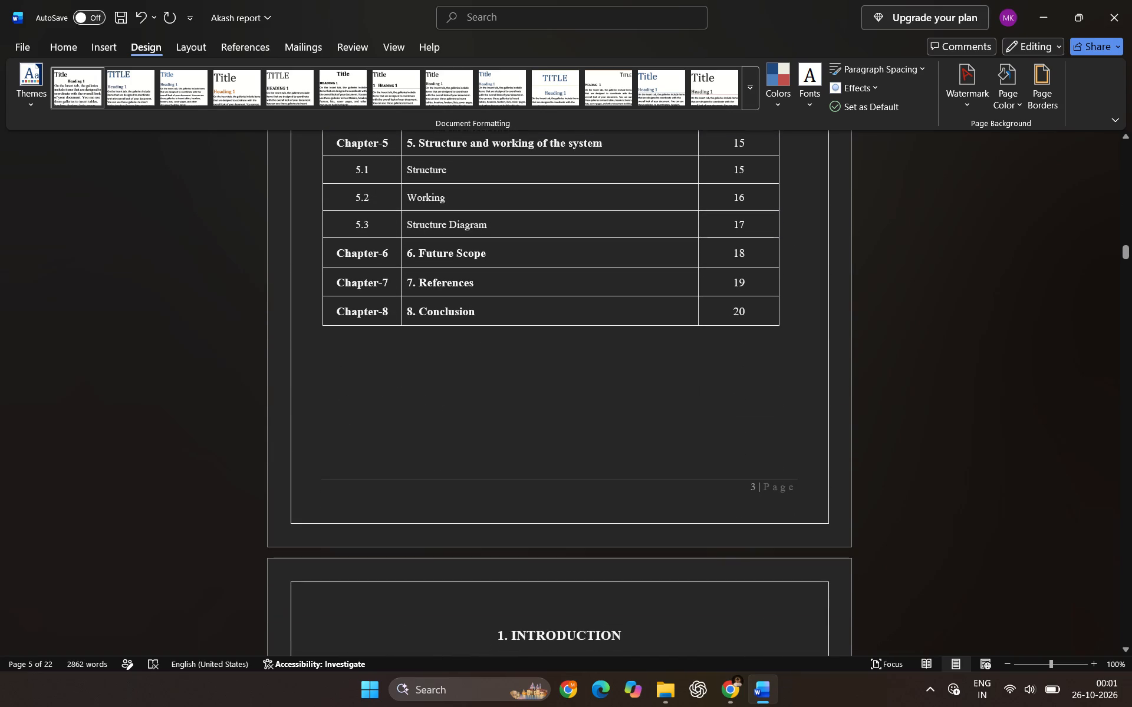
Set the whole document's page border to a ½ pt single-line box in automatic colour, without border art.
left_click(1035, 82)
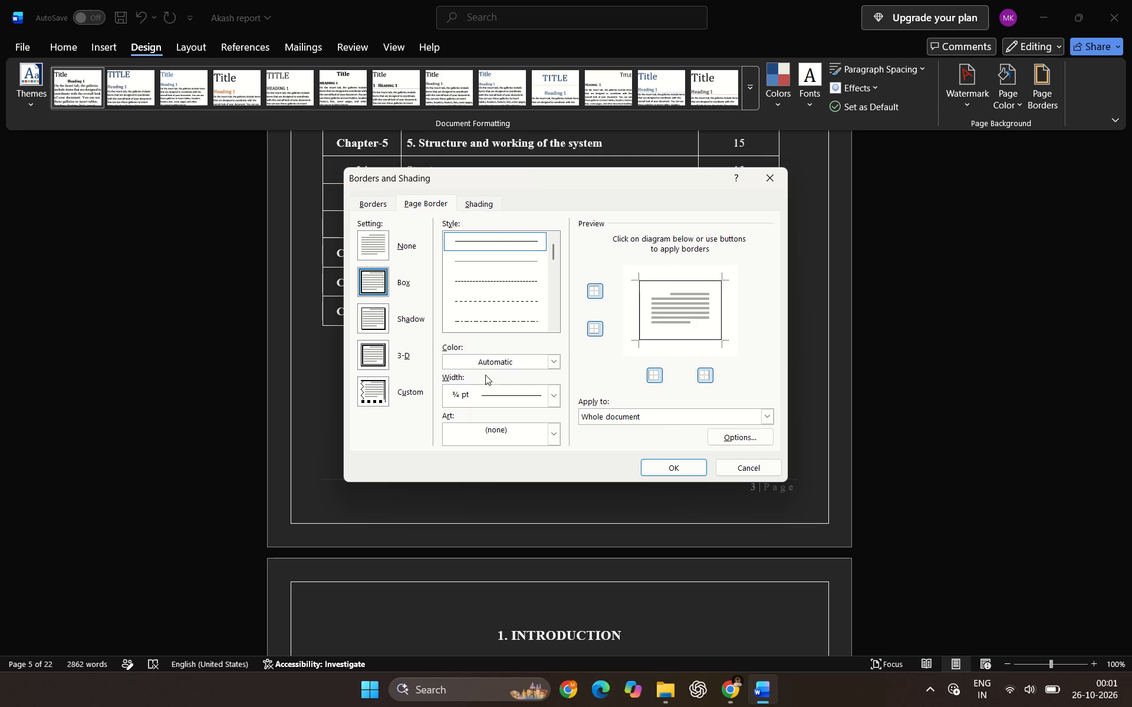
scroll(536, 385, "down", 1)
left_click(403, 395)
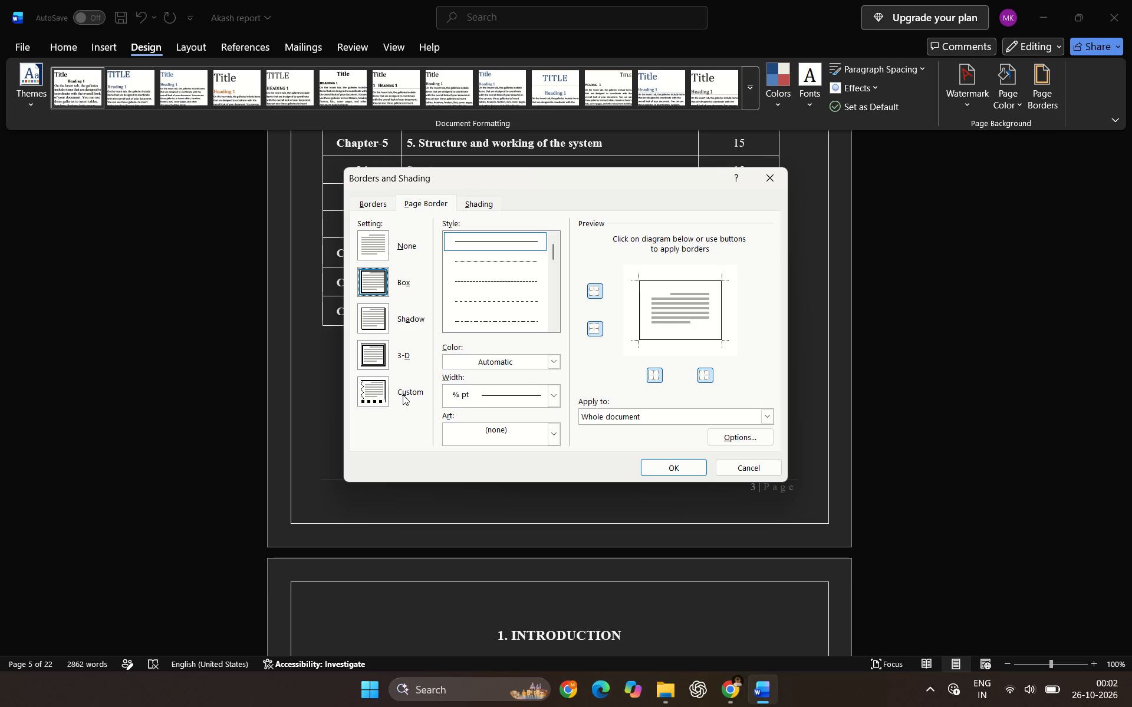
left_click(398, 391)
left_click(376, 391)
left_click(549, 401)
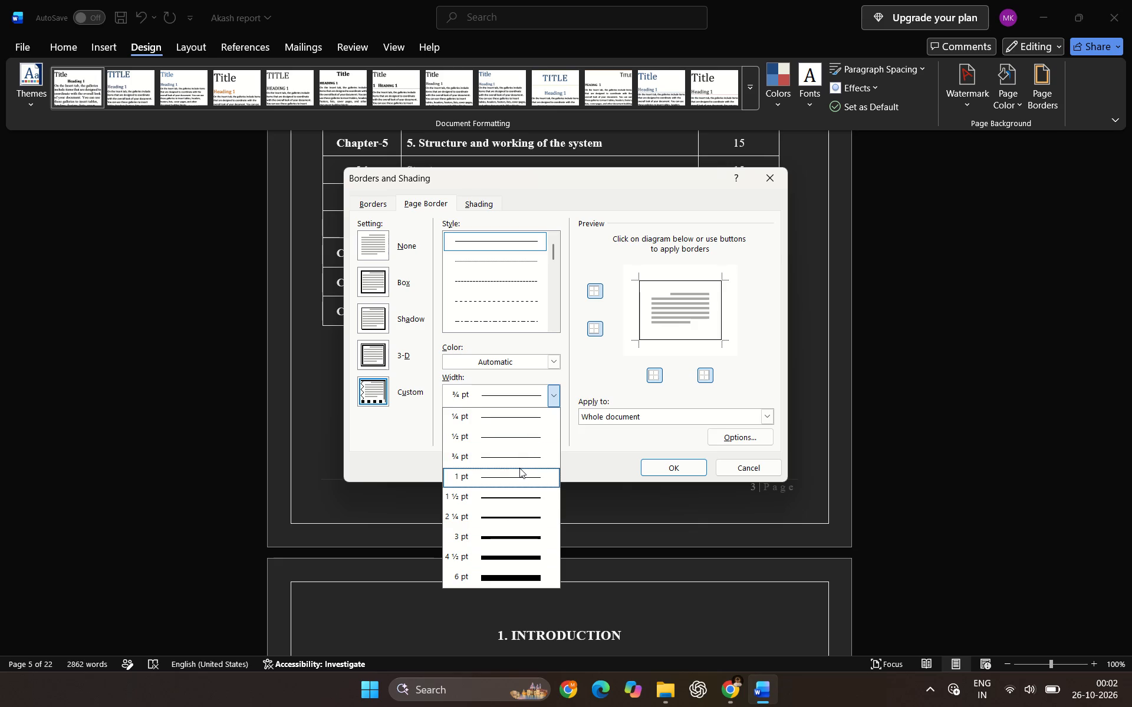
left_click(519, 480)
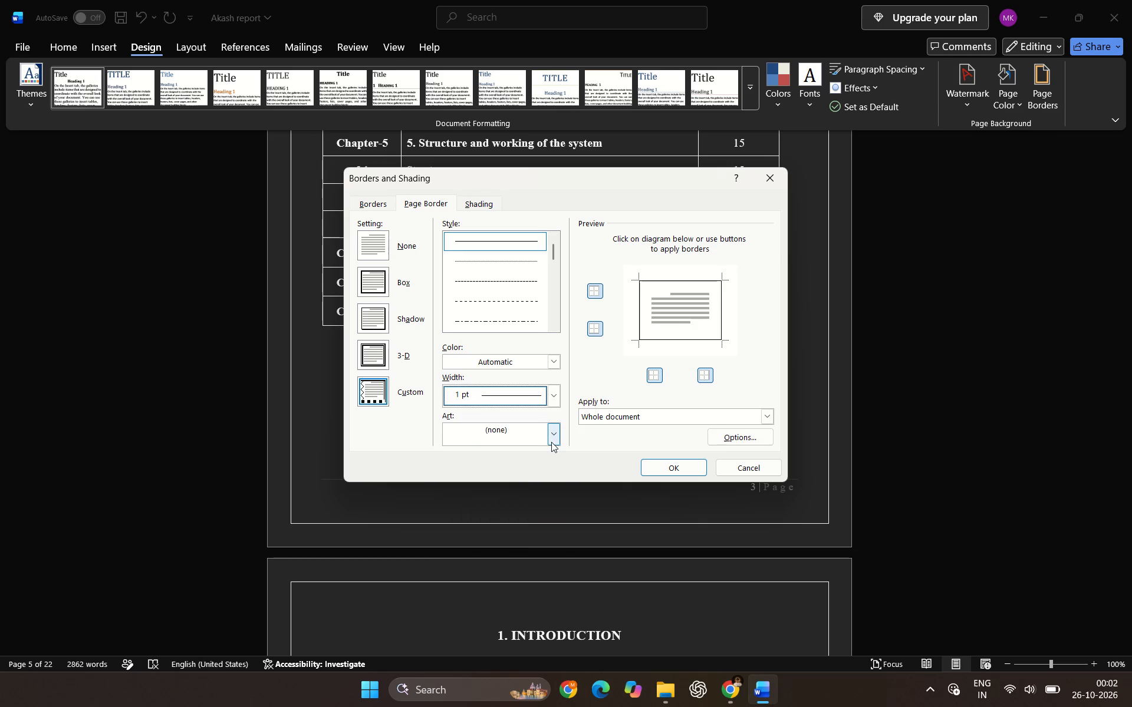
left_click(552, 441)
left_click(509, 480)
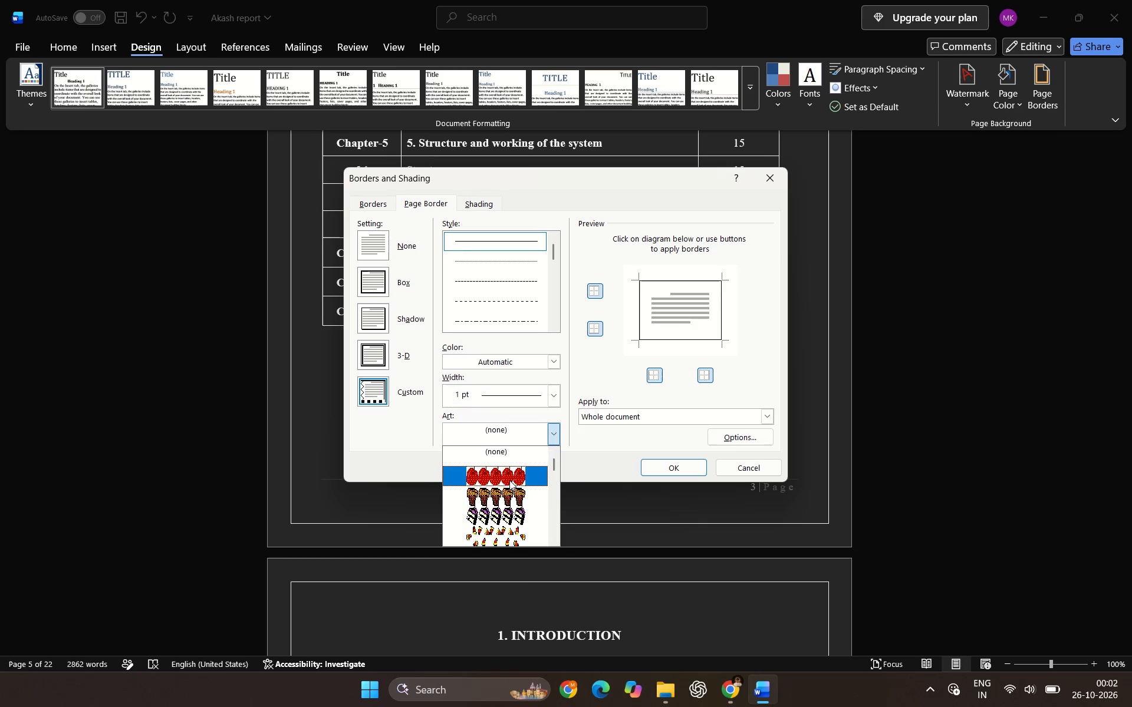
left_click(554, 438)
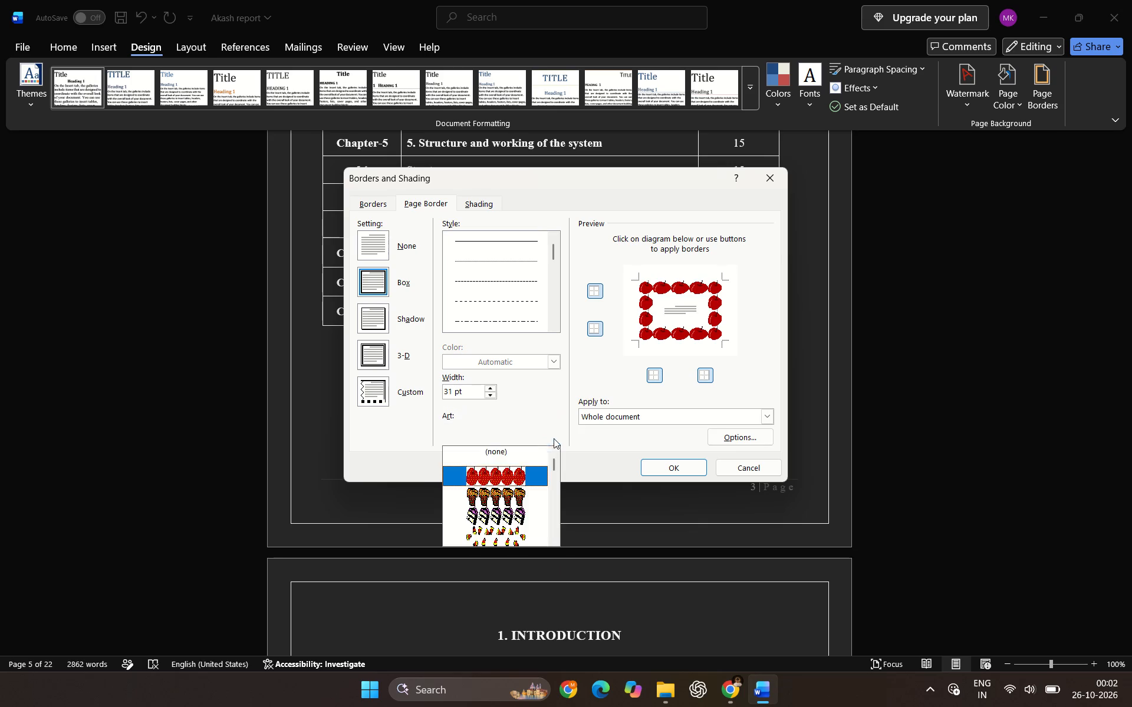
left_click(518, 454)
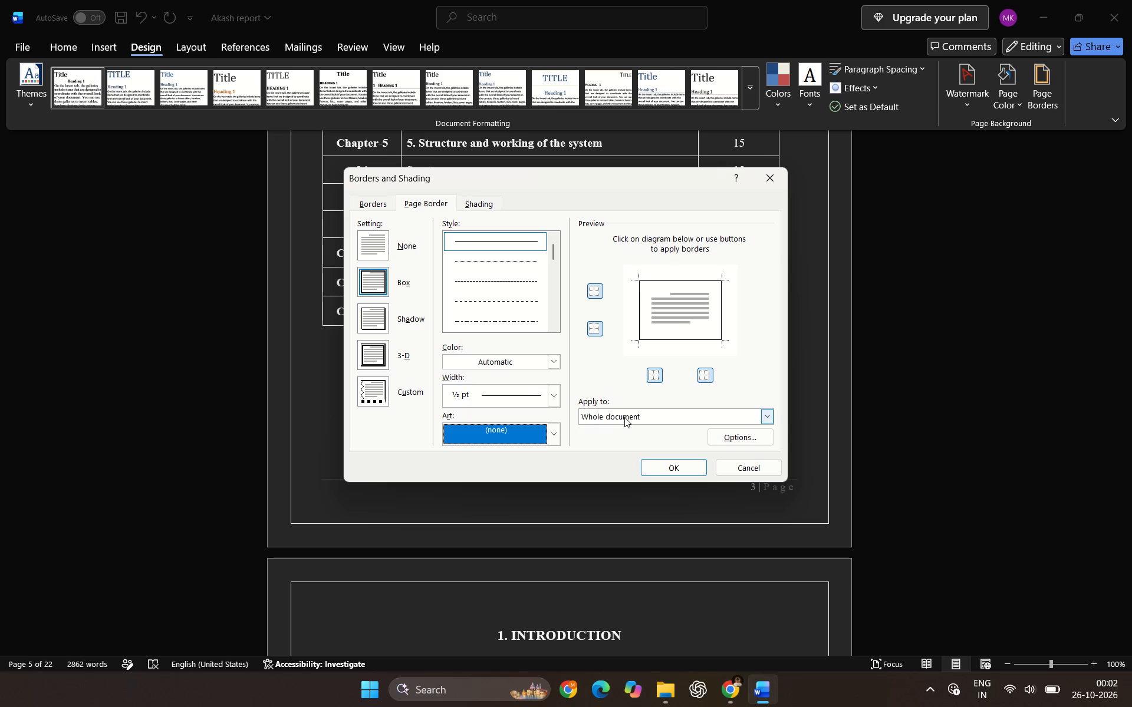
scroll(539, 409, "down", 3)
left_click(554, 359)
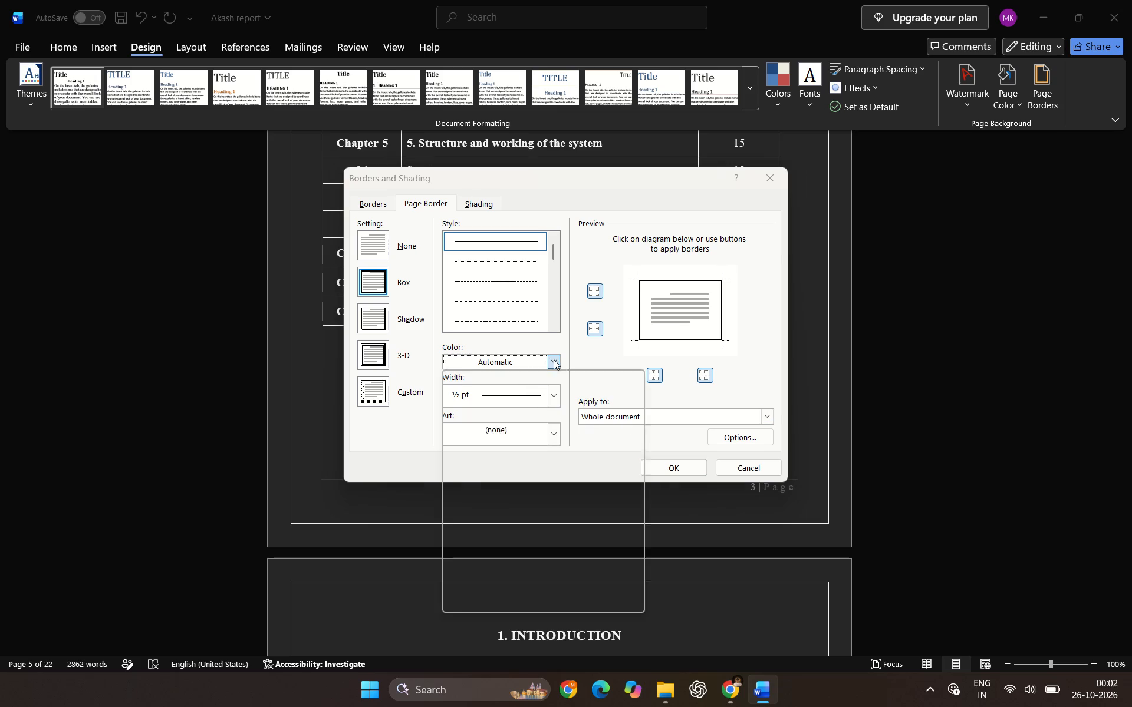
left_click(554, 359)
scroll(531, 366, "down", 2)
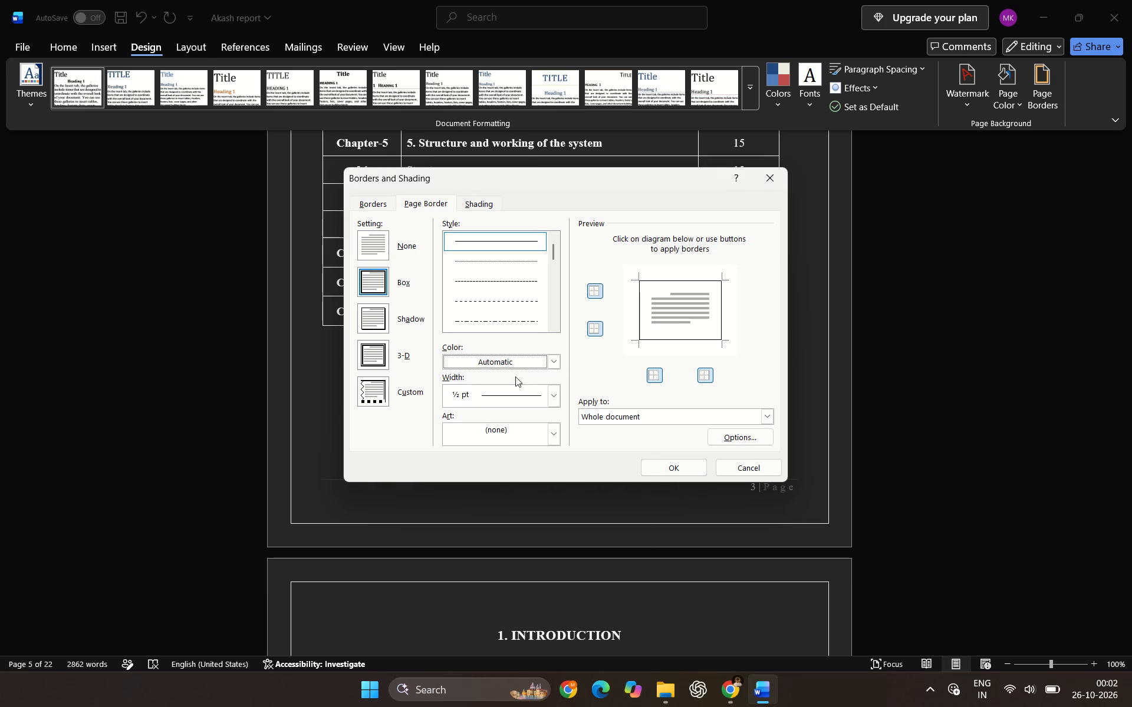
scroll(416, 318, "down", 2)
left_click(662, 473)
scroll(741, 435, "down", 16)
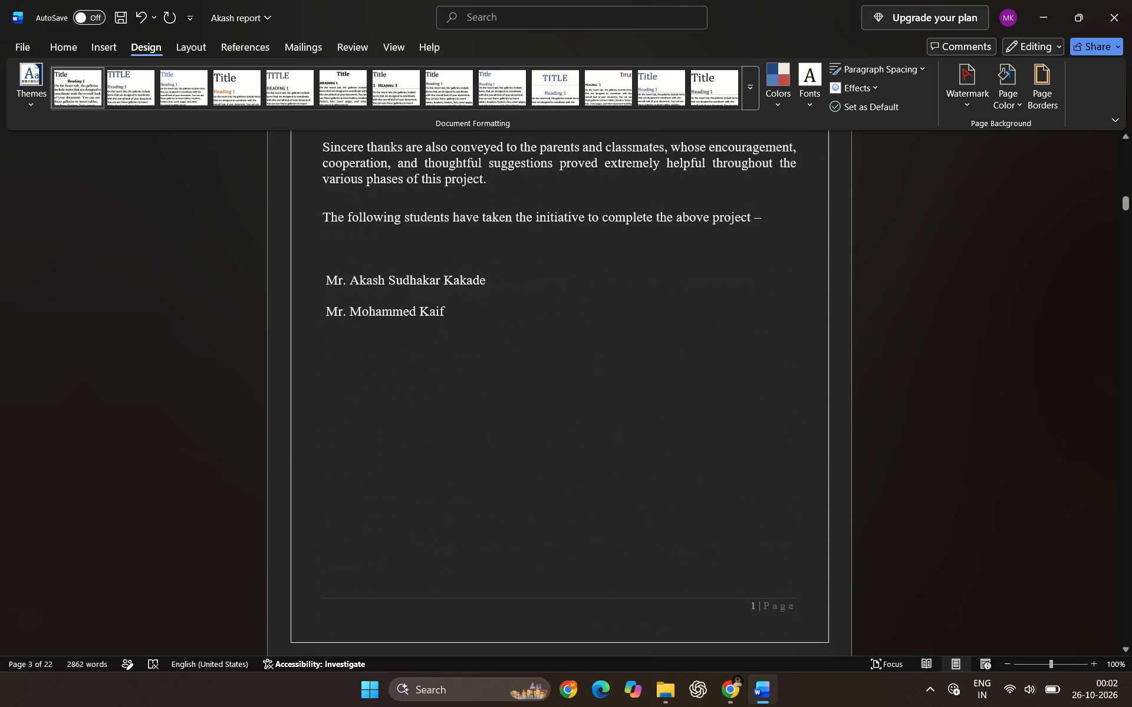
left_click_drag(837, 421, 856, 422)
Return to the cover page and apply the Moderate margins preset to its section.
scroll(341, 283, "up", 11)
left_click(33, 48)
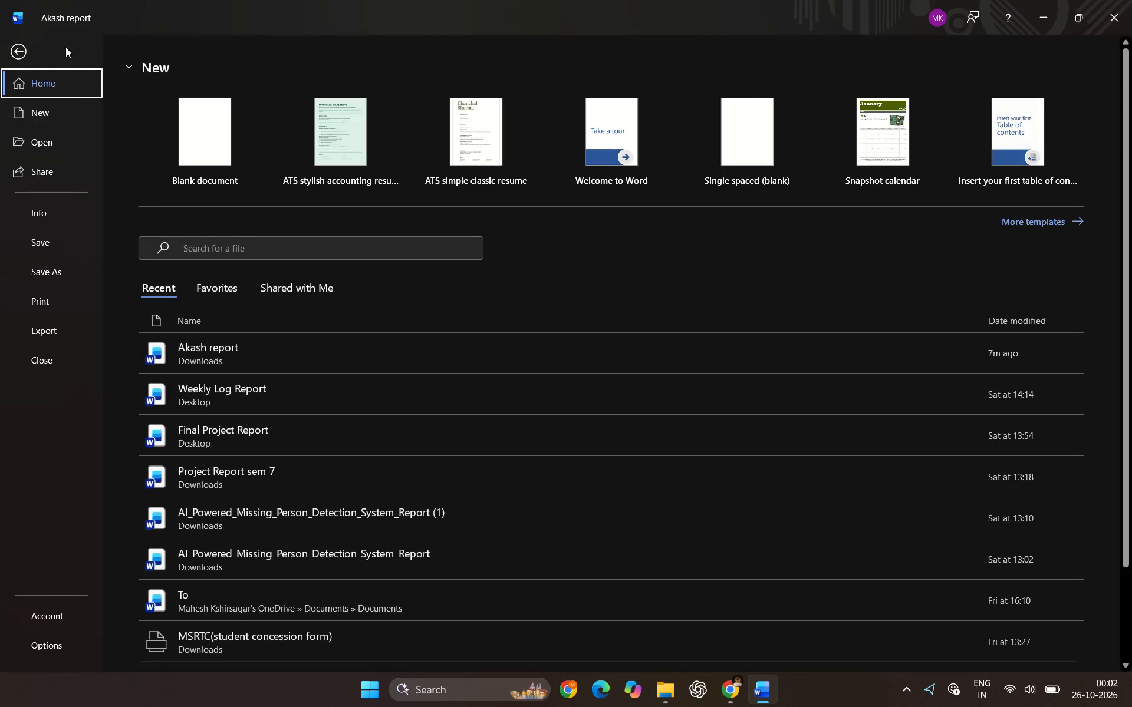
left_click(21, 51)
left_click(57, 49)
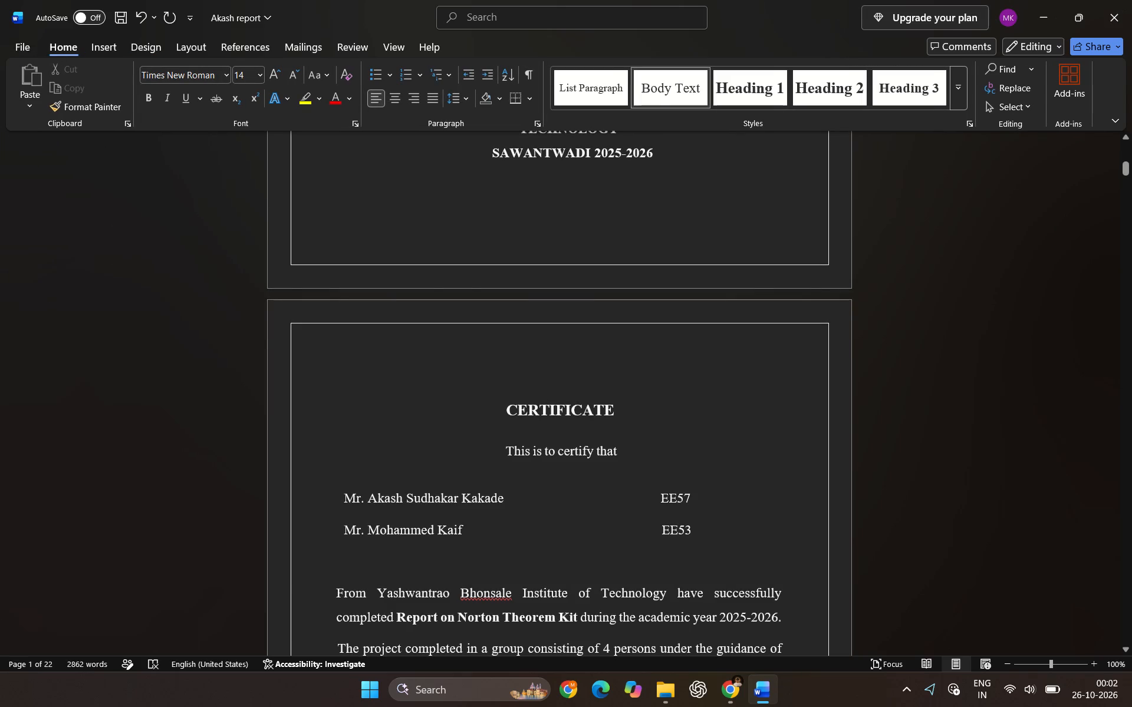
scroll(463, 232, "up", 8)
scroll(279, 156, "up", 6)
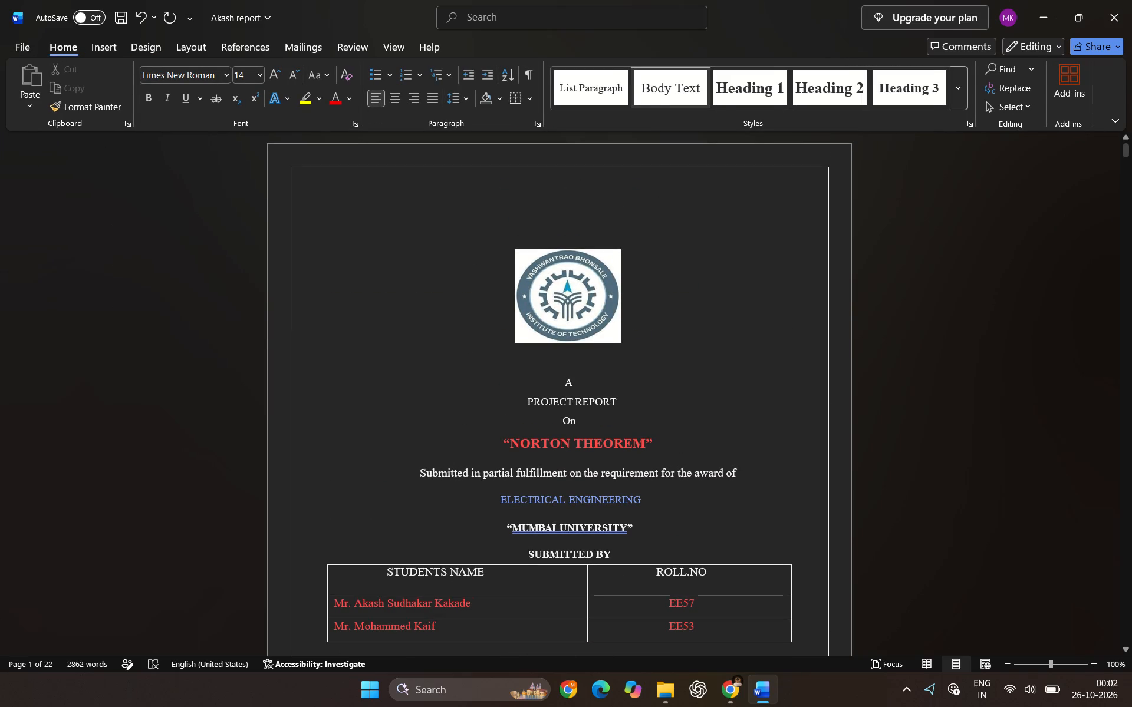
left_click(400, 283)
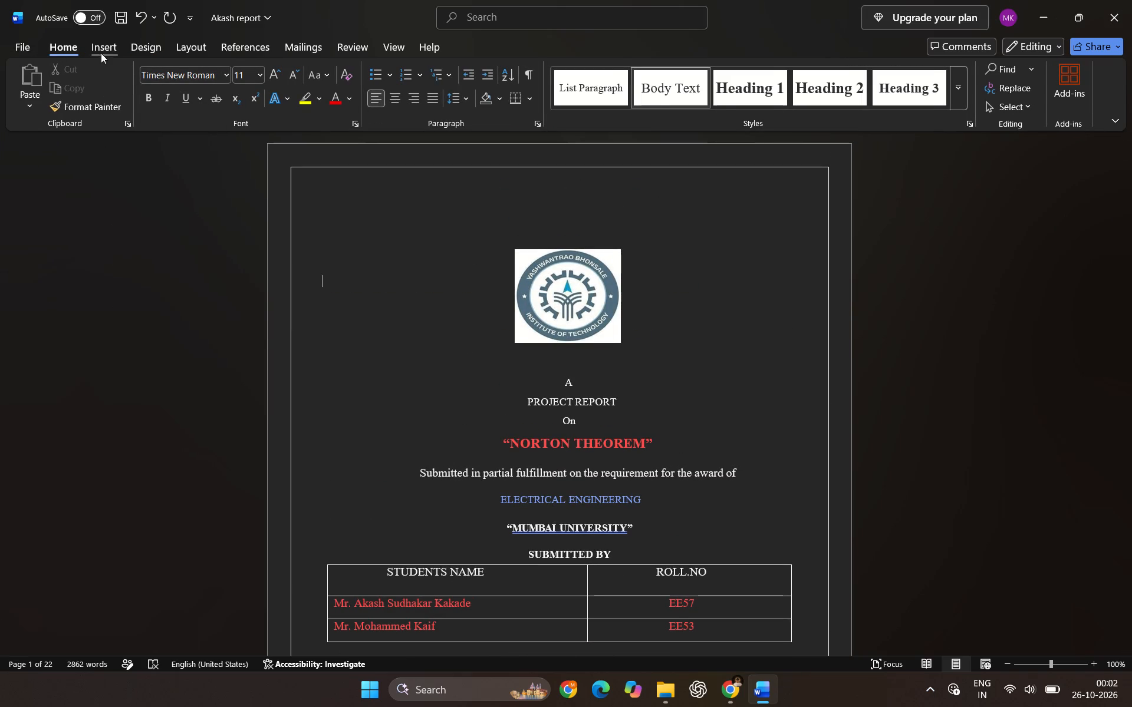
left_click(106, 51)
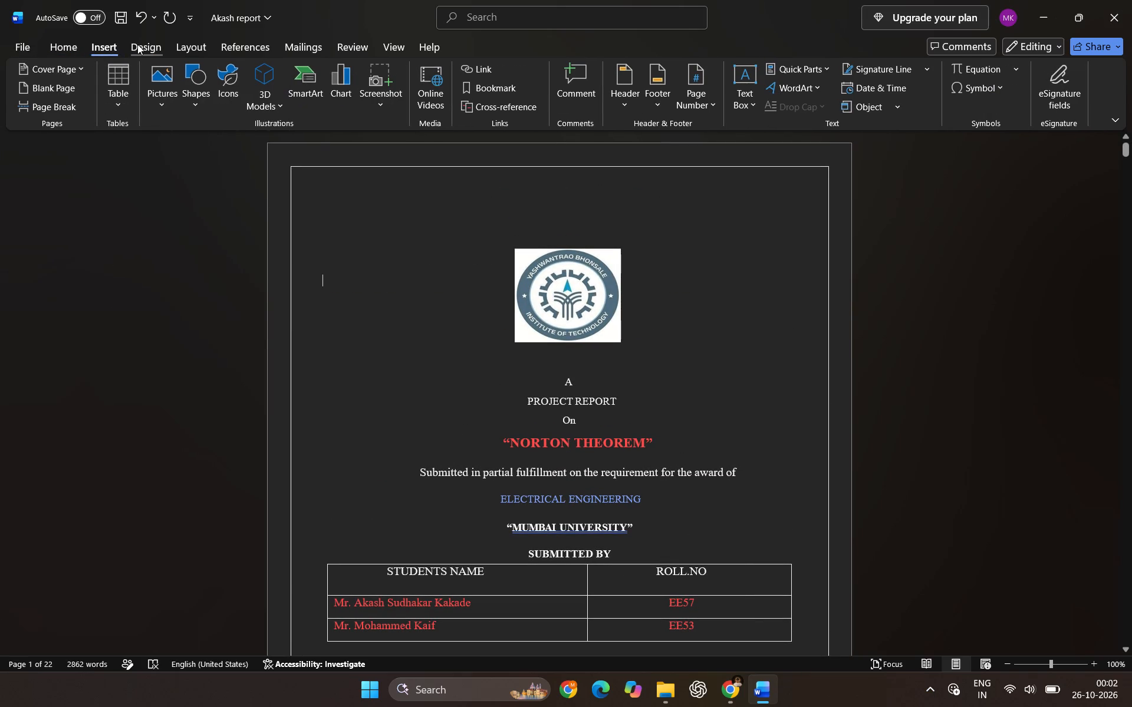
left_click(137, 44)
left_click(189, 49)
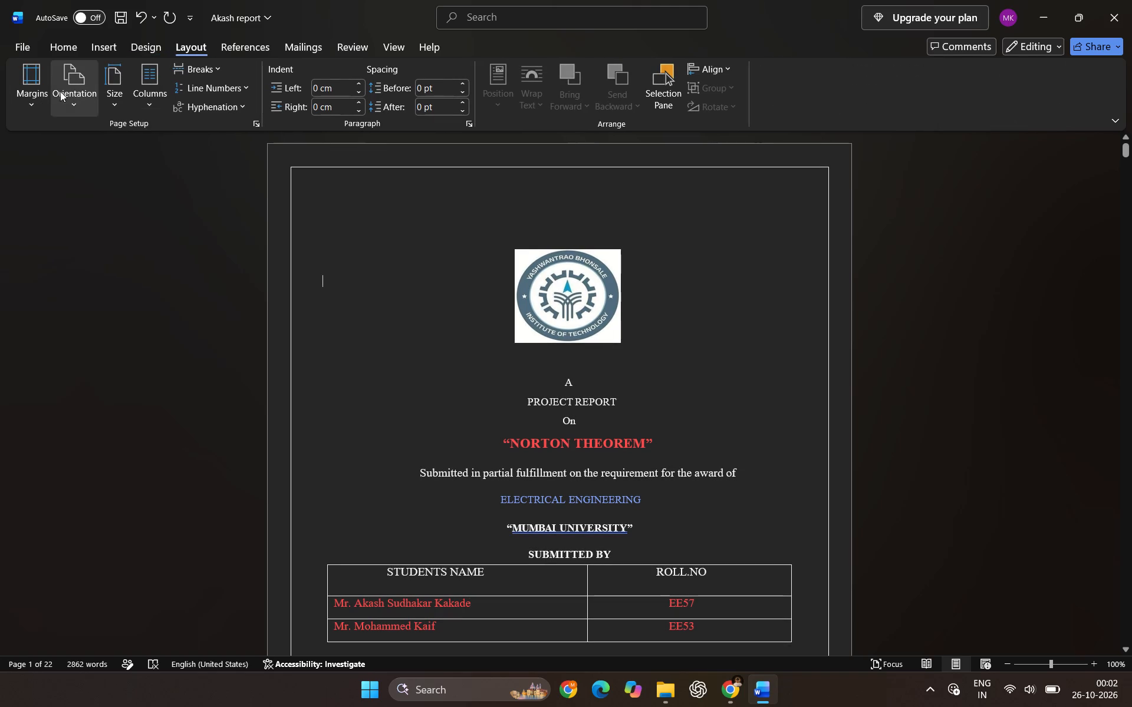
left_click(33, 95)
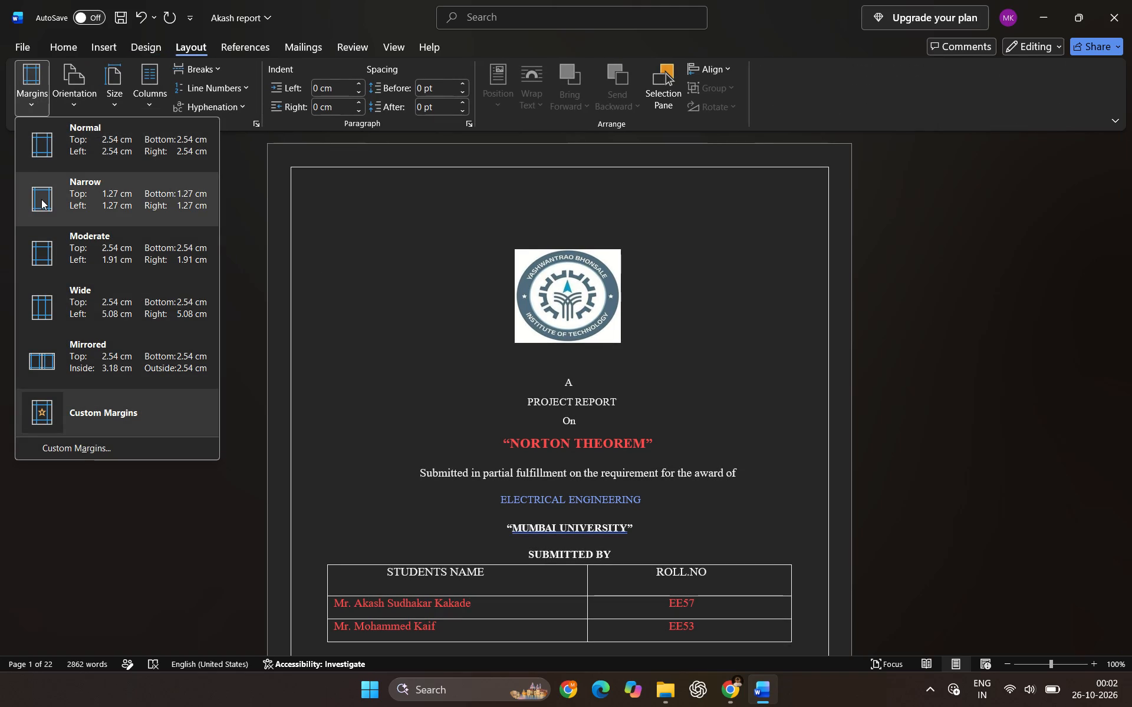
left_click(35, 257)
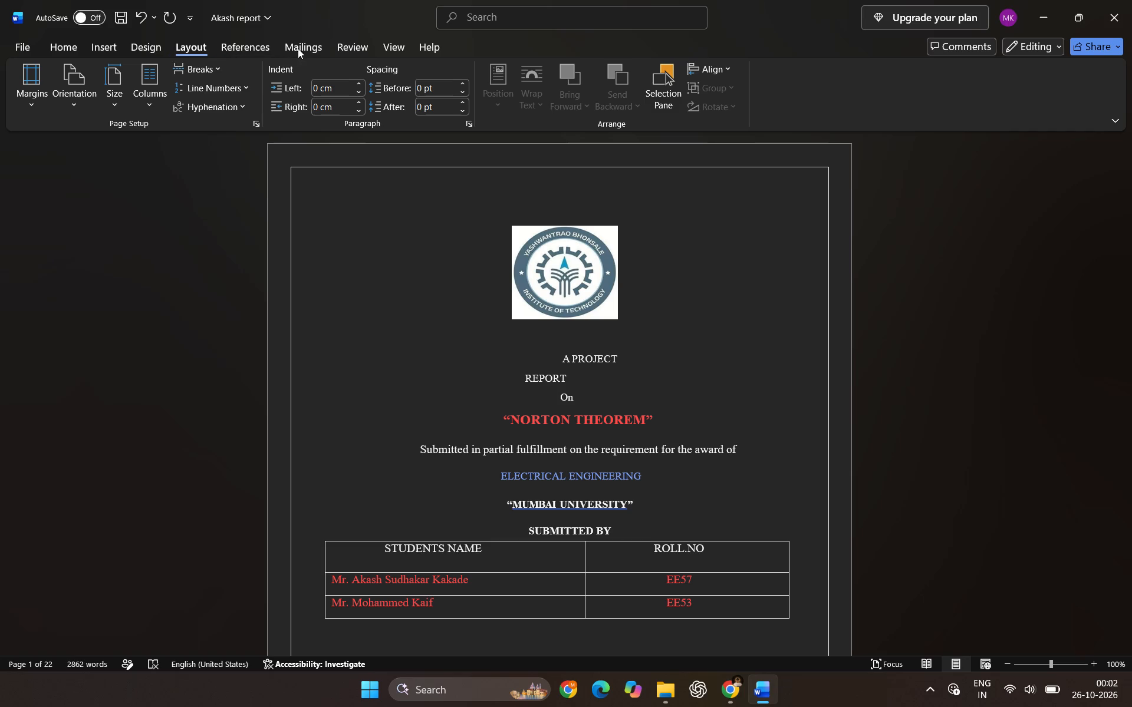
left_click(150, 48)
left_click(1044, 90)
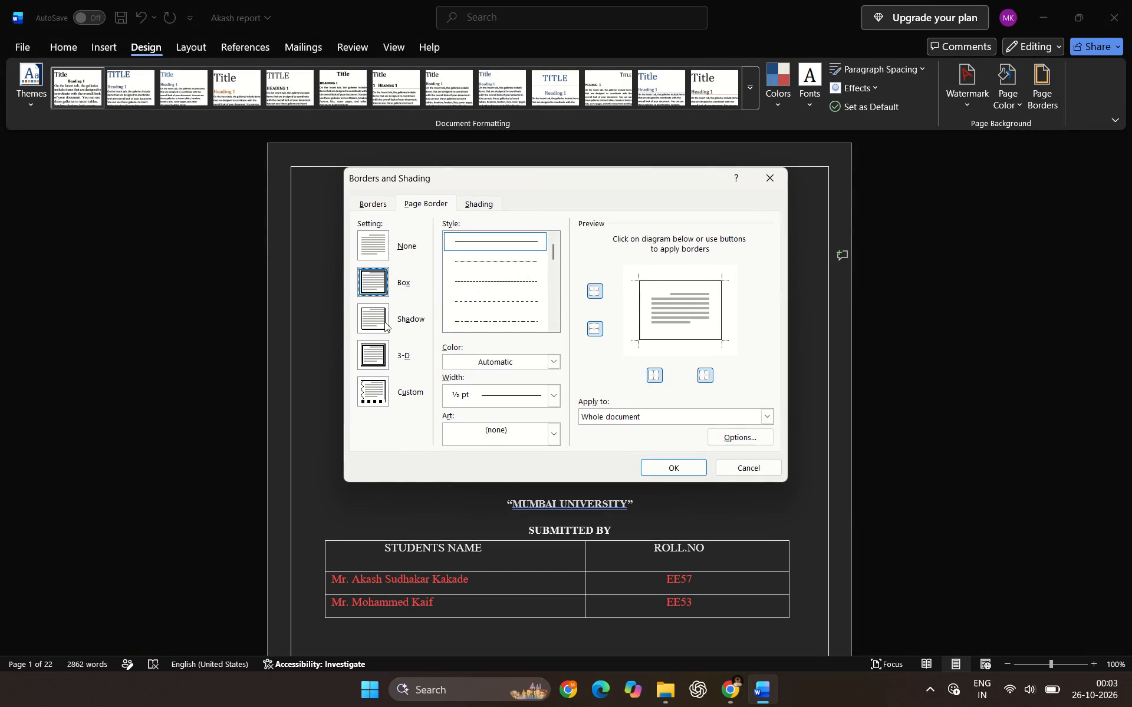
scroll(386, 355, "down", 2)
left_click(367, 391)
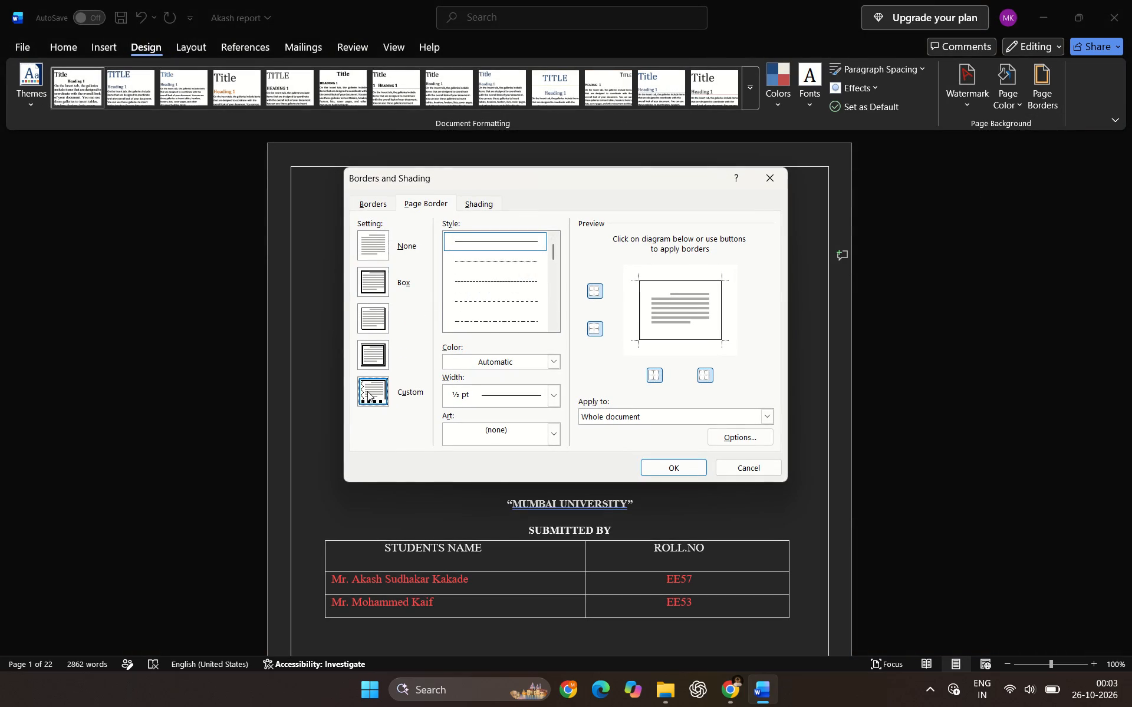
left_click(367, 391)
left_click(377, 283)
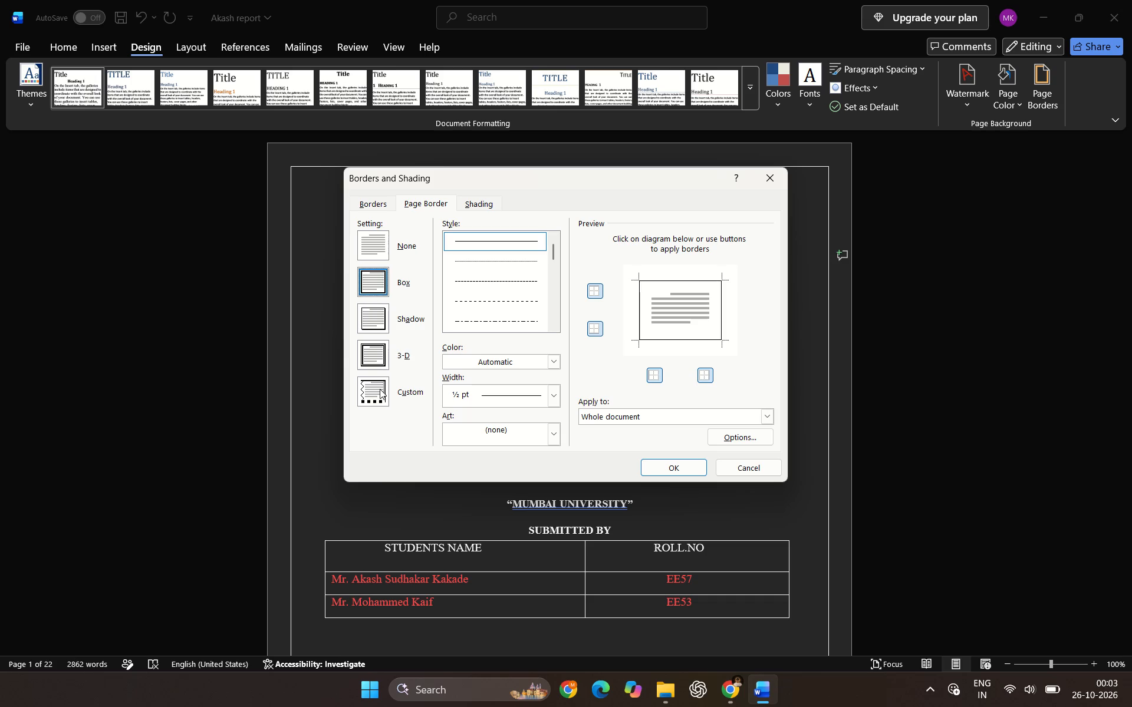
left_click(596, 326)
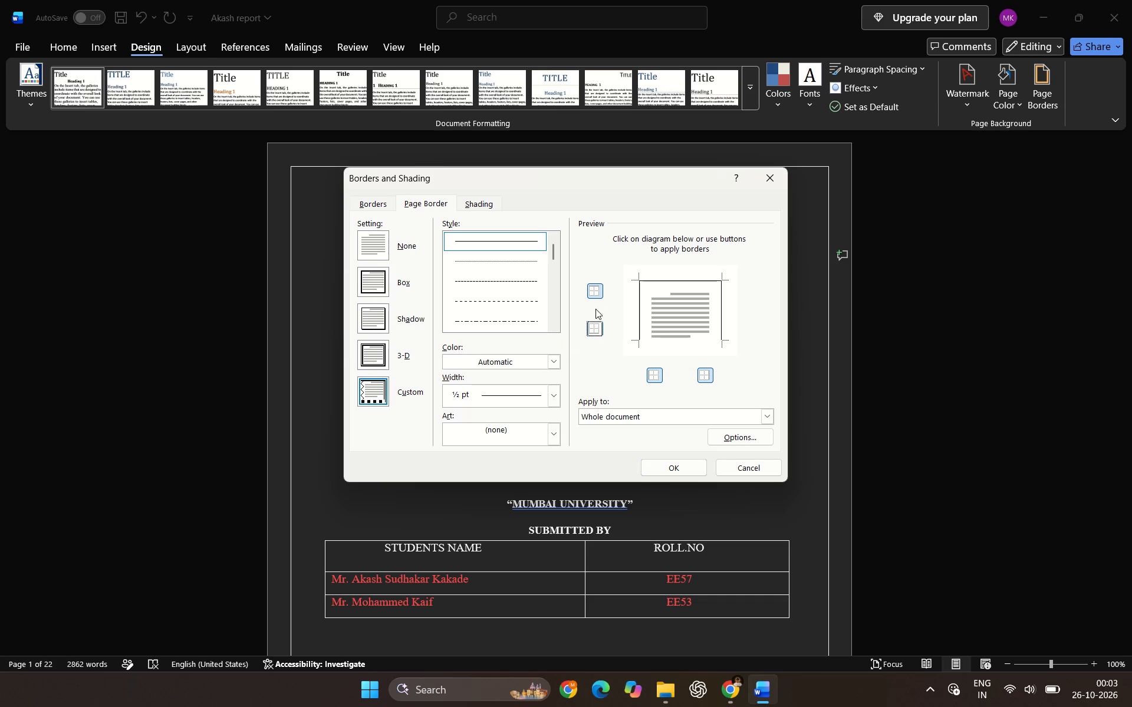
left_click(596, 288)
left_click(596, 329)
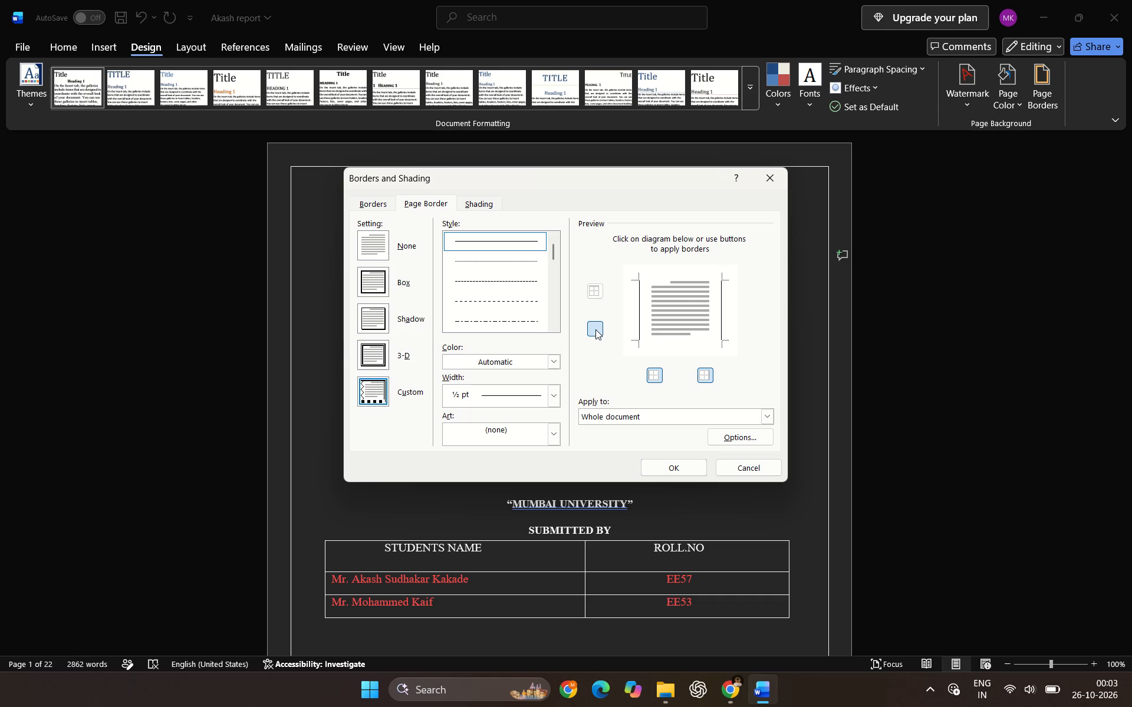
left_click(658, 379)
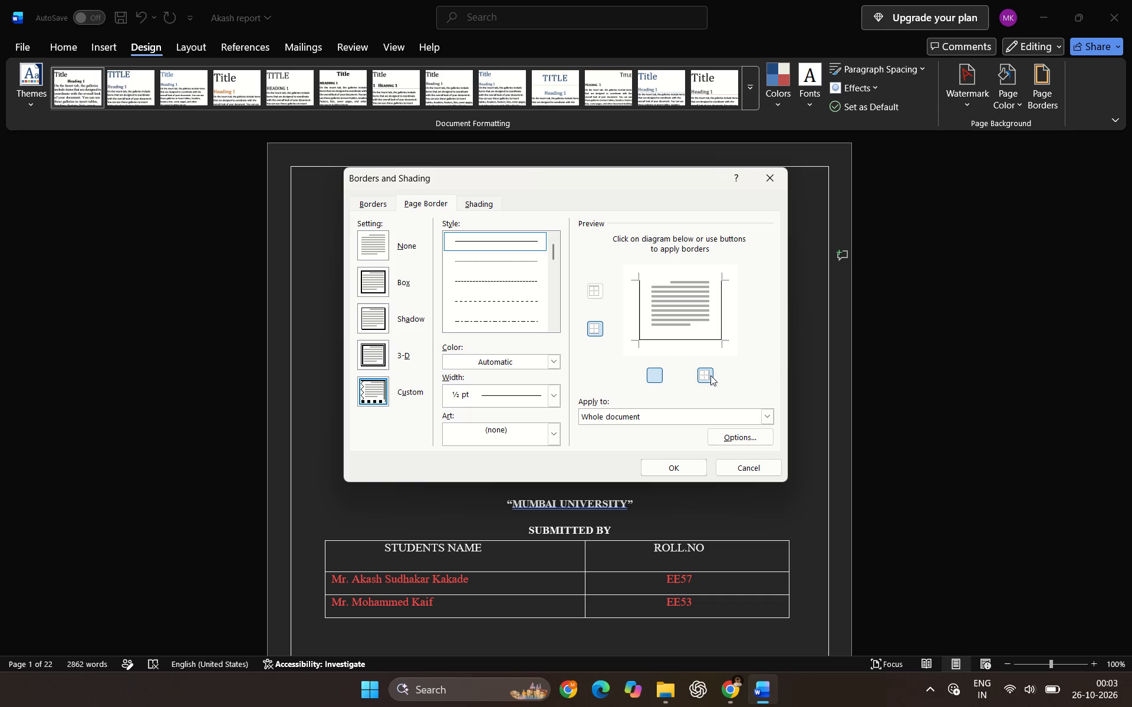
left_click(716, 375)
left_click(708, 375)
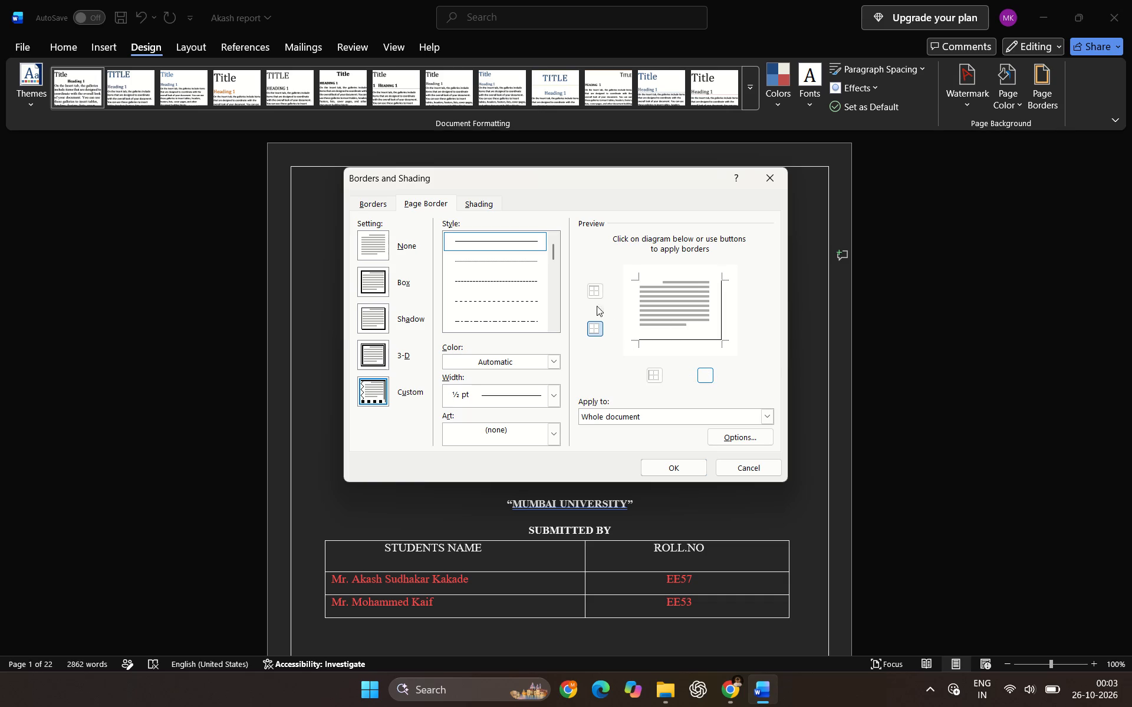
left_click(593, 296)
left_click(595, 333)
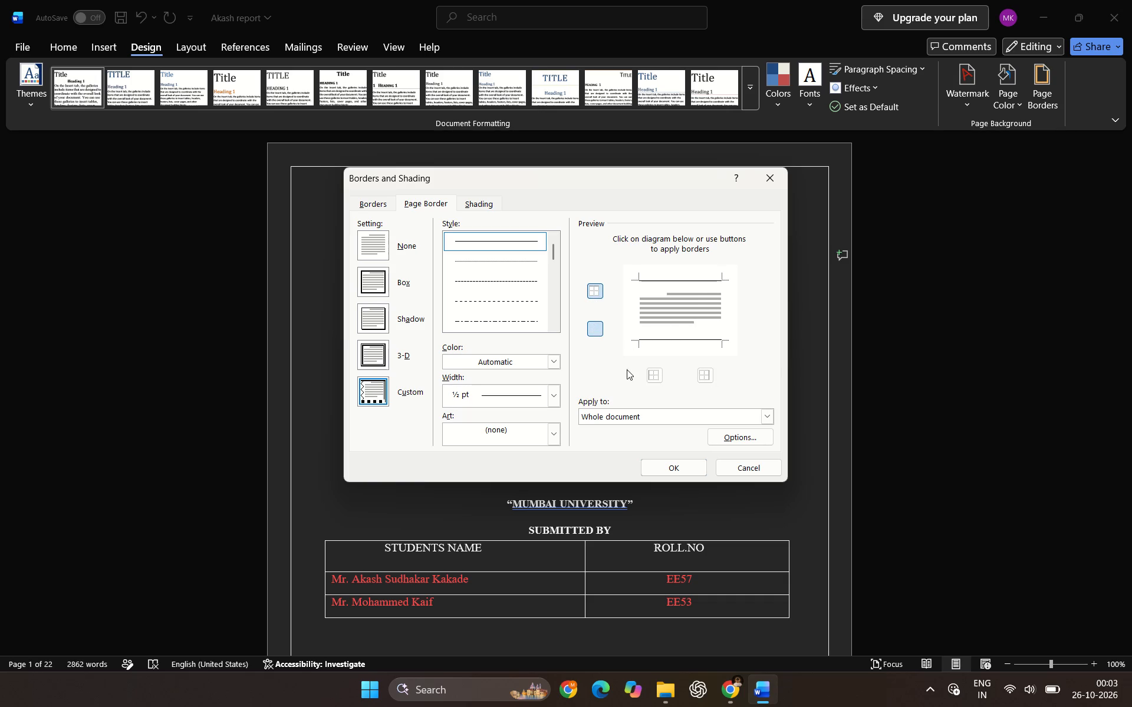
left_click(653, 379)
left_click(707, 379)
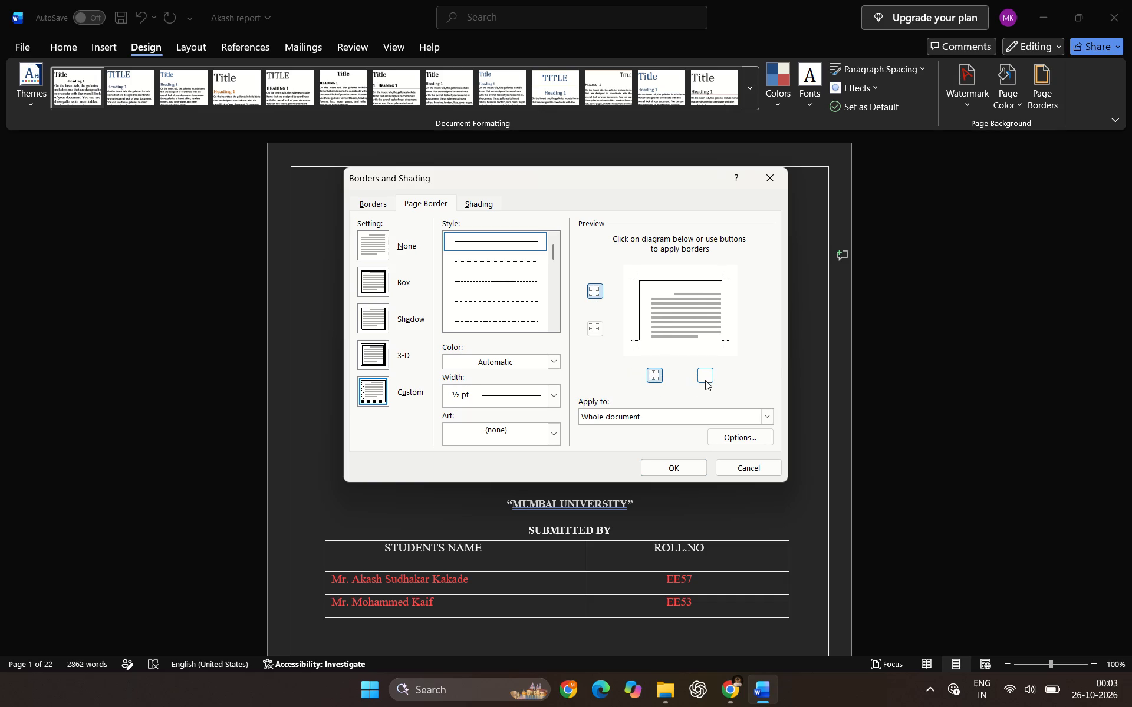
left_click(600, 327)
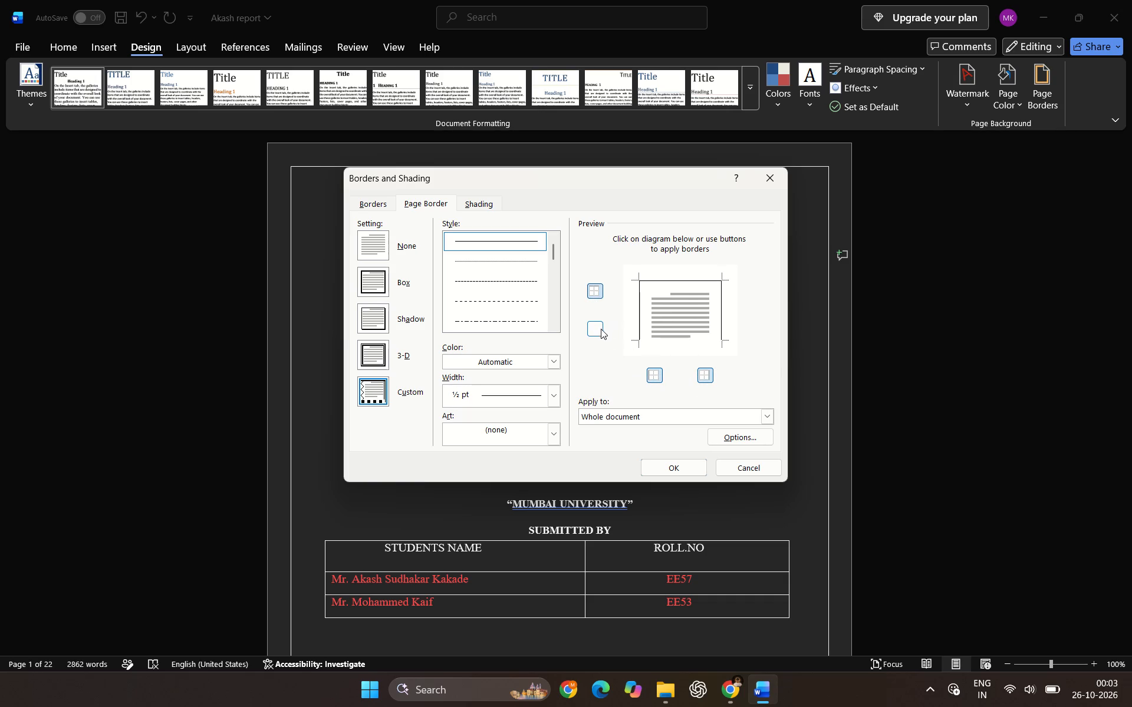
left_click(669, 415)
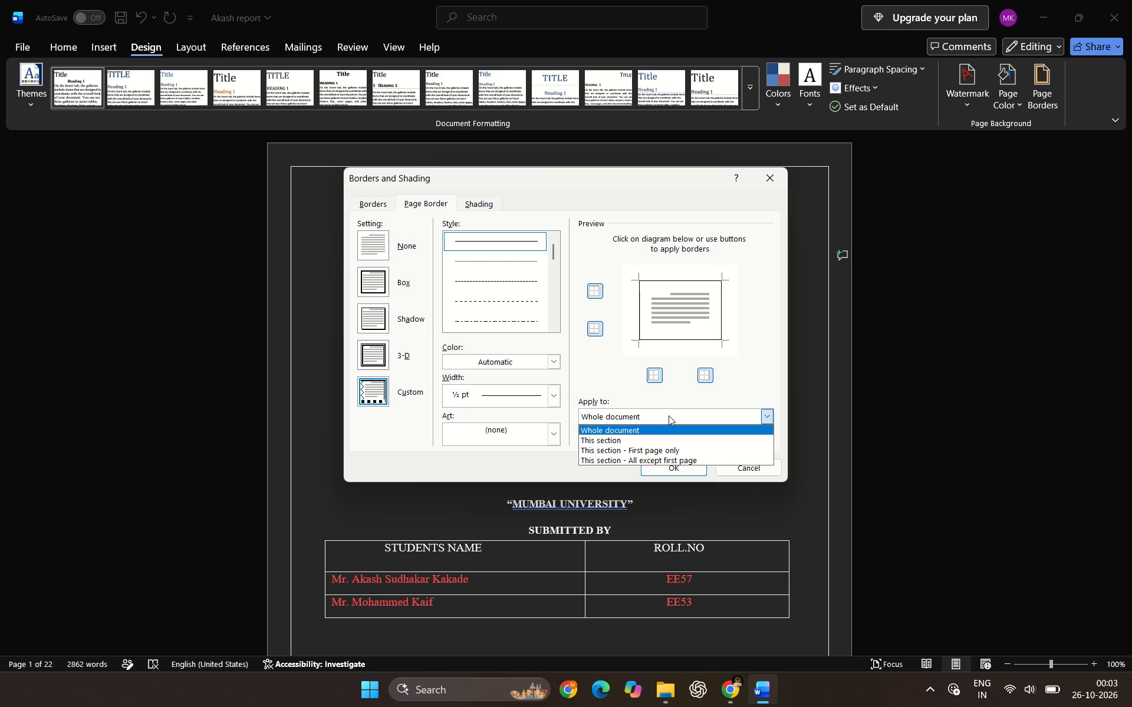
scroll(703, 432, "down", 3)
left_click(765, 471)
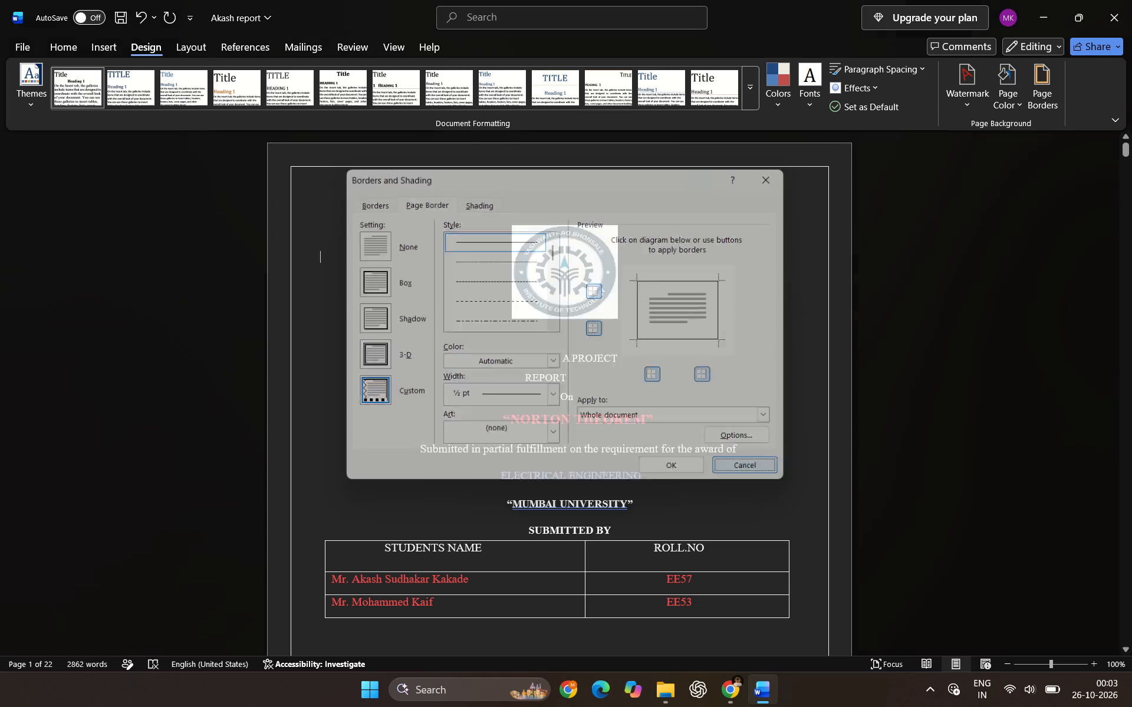
Review the whole document's page border settings, including the available border art.
scroll(639, 385, "down", 6)
scroll(622, 370, "up", 7)
scroll(473, 243, "up", 6)
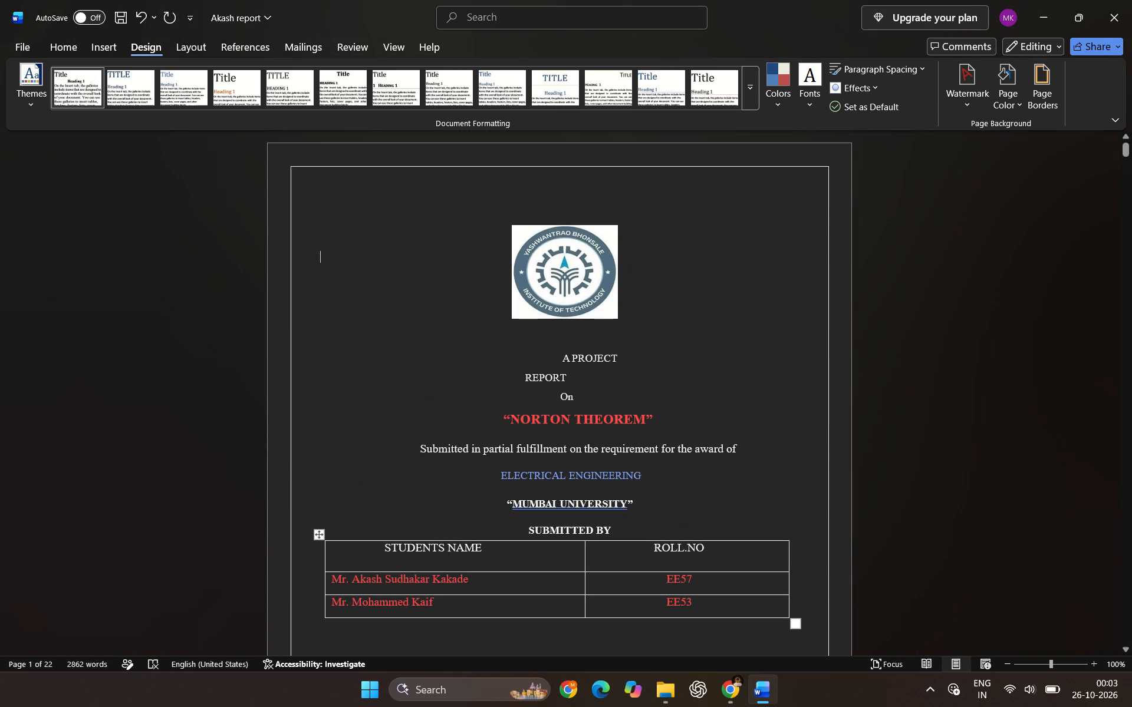
left_click(1043, 101)
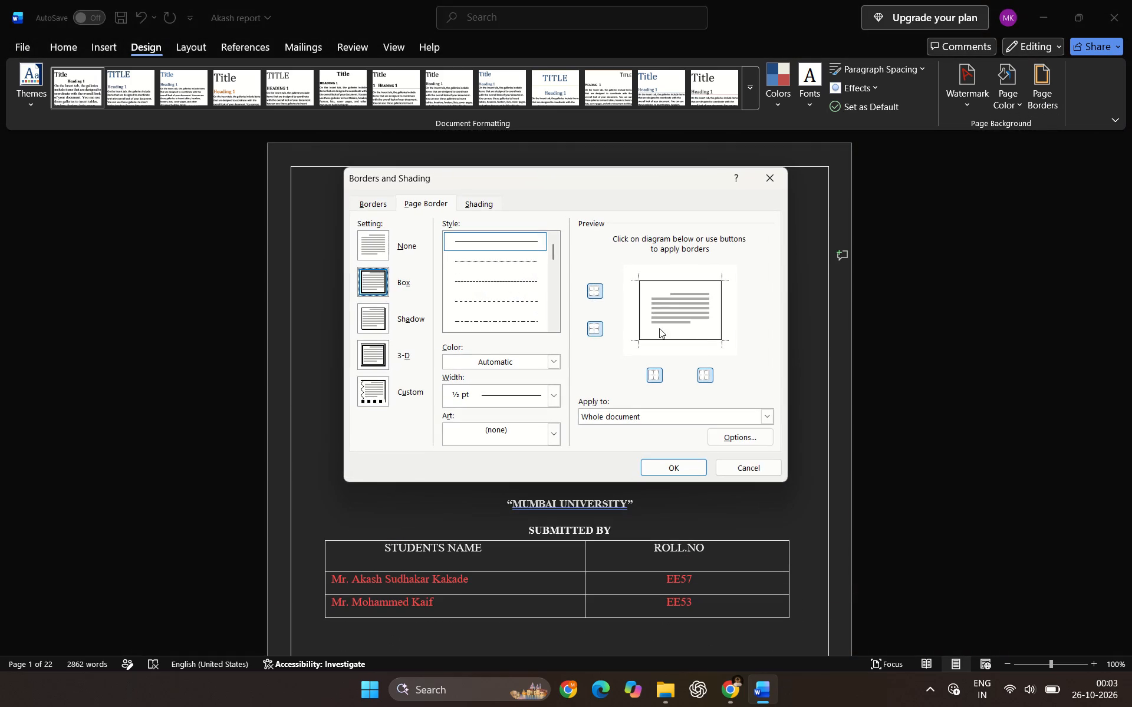
scroll(532, 398, "down", 1)
left_click(554, 431)
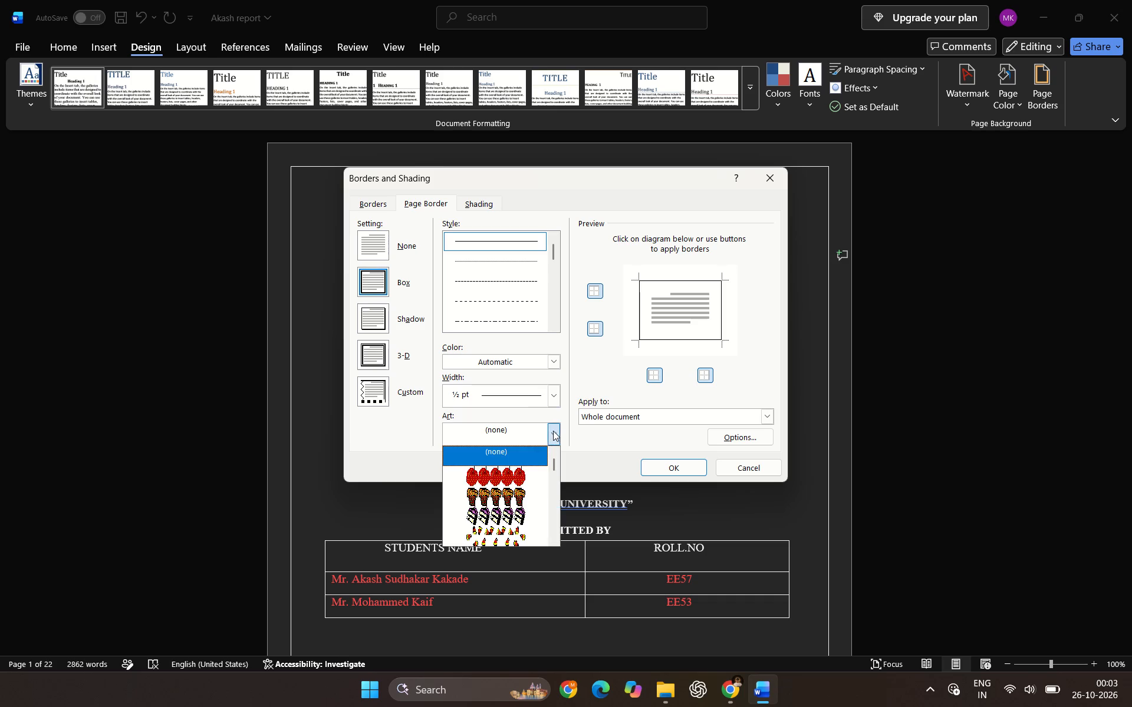
scroll(528, 468, "down", 11)
scroll(559, 435, "up", 11)
left_click(554, 434)
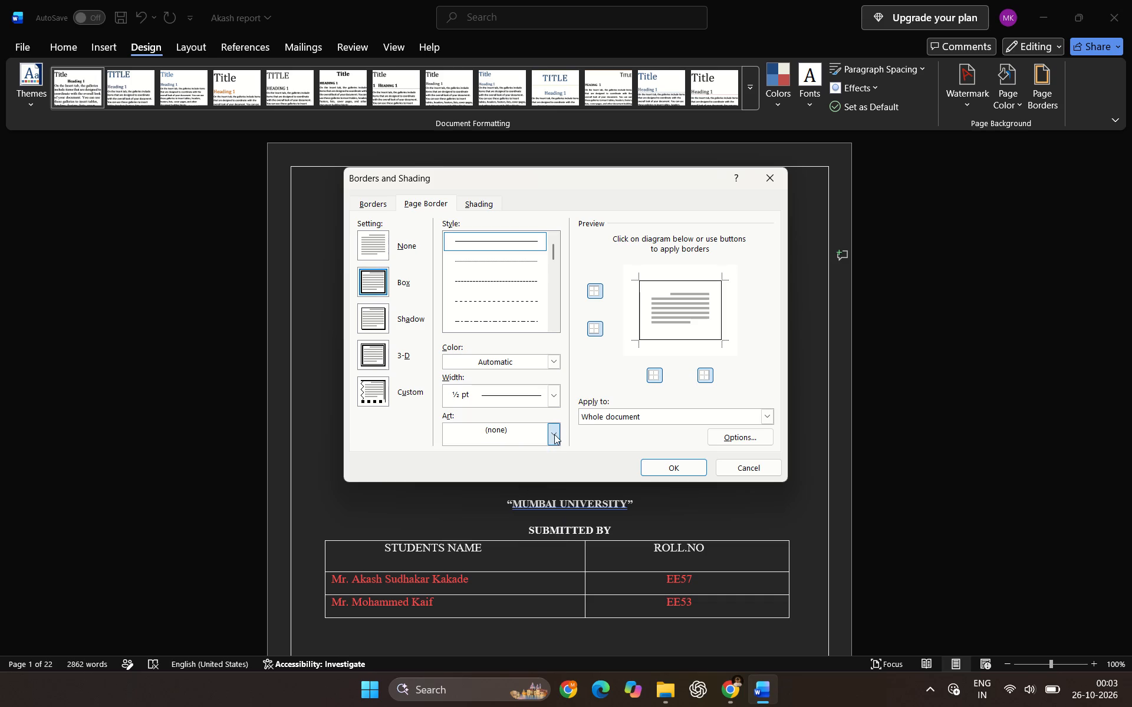
scroll(399, 399, "up", 4)
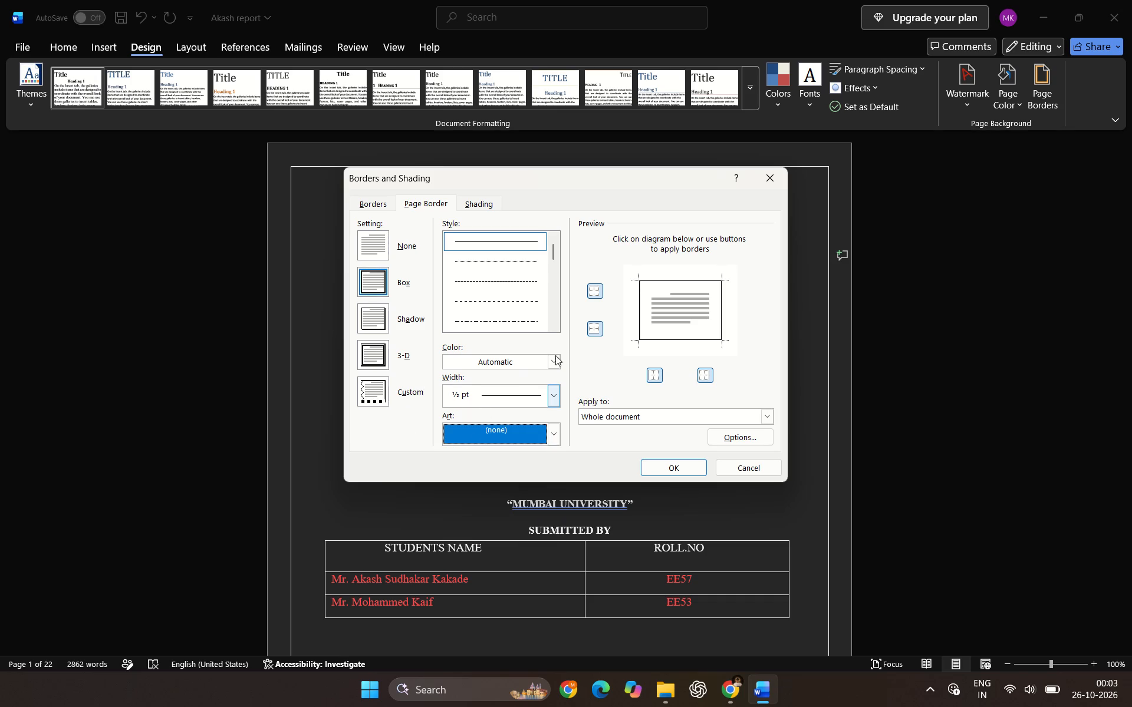
scroll(560, 361, "up", 2)
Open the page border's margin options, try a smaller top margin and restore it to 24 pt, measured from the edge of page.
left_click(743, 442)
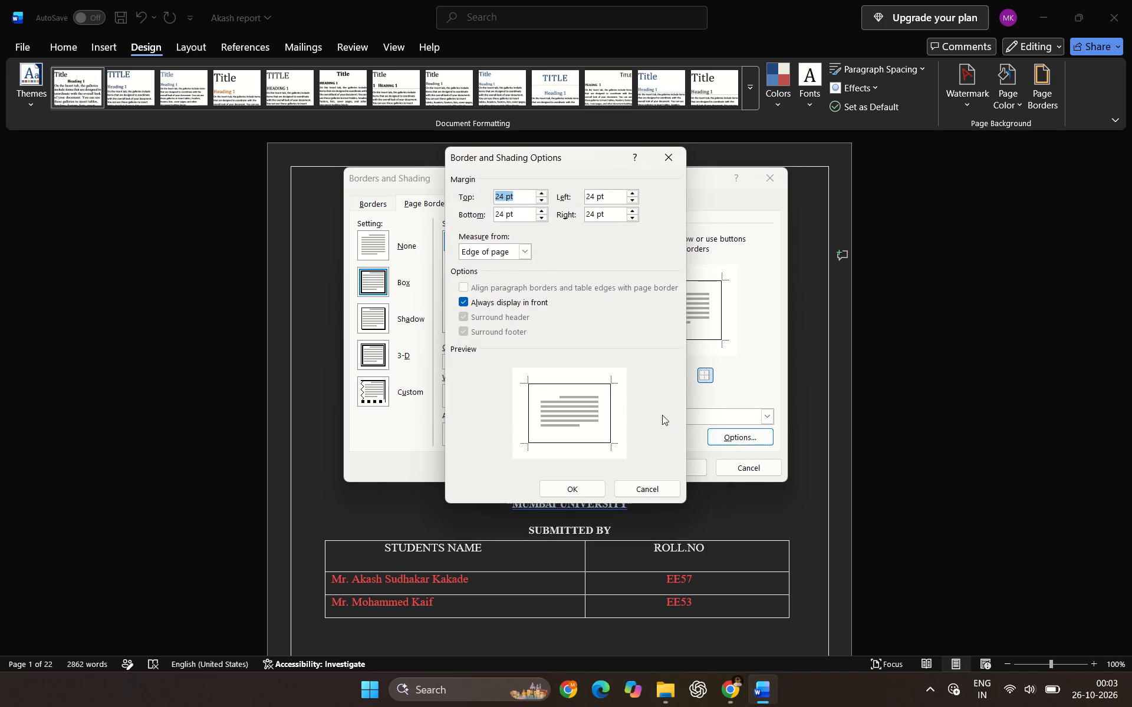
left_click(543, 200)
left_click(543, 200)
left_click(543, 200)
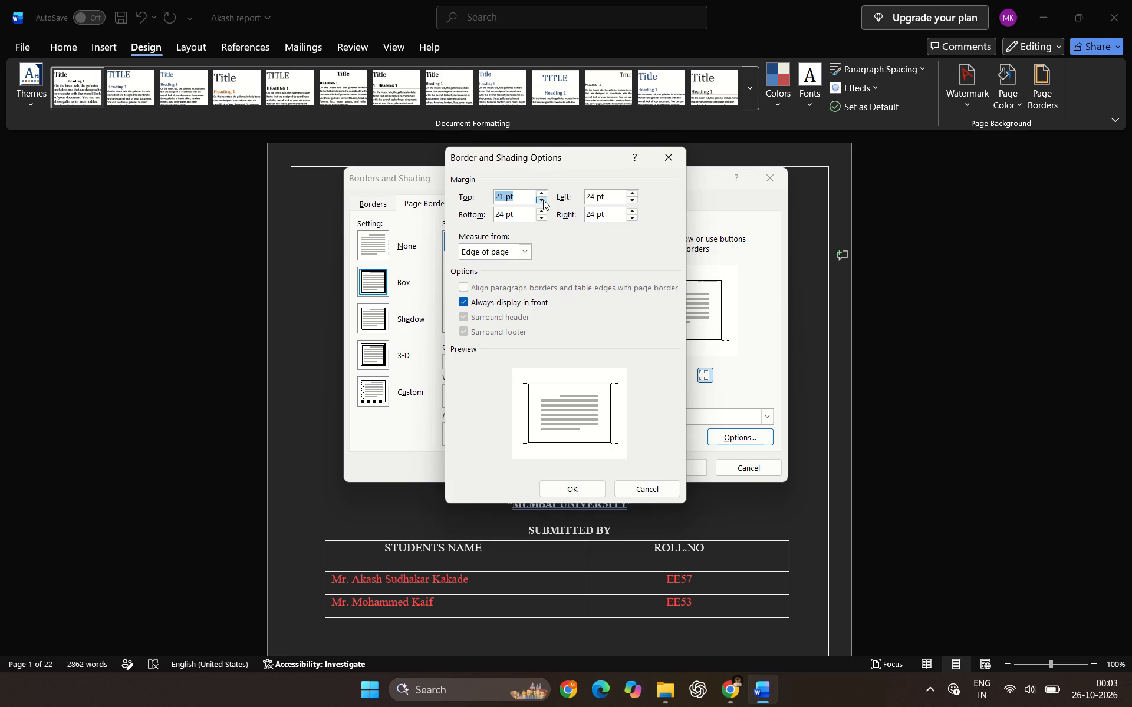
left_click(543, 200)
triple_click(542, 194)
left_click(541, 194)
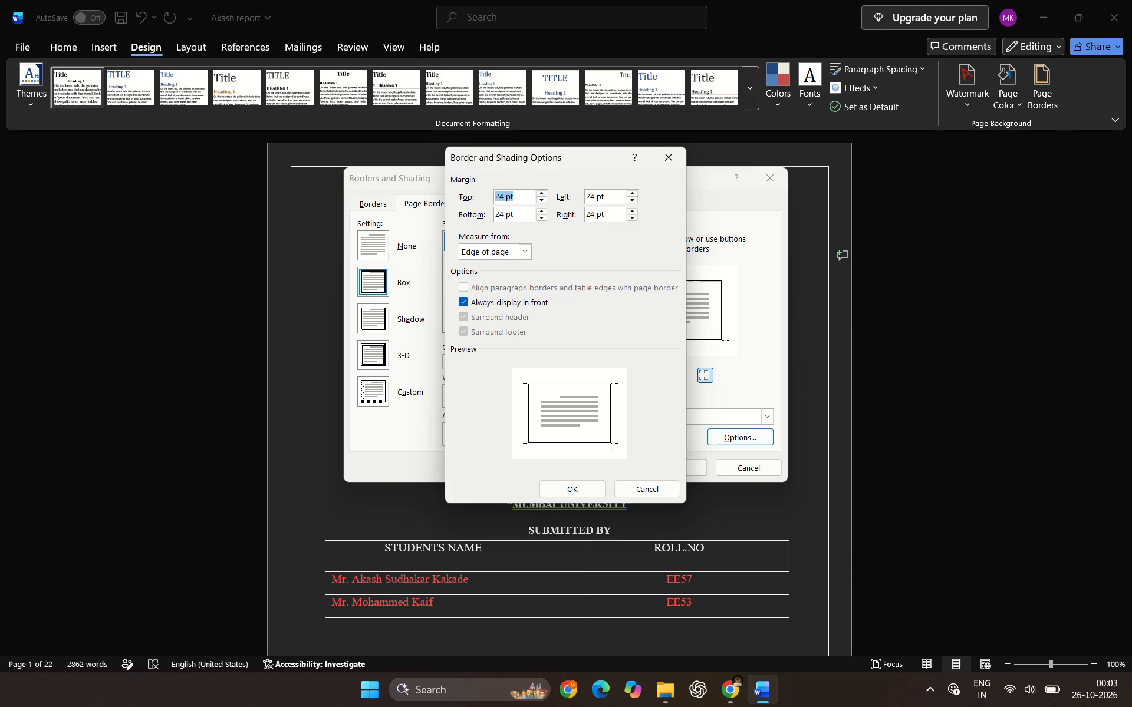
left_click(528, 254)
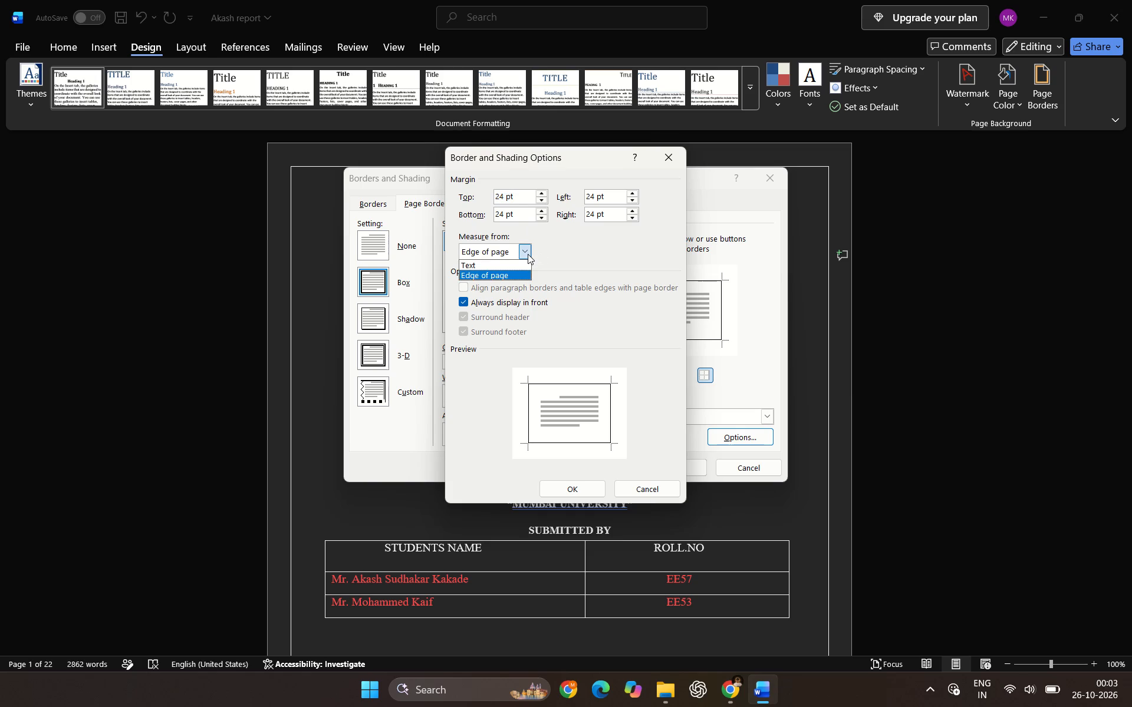
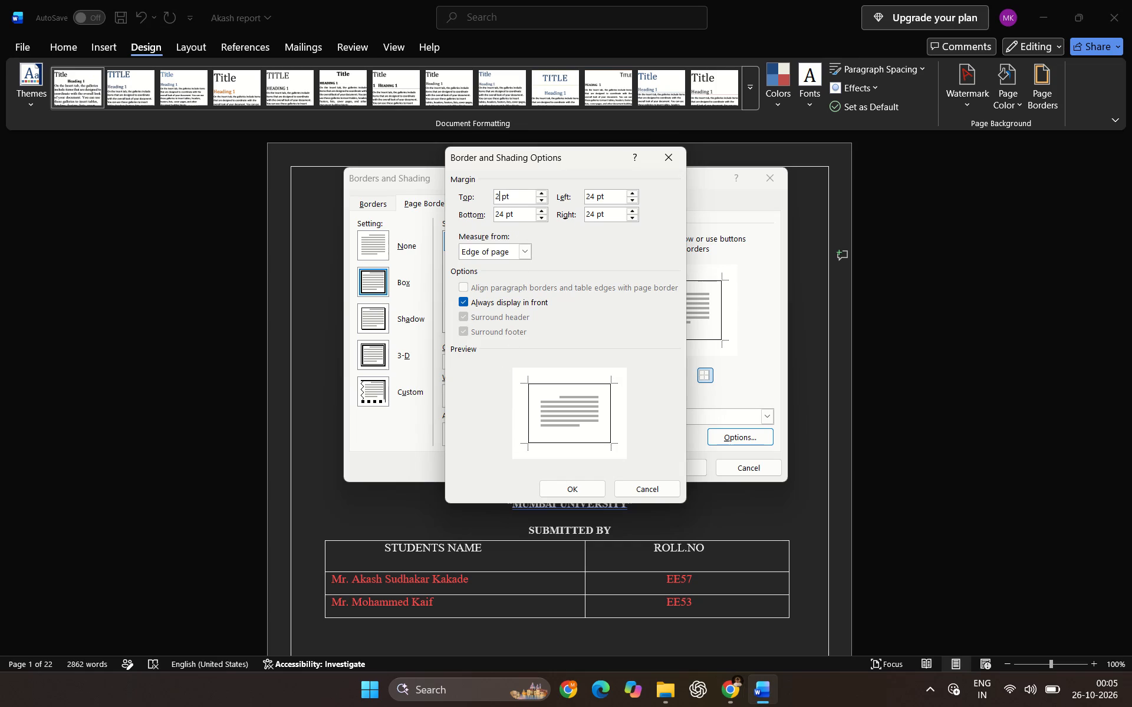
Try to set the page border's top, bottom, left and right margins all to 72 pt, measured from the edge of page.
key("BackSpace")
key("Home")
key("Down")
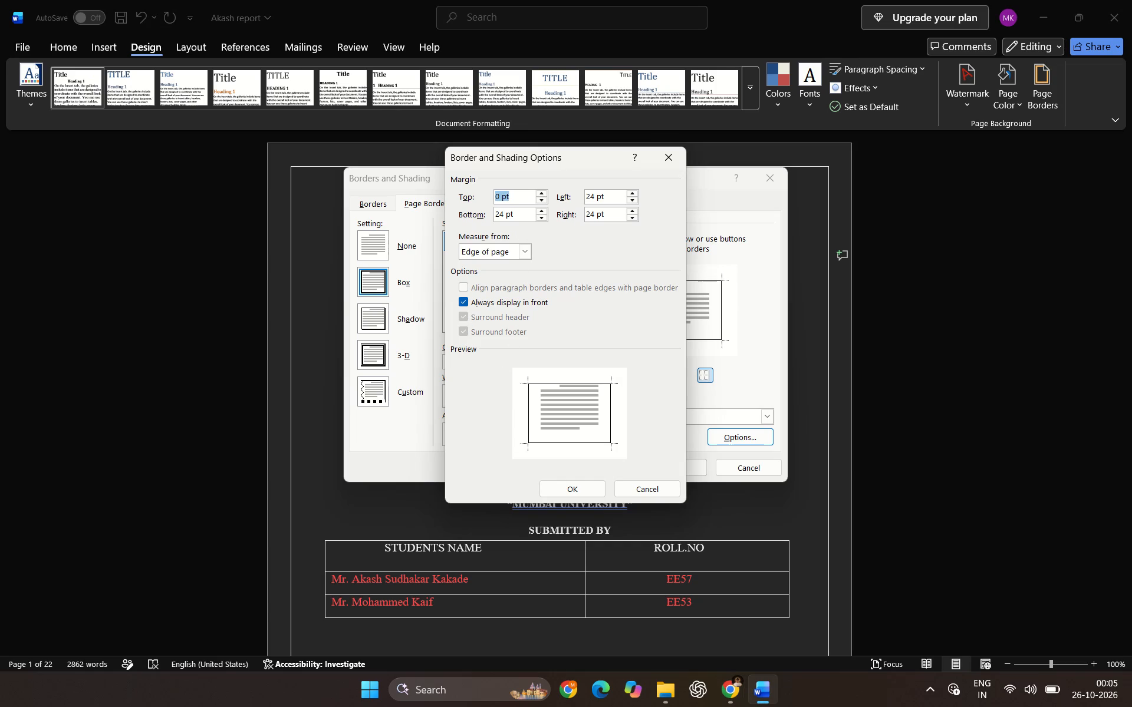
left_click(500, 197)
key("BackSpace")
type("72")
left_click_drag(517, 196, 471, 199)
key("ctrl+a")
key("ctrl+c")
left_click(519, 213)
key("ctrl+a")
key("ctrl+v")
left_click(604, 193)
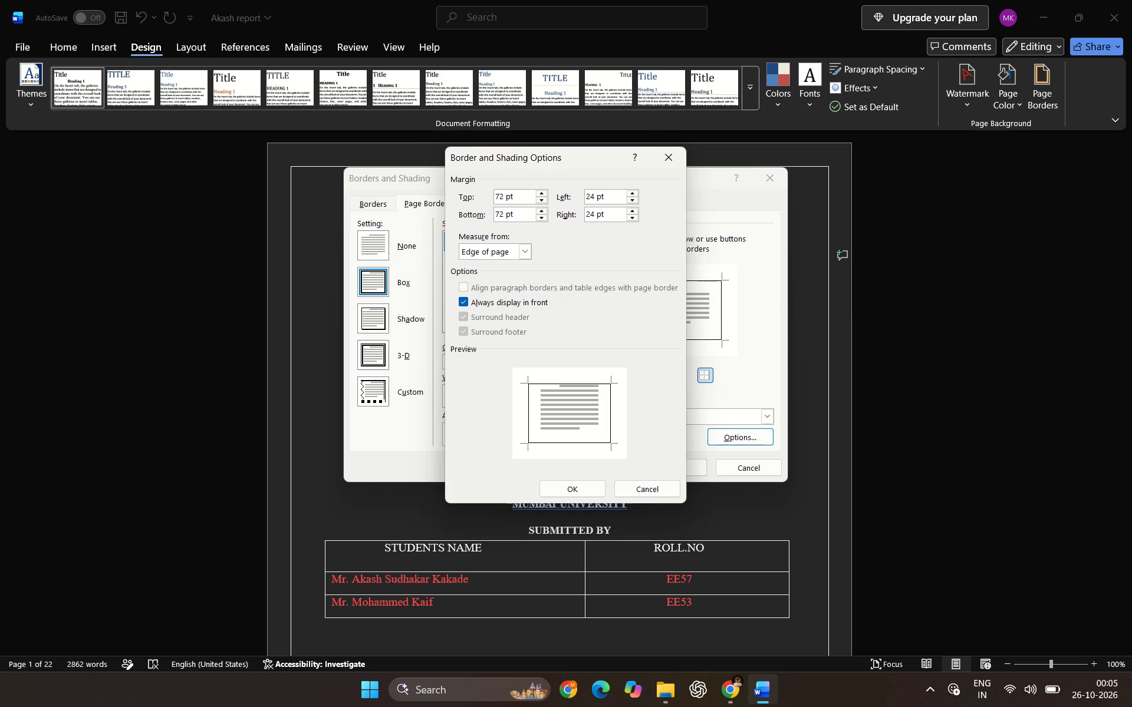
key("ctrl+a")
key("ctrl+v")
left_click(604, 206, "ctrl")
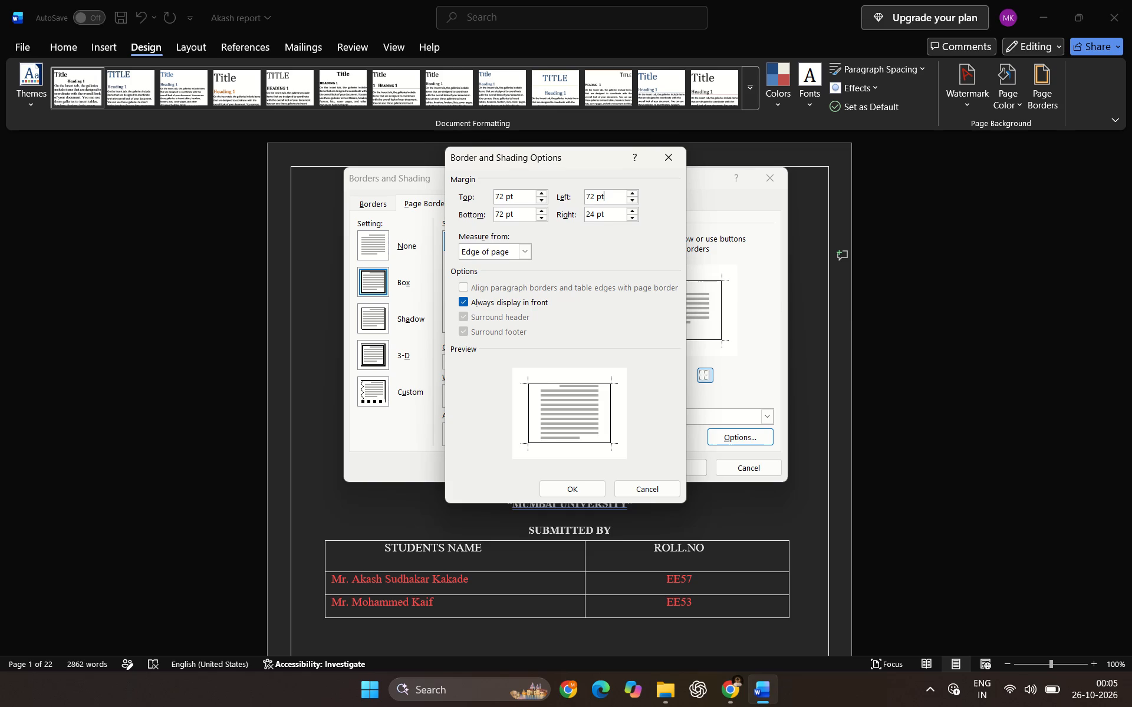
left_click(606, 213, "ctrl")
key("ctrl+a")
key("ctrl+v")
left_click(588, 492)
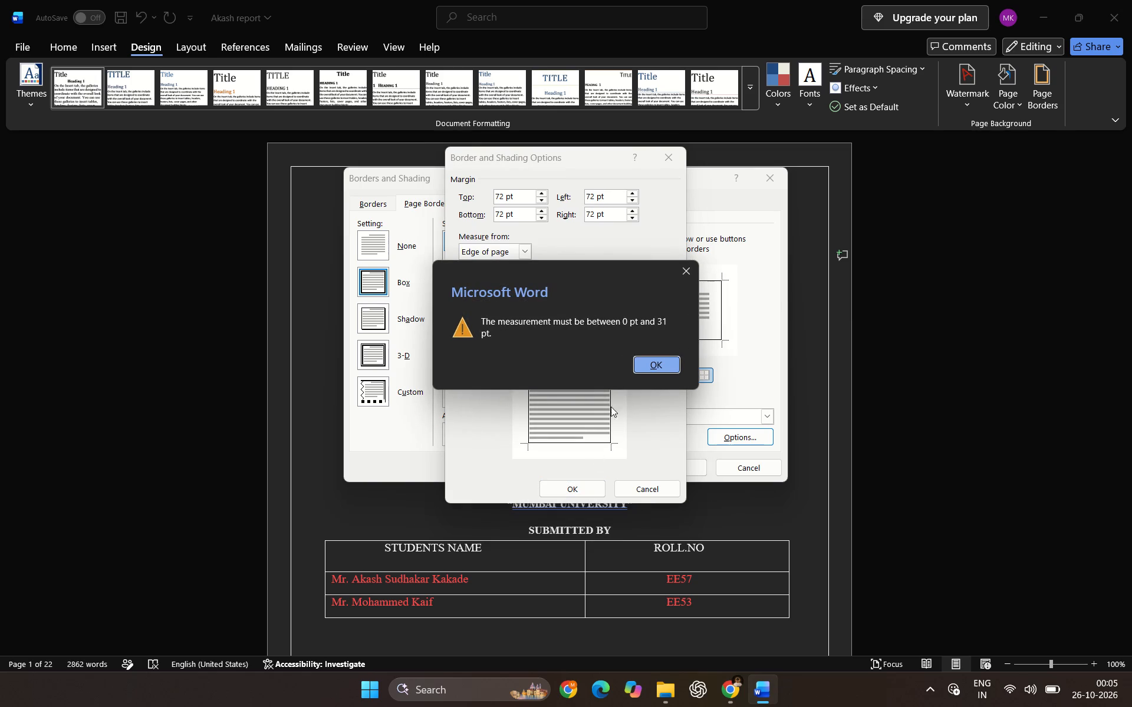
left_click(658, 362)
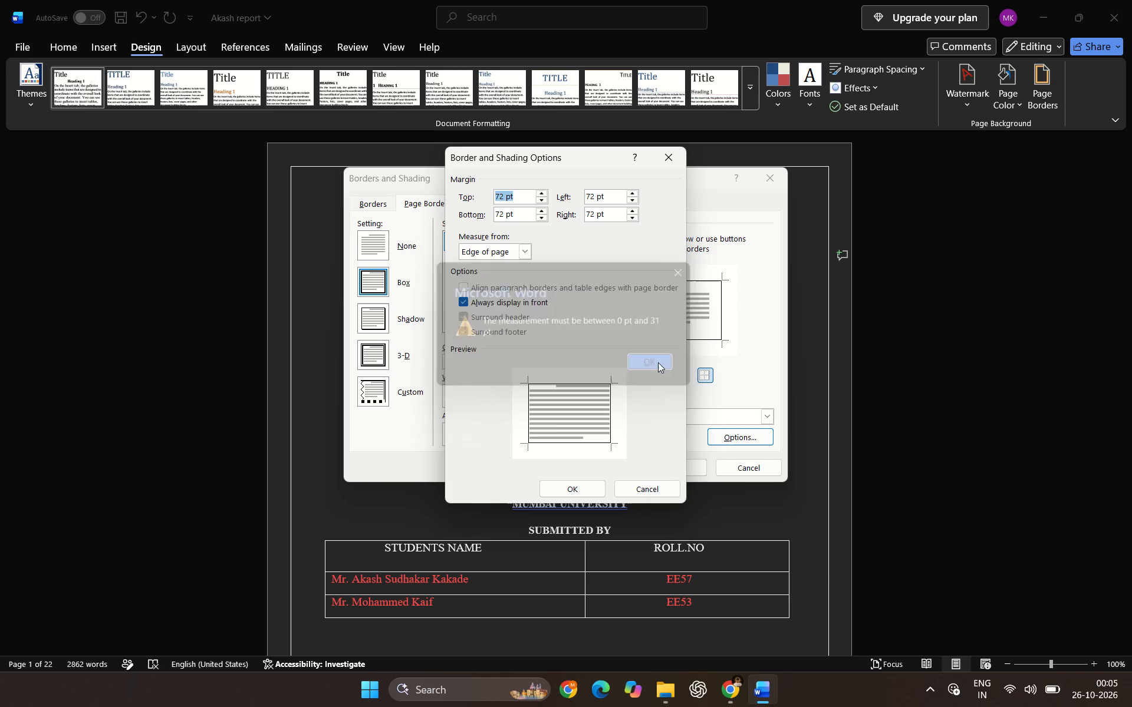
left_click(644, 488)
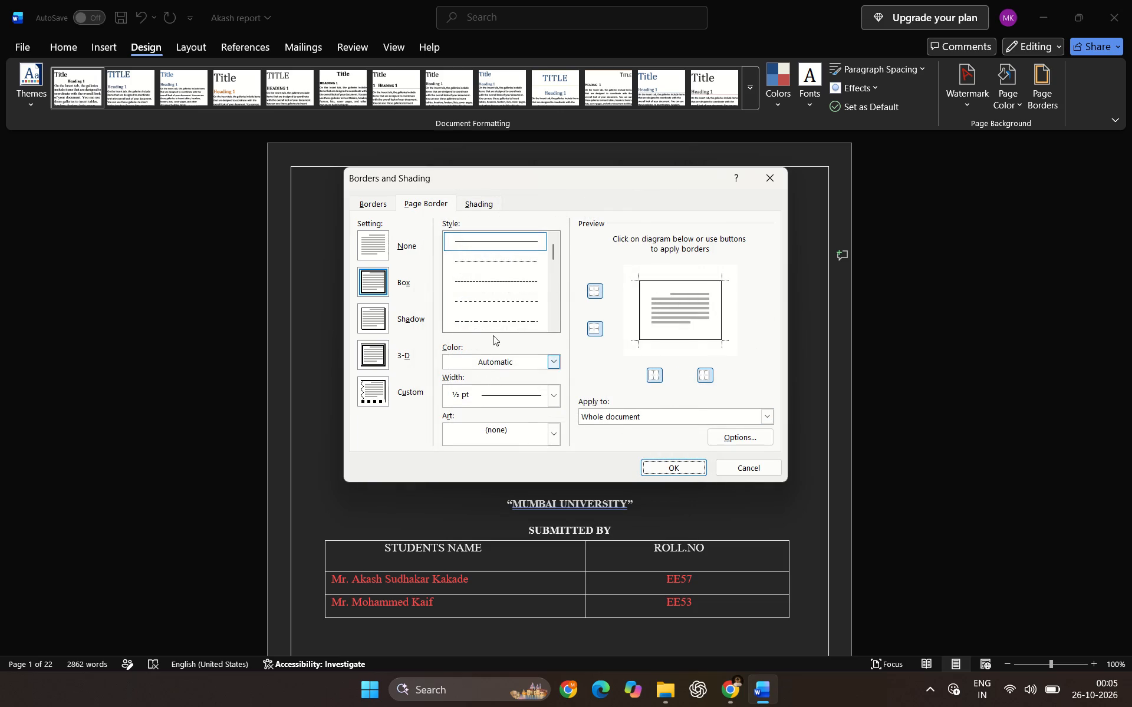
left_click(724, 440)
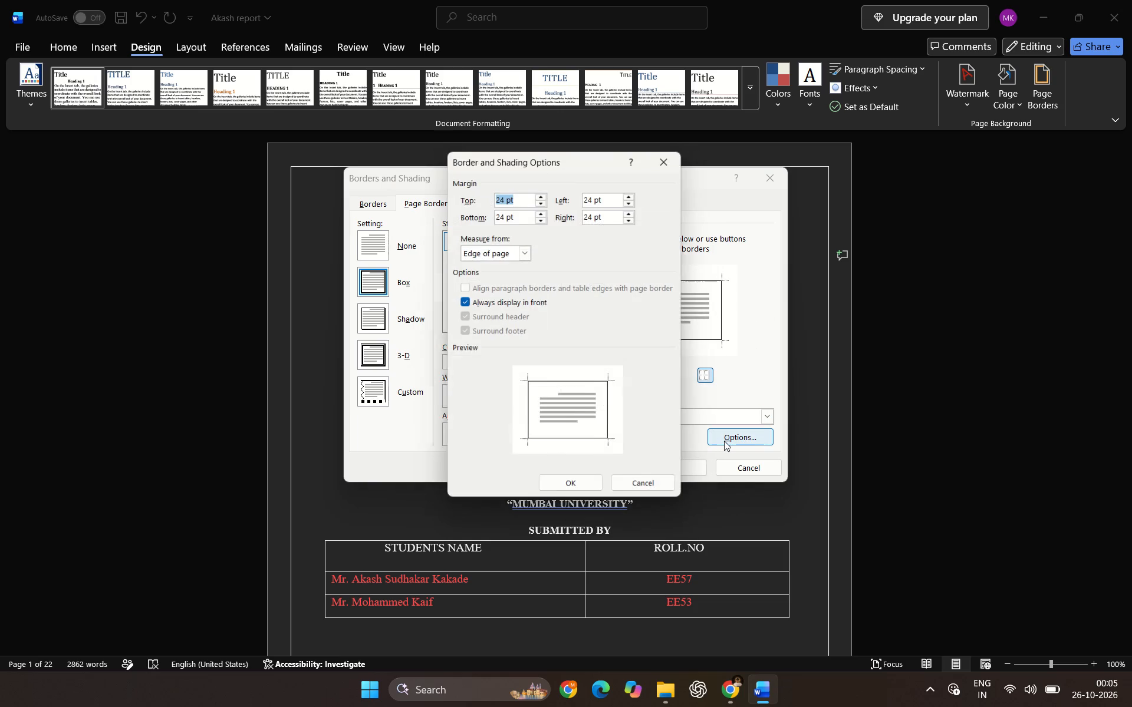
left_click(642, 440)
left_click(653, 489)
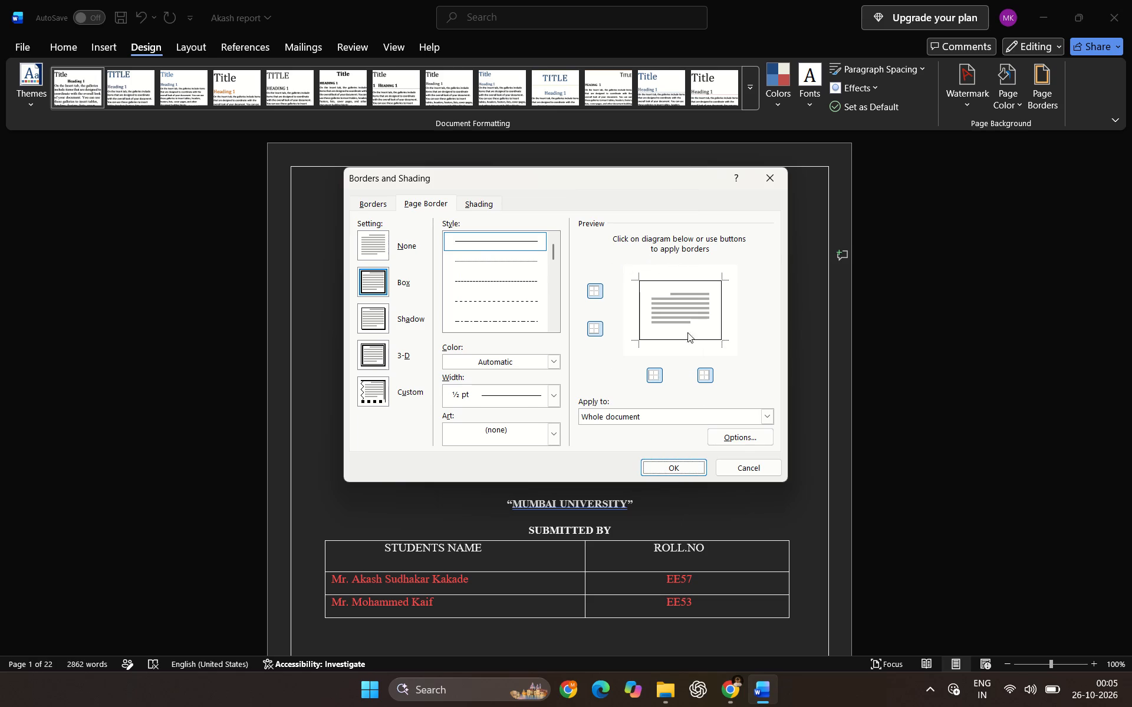
Set the page border's top, bottom, left and right margins to 31 pt and apply it to the whole document.
left_click(742, 442)
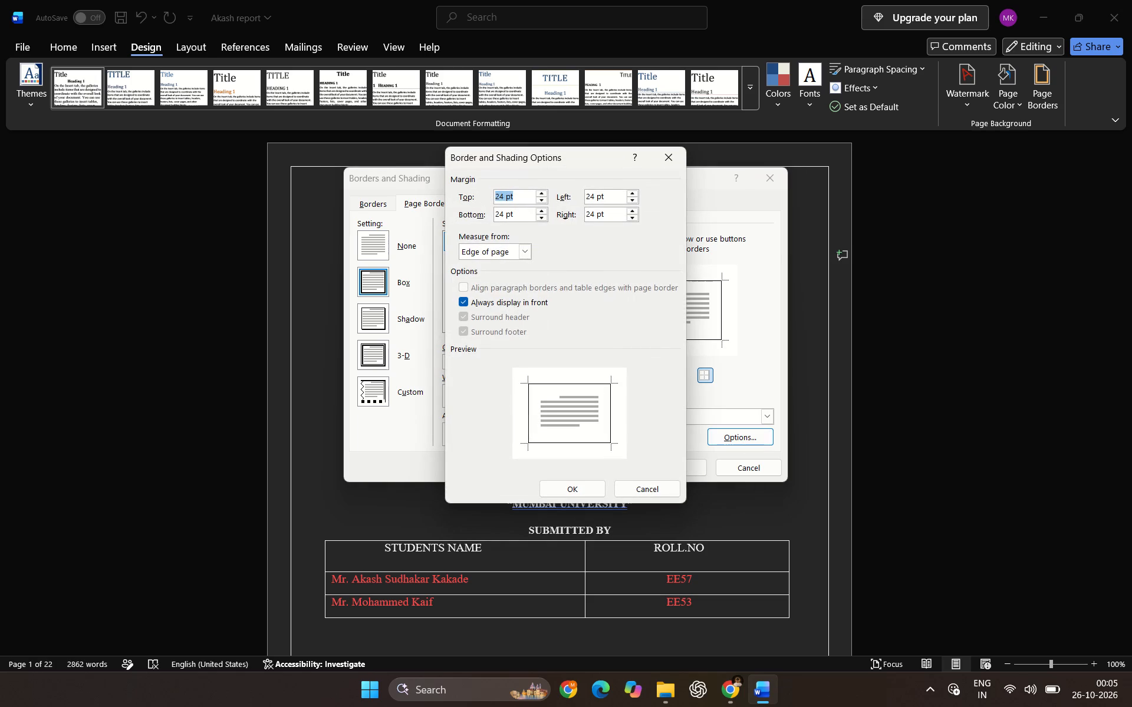
left_click(502, 197)
triple_click(540, 194)
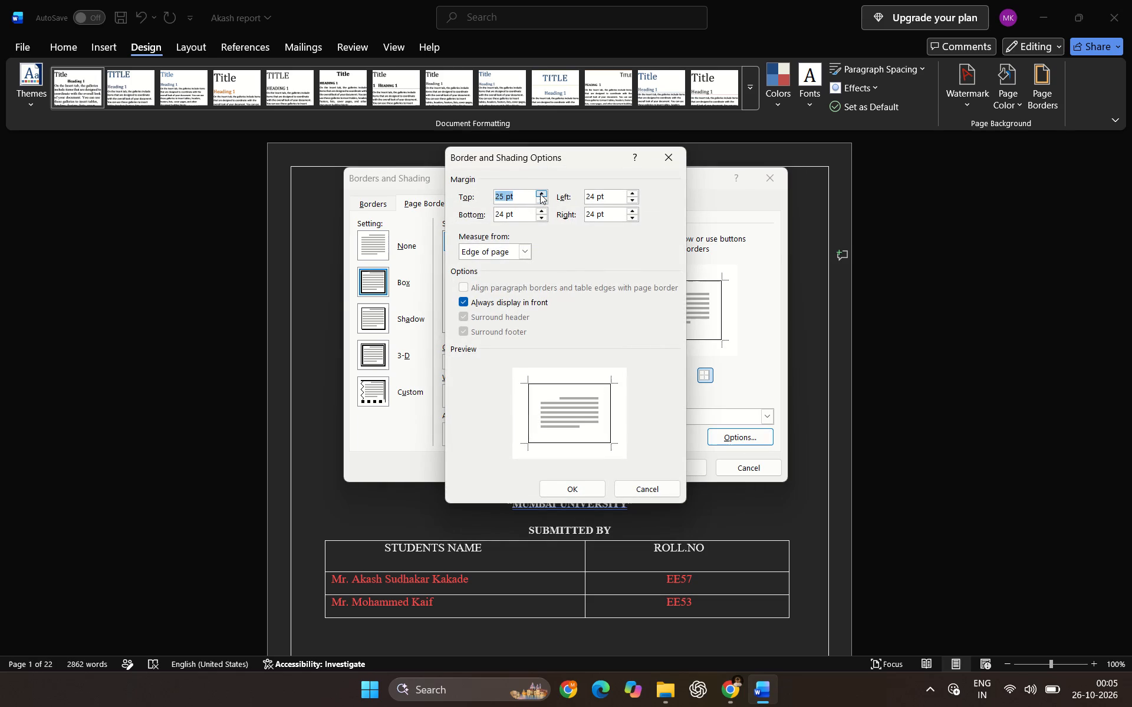
left_click(540, 194)
triple_click(540, 194)
left_click(540, 194)
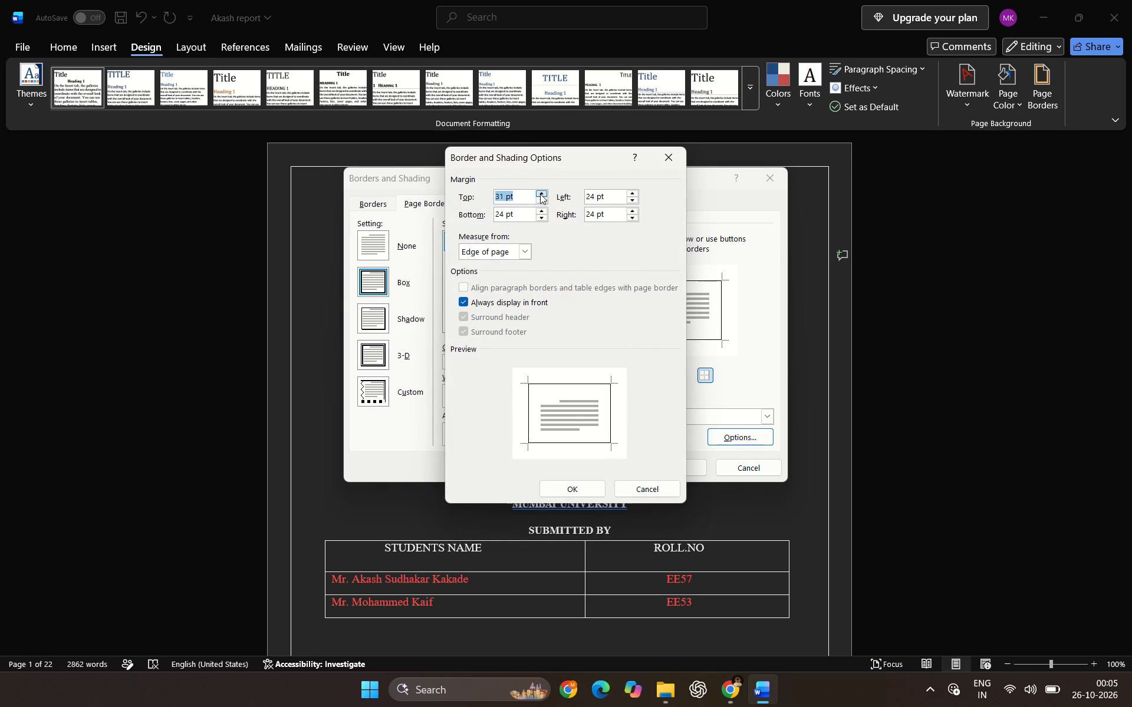
triple_click(541, 209)
triple_click(541, 209)
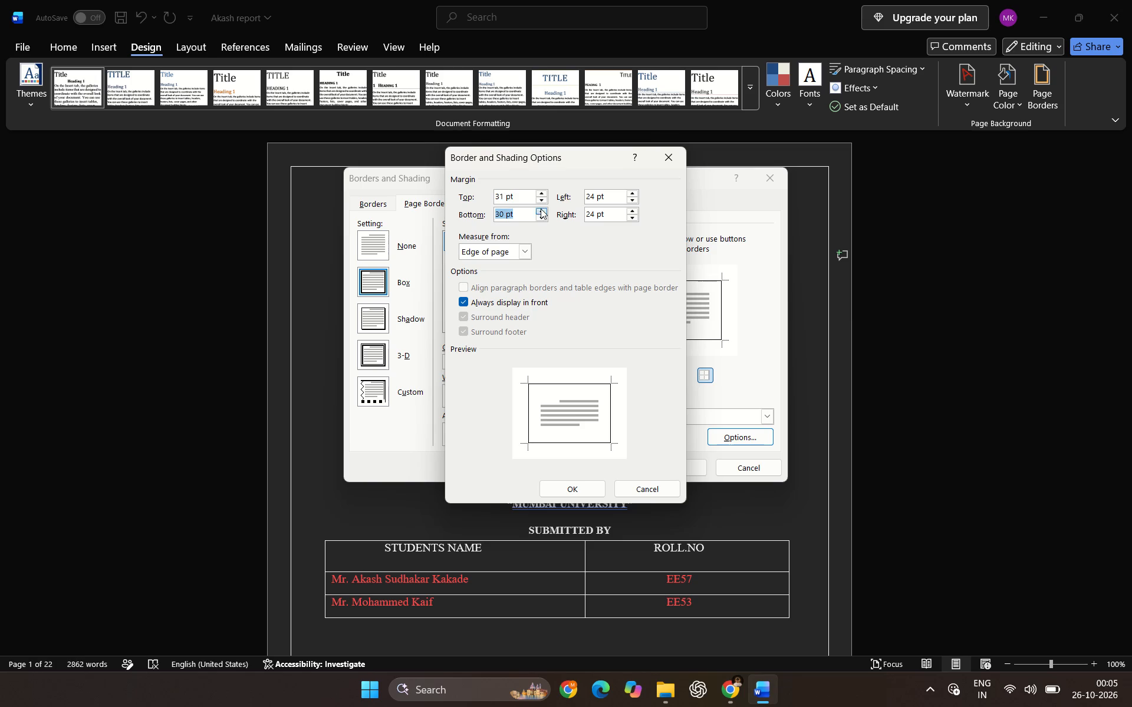
left_click(547, 211)
triple_click(633, 195)
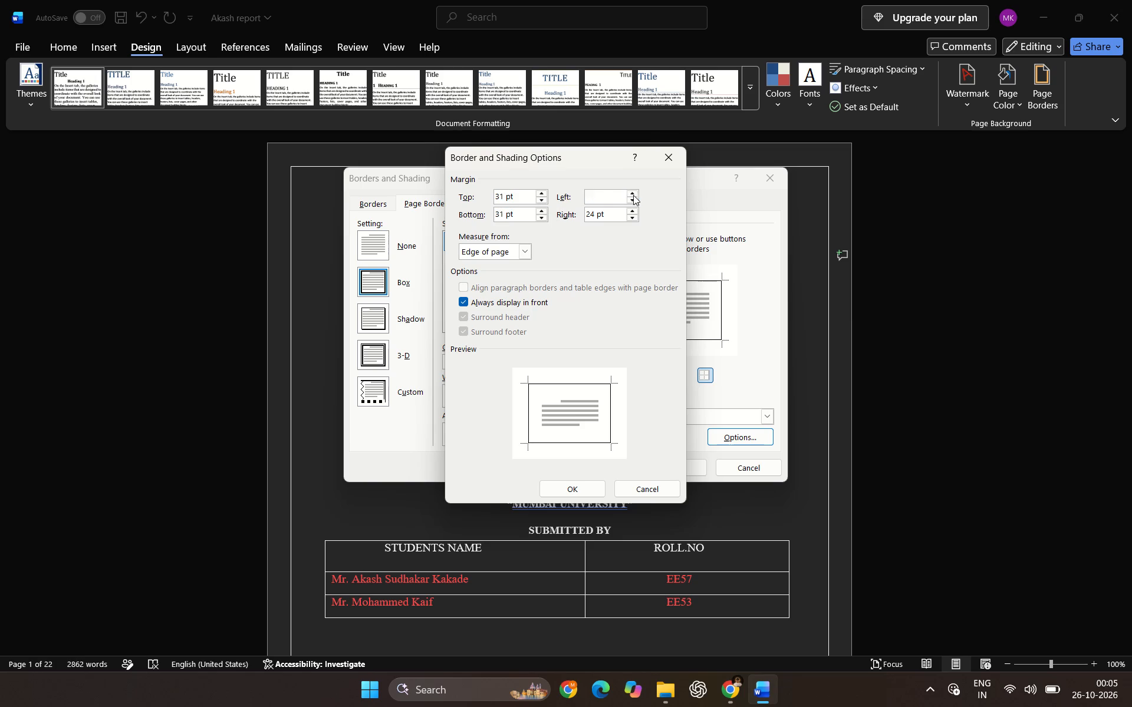
triple_click(633, 195)
left_click(633, 195)
triple_click(631, 210)
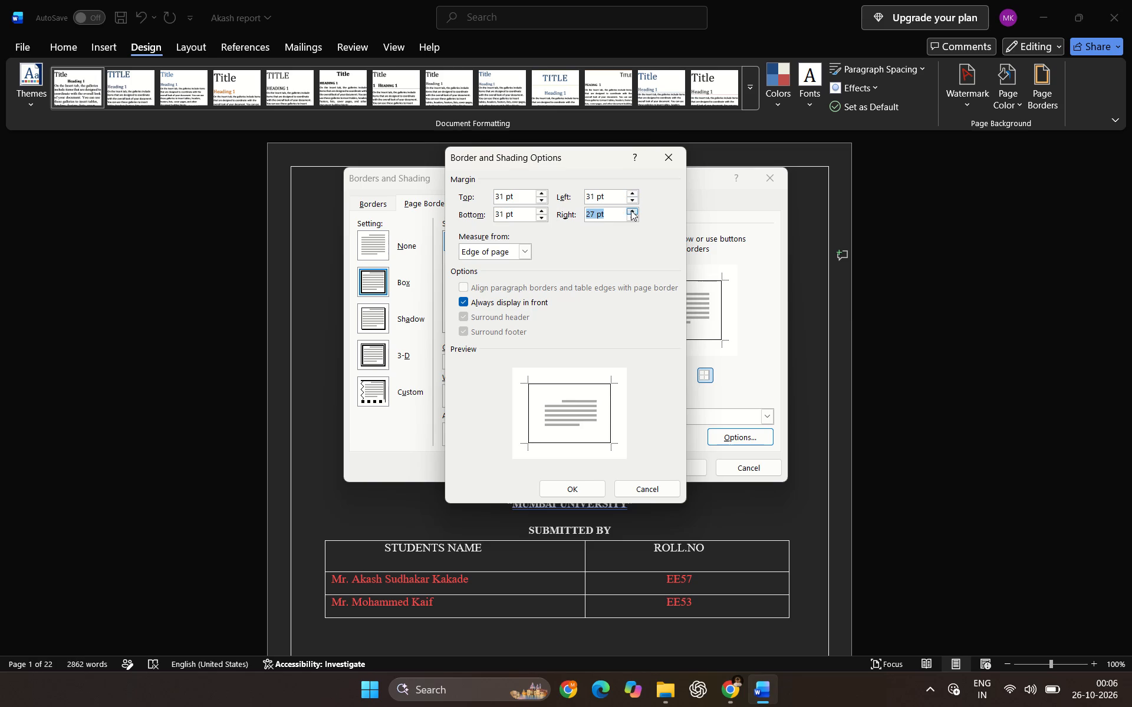
triple_click(631, 210)
double_click(631, 210)
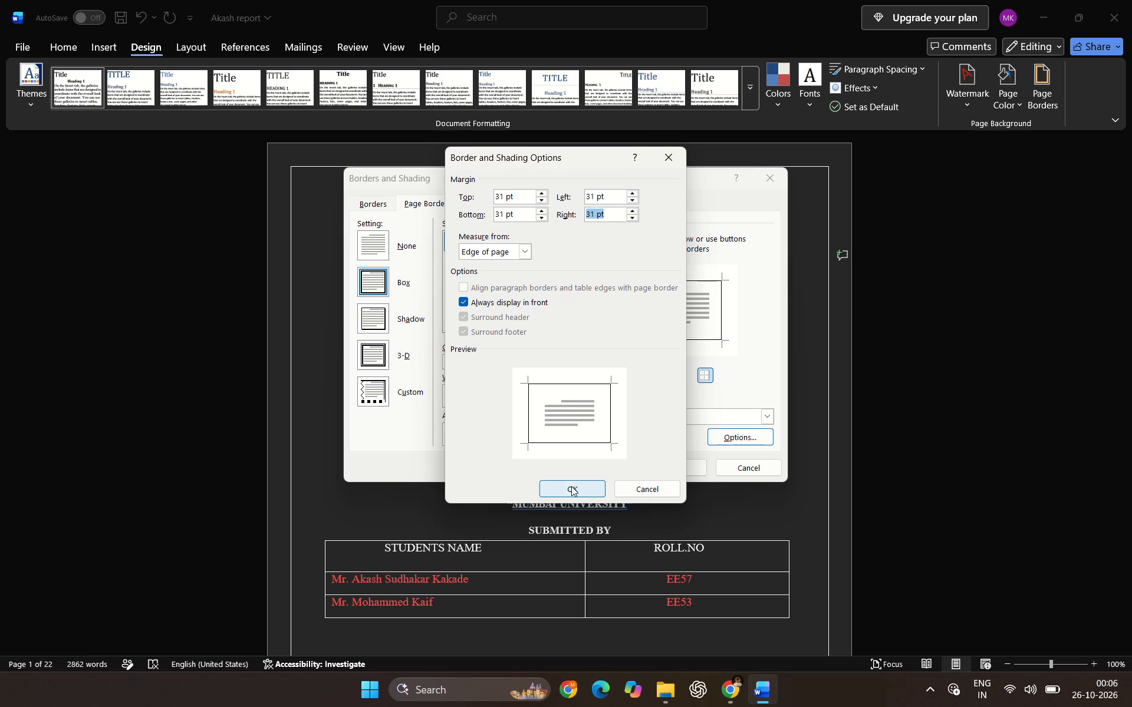
left_click(571, 486)
left_click(668, 467)
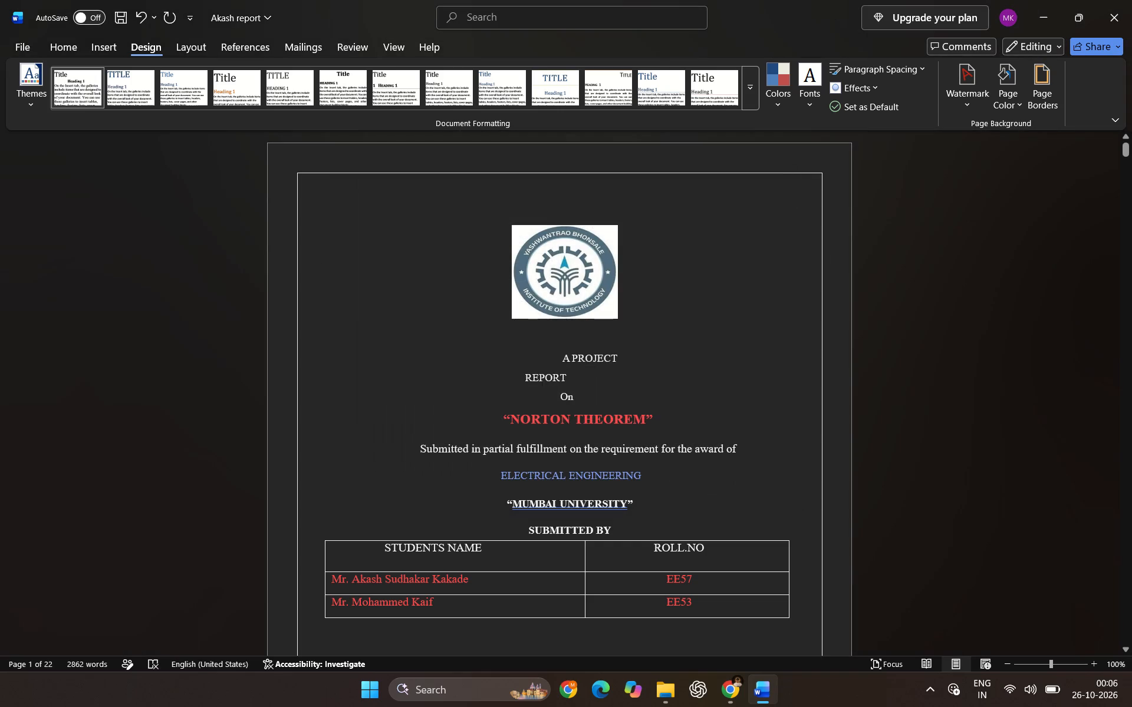
Examine how the repositioned border frames the cover and certificate pages, and return to the top of the cover.
scroll(664, 471, "down", 5)
scroll(703, 473, "up", 2)
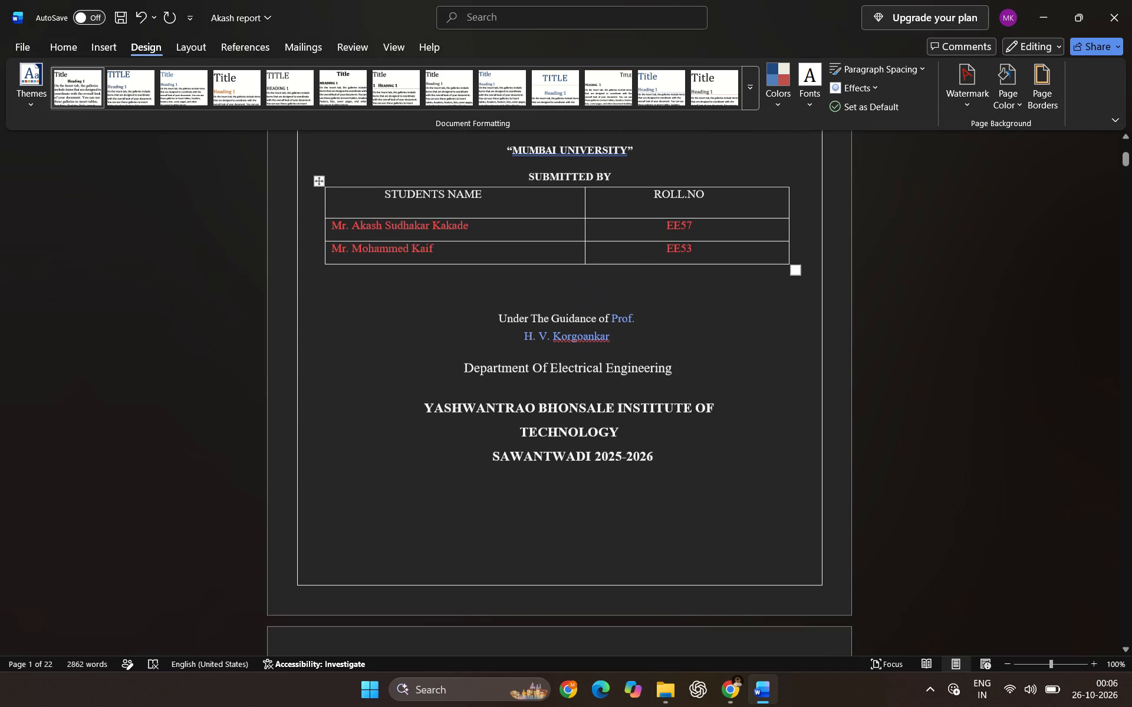
left_click(776, 419)
scroll(776, 419, "down", 4)
scroll(768, 431, "up", 1)
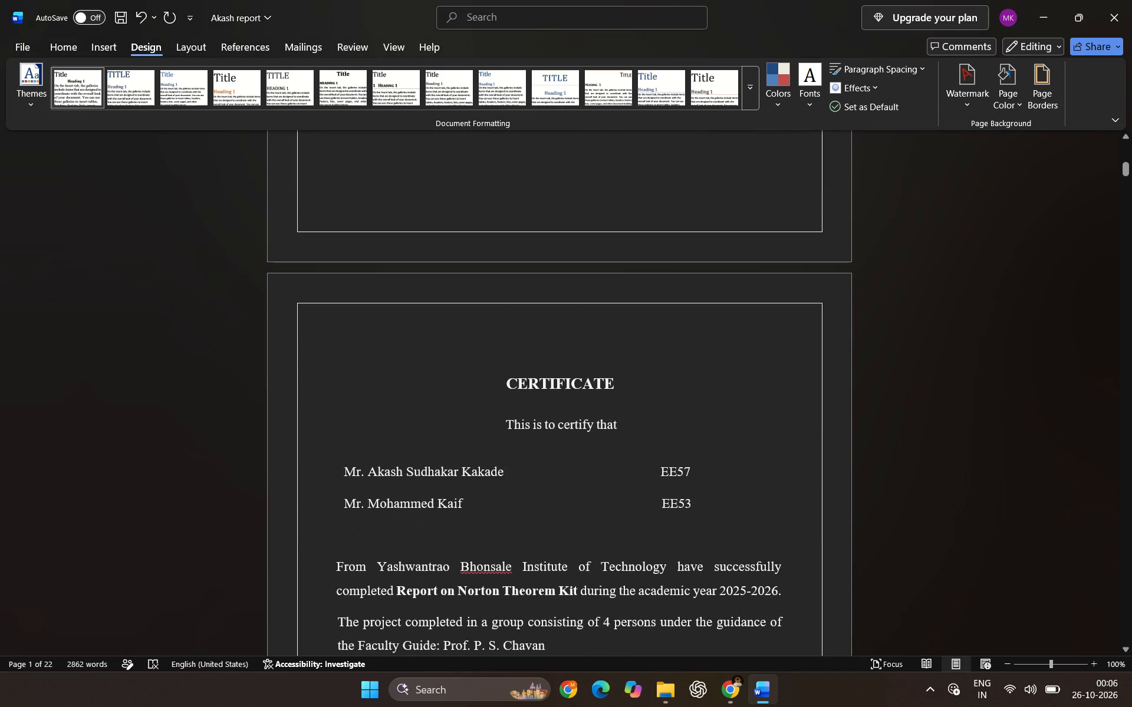
scroll(768, 431, "down", 3)
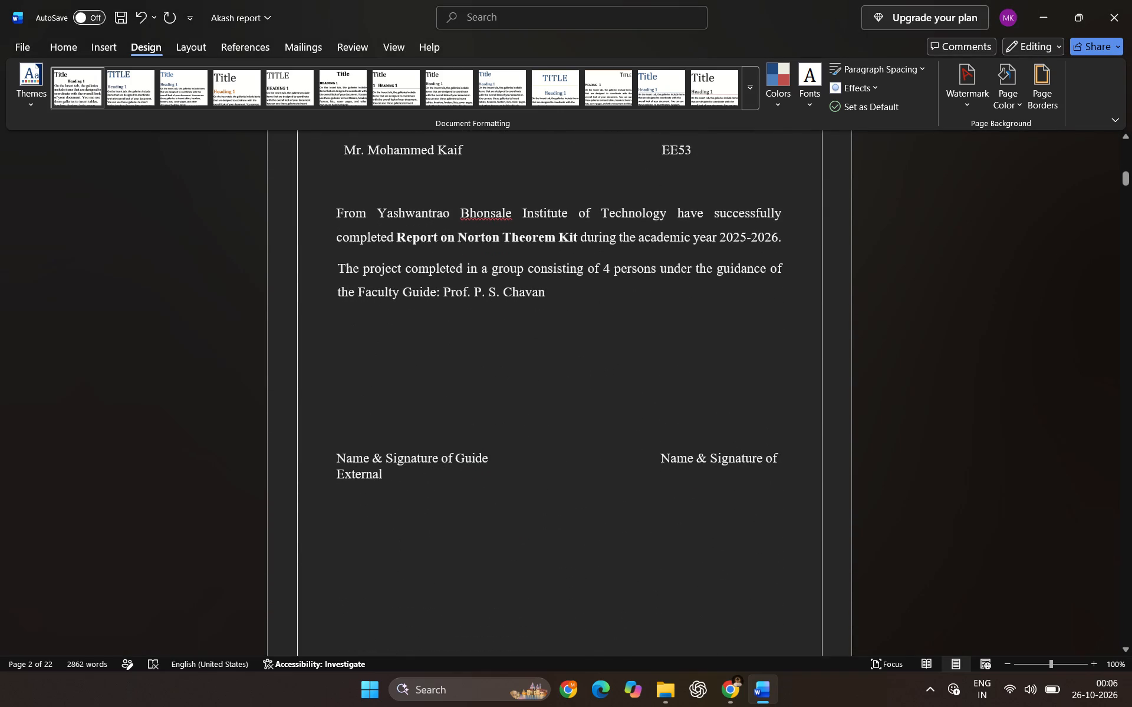
scroll(692, 407, "up", 10)
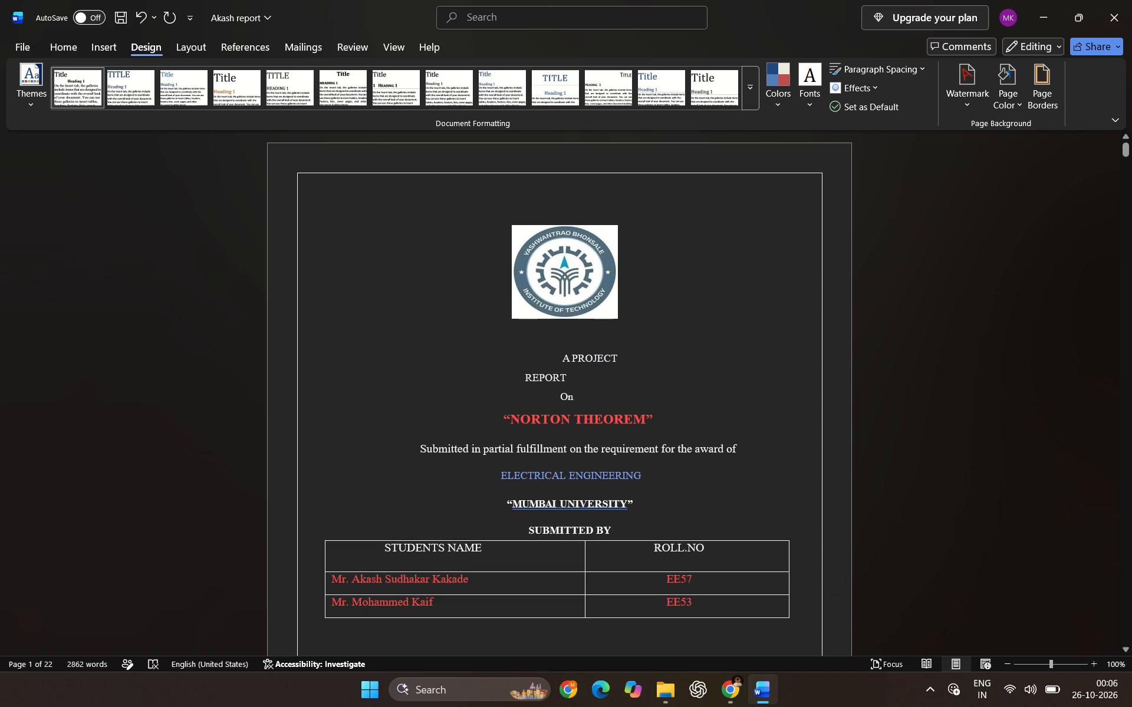
Join "On" to the "REPORT" line of the cover heading, separated by a space.
left_click(521, 376)
key("BackSpace")
key("space")
key("Down")
key("BackSpace")
key("space")
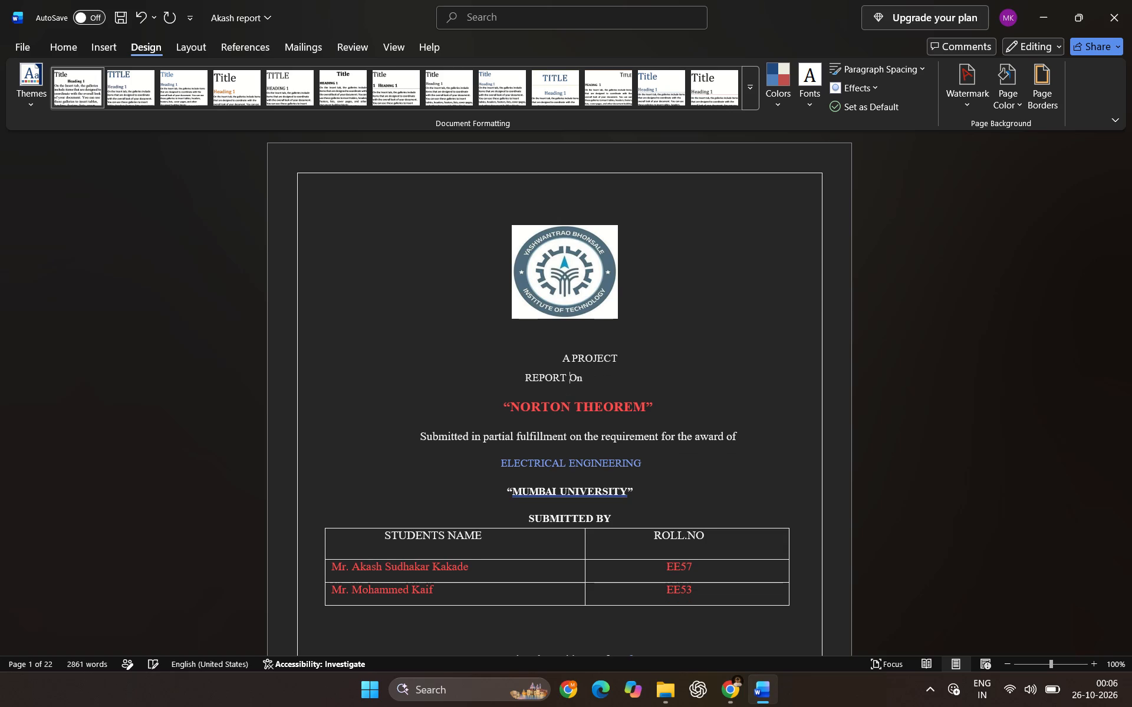
Remove the extra gap above "A PROJECT" on the cover and try to bring "REPORT" up onto the same line.
left_click(559, 354)
key("BackSpace")
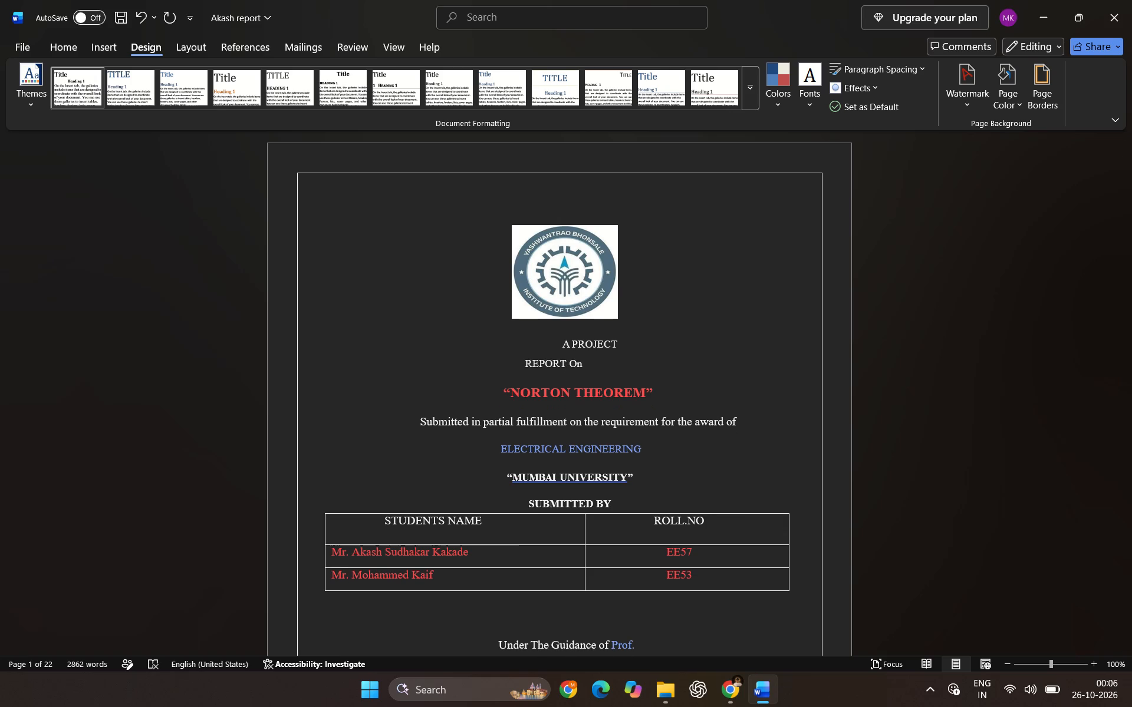
left_click(522, 362)
key("BackSpace")
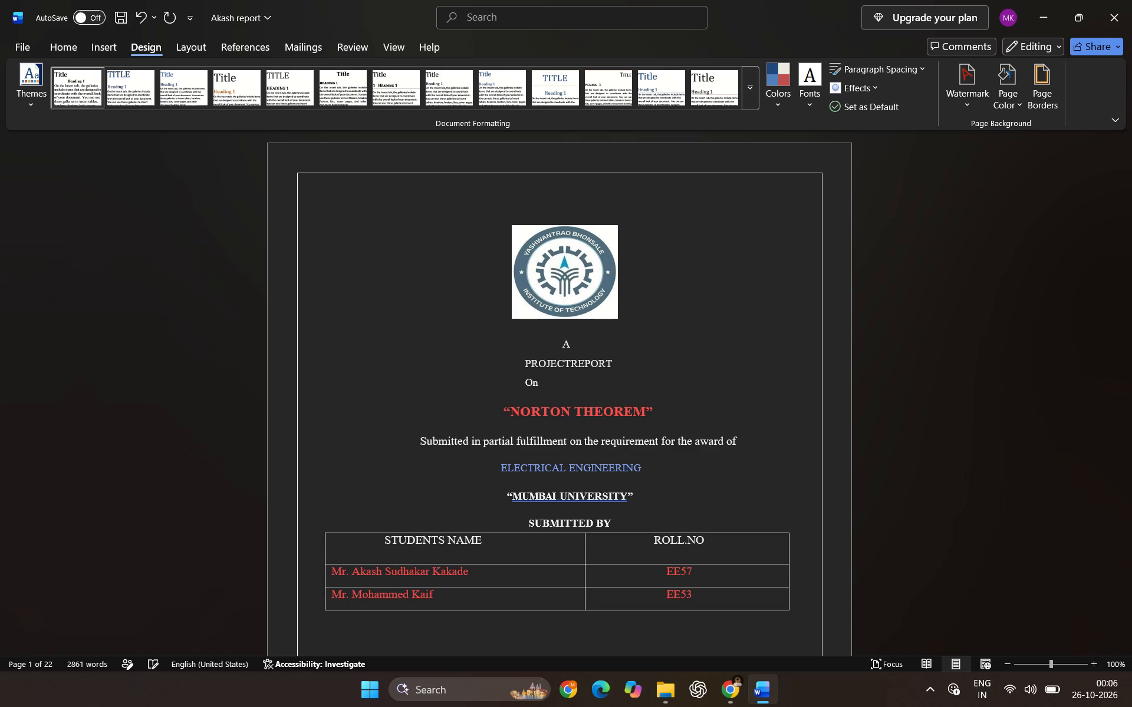
key("space")
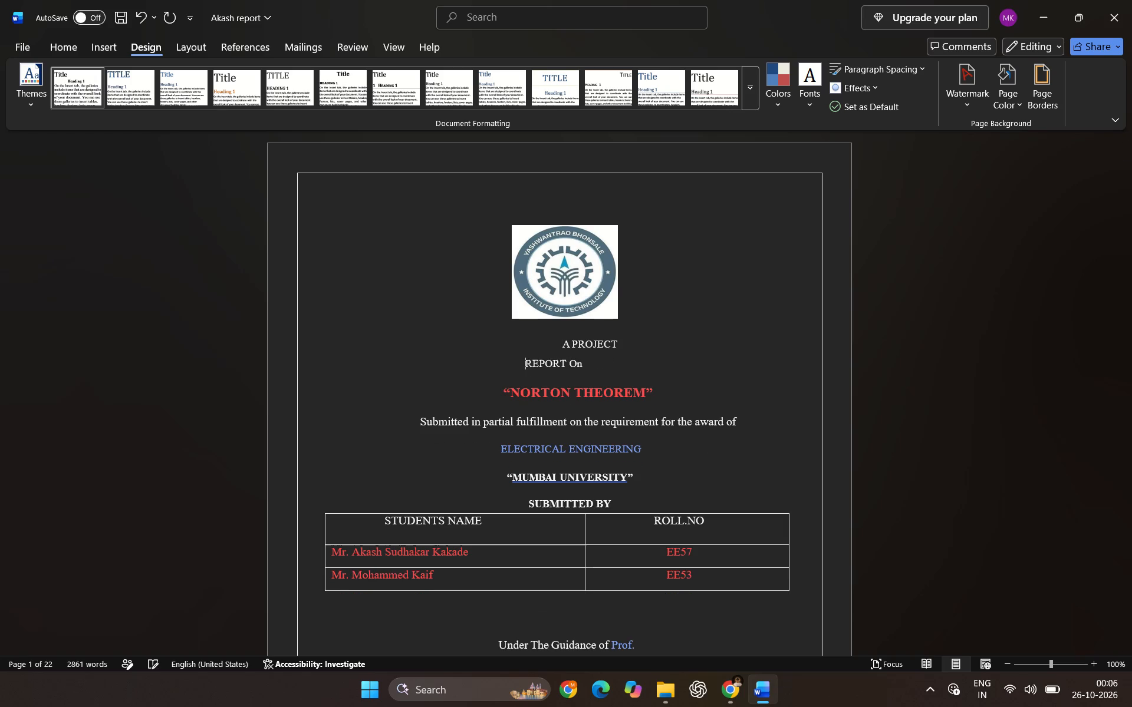
Cut the two-line "A PROJECT REPORT On" text from the cover and leave one blank line above "NORTON THEOREM".
left_click_drag(540, 342, 547, 342)
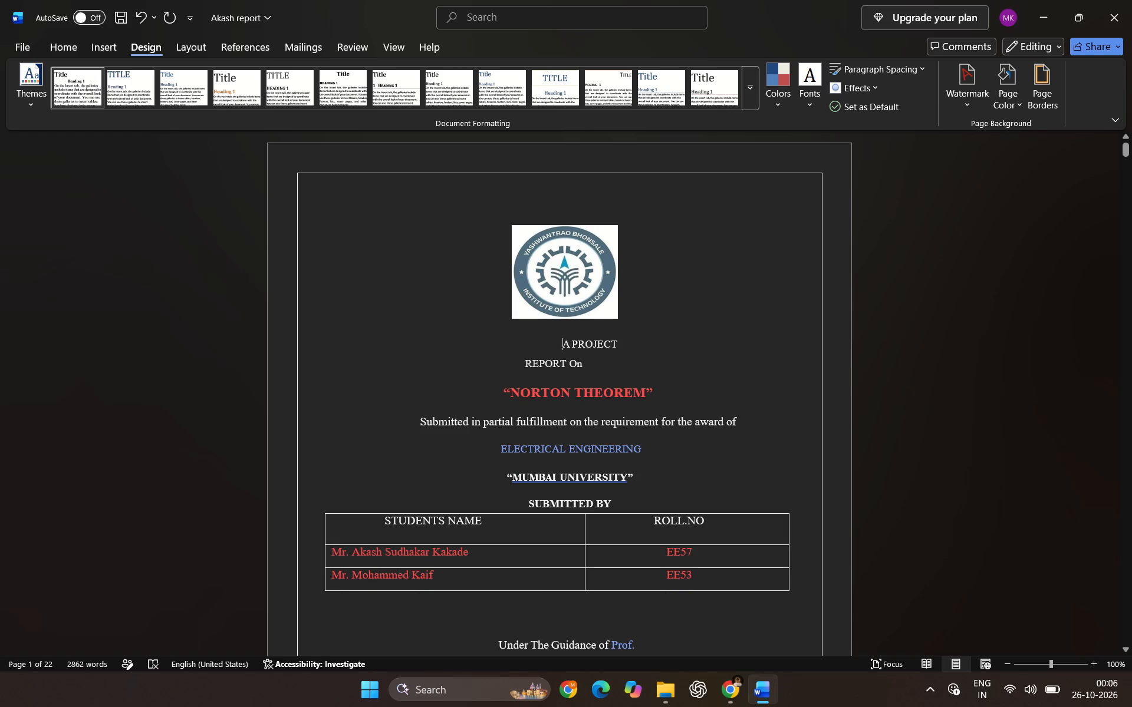
left_click_drag(547, 342, 578, 349)
left_click(584, 356)
left_click_drag(584, 367, 526, 340)
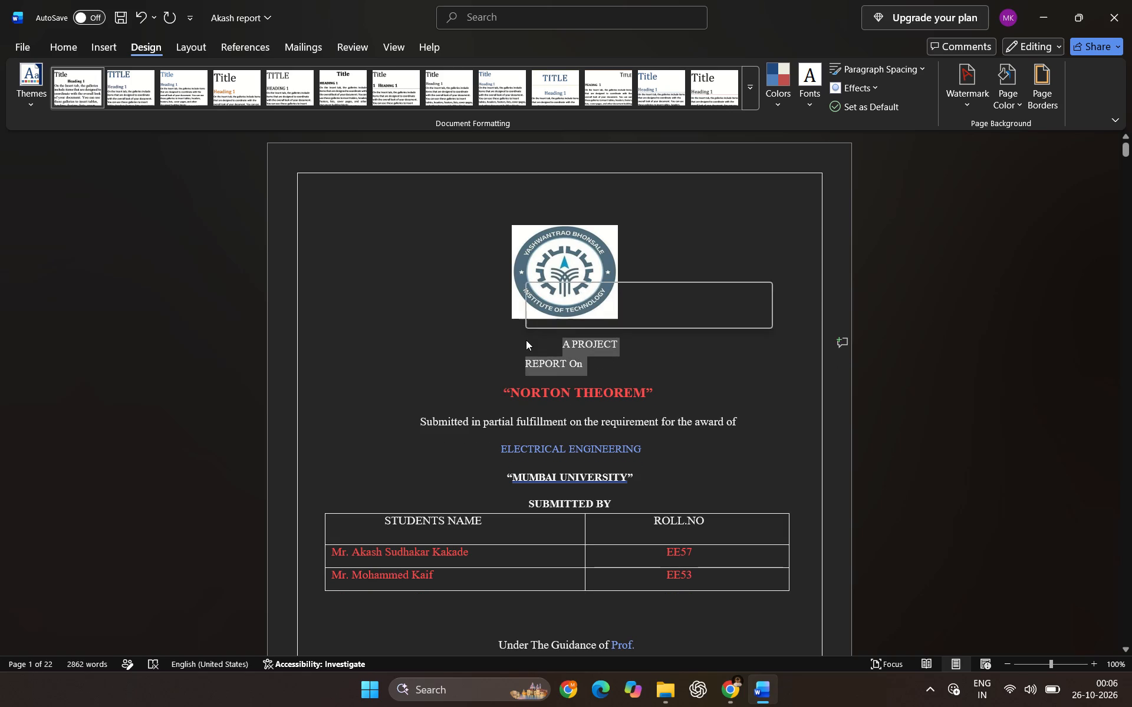
key("ctrl+x")
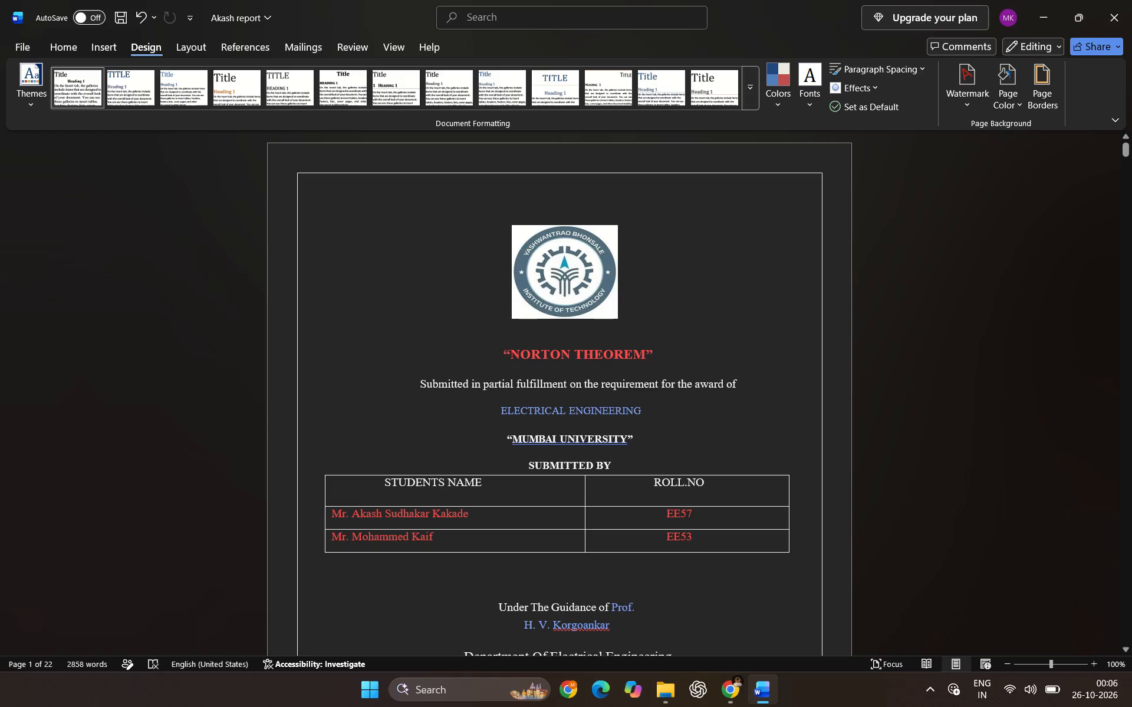
key("Return")
key("Up")
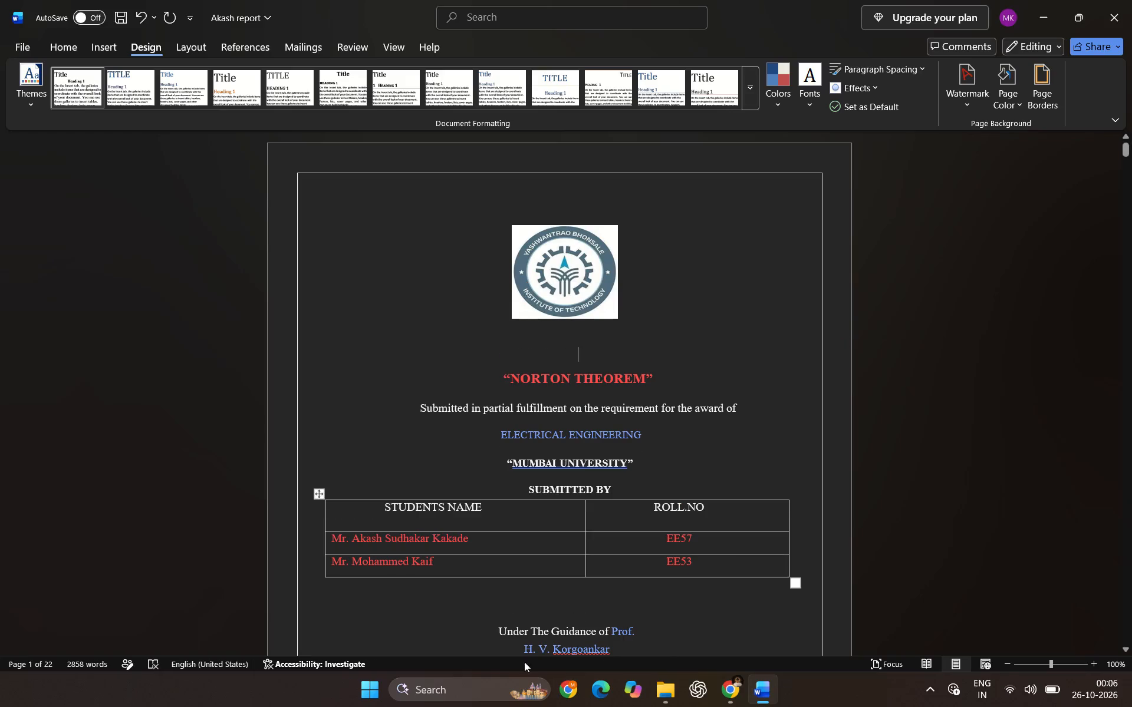
Pass the cut heading through Notepad as plain text and put it back in Word on the blank line above "NORTON THEOREM".
left_click(485, 688)
type("not")
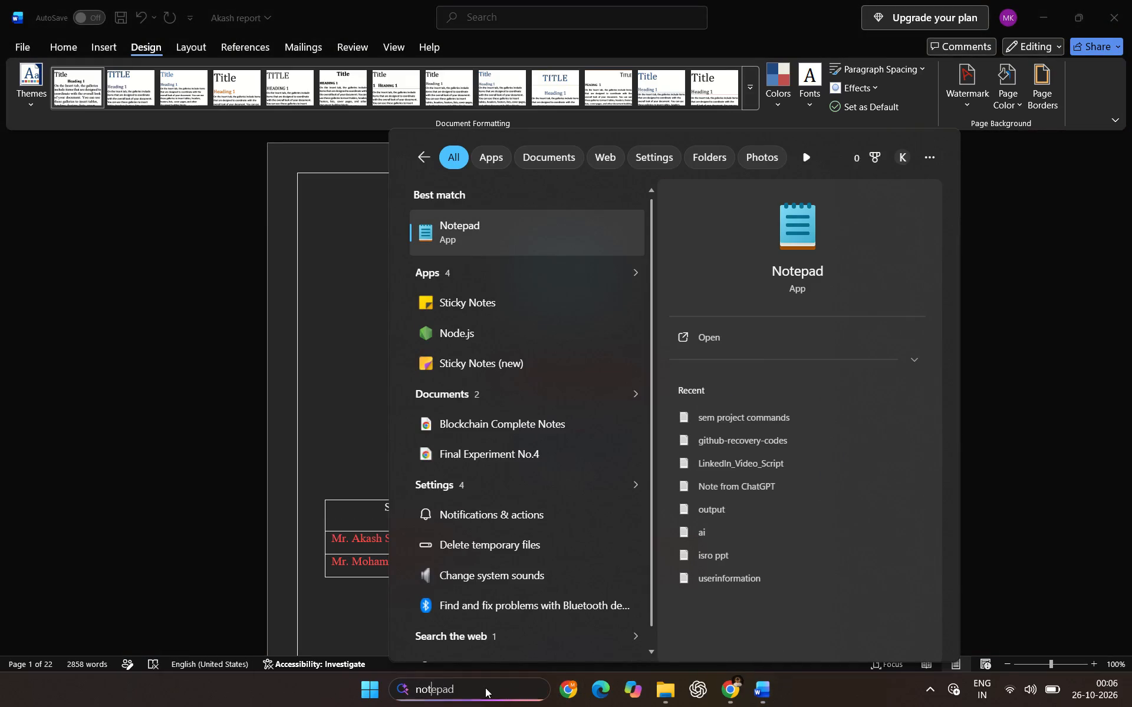
key("Return")
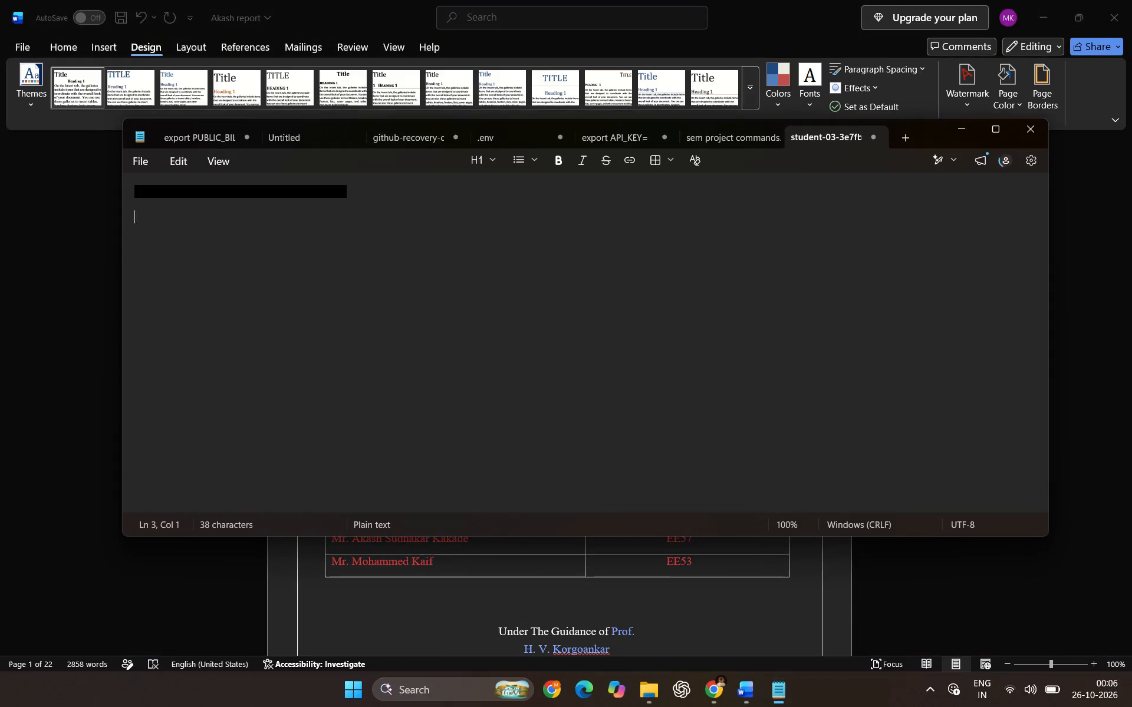
key("ctrl+v")
left_click_drag(267, 217, 116, 215)
key("ctrl+c")
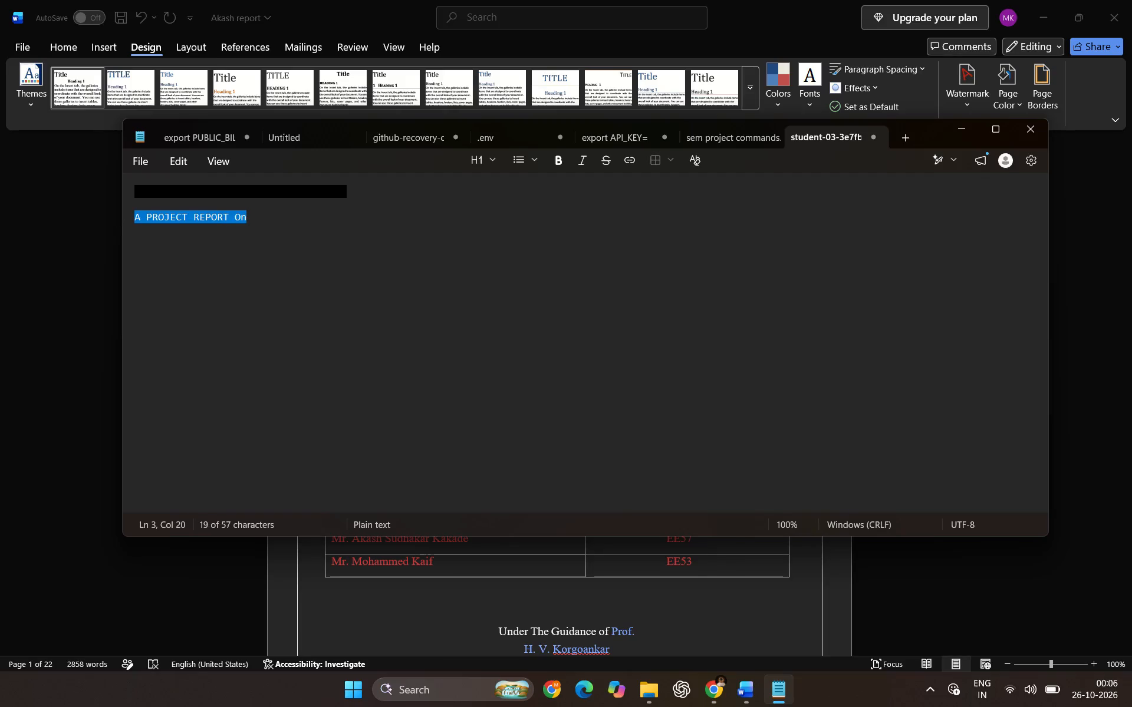
key("alt+Tab")
key("ctrl+v")
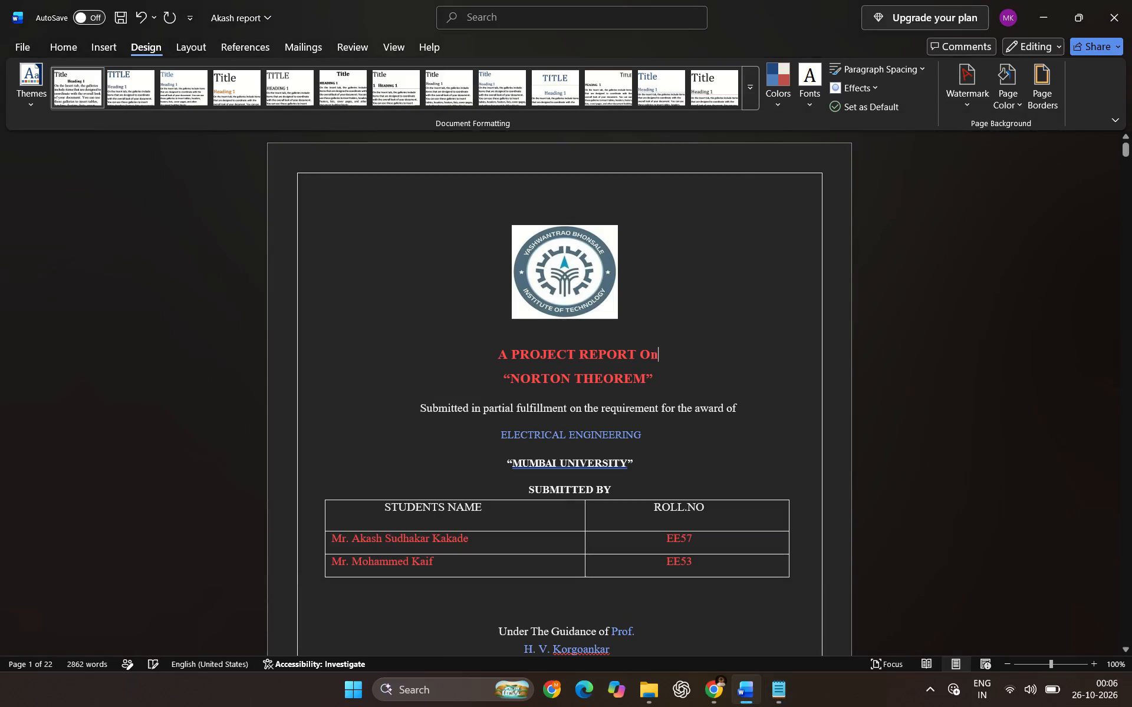
Format the cover line "A PROJECT REPORT On" as non-bold 12 pt text in the Automatic font colour.
left_click_drag(678, 353, 482, 350)
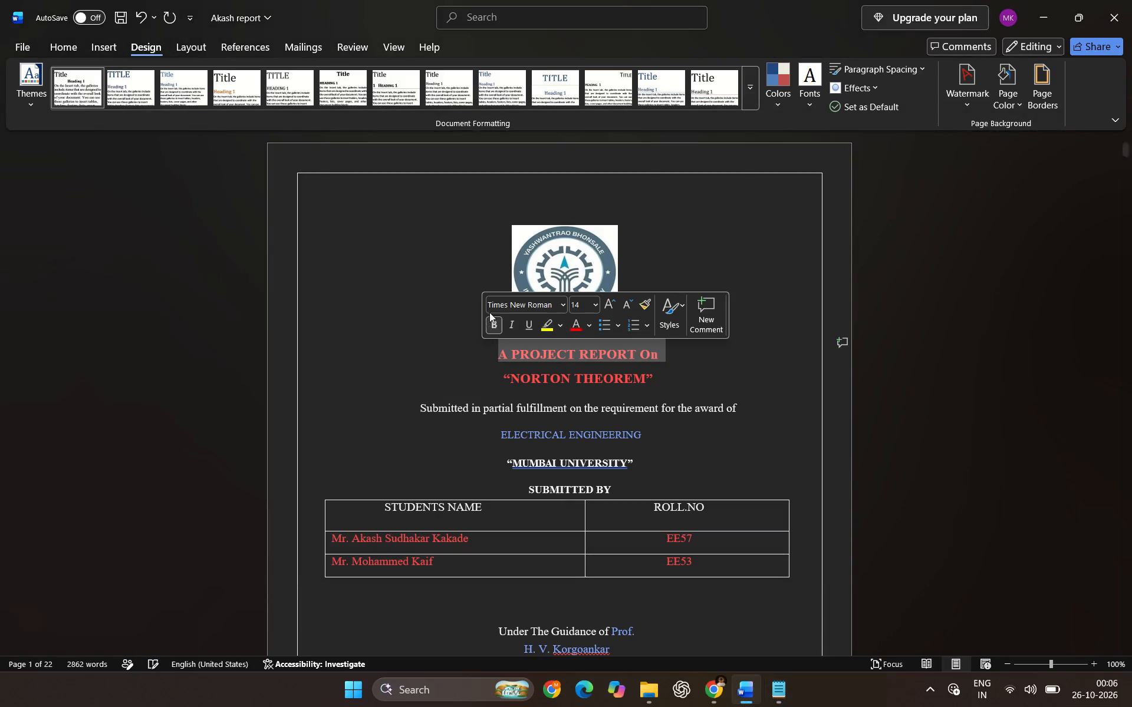
left_click(493, 318)
left_click(573, 323)
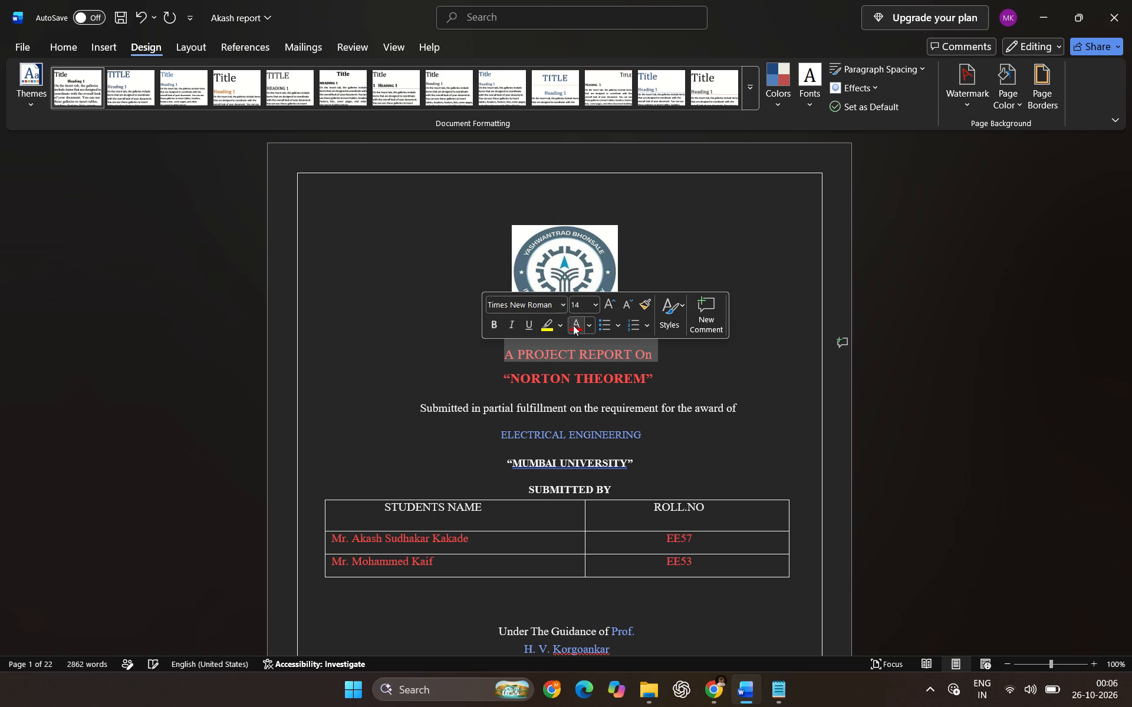
left_click(577, 328)
left_click(590, 329)
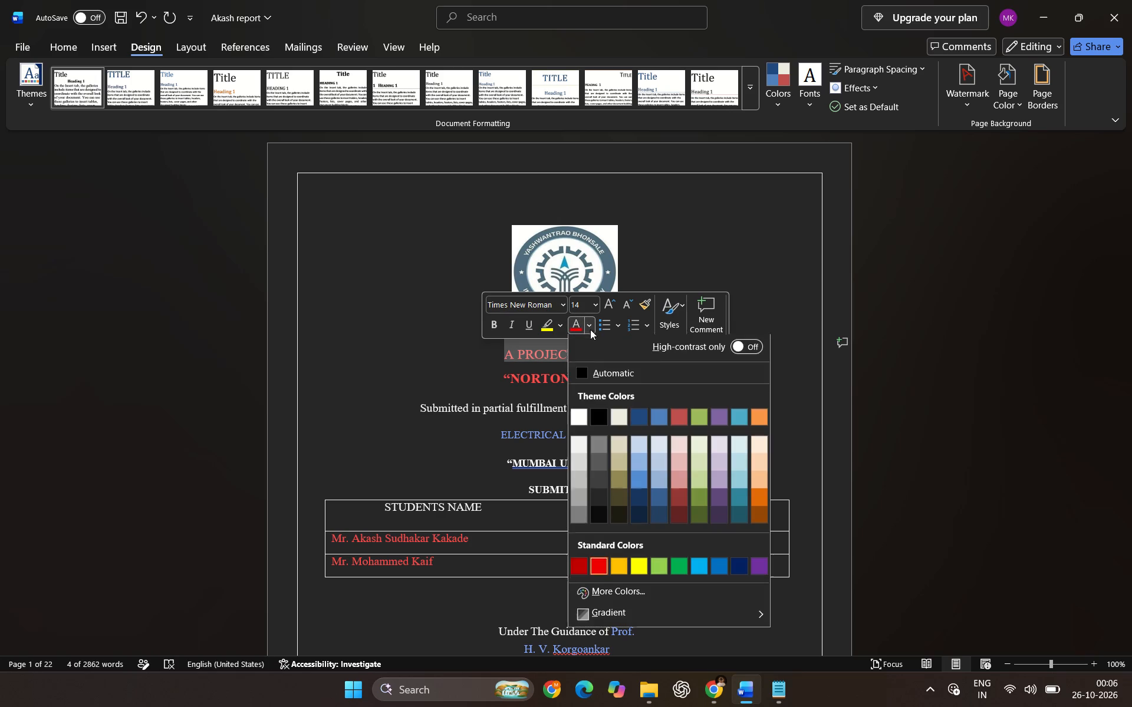
left_click(583, 372)
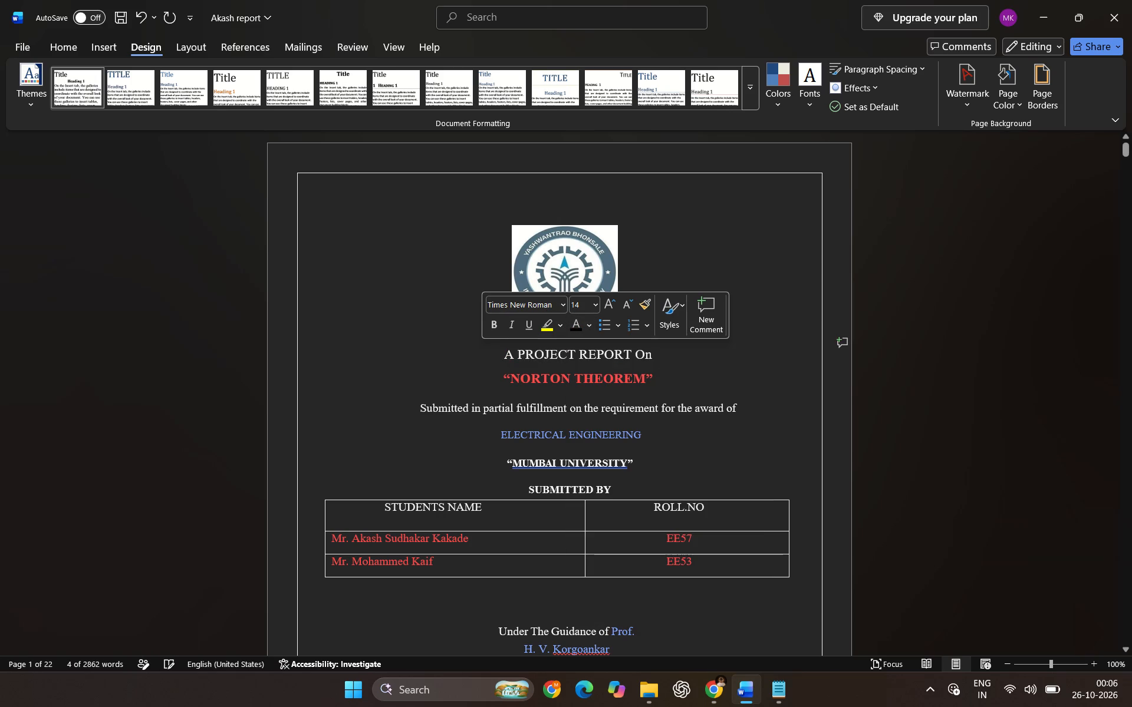
left_click(707, 362)
left_click_drag(683, 356, 501, 354)
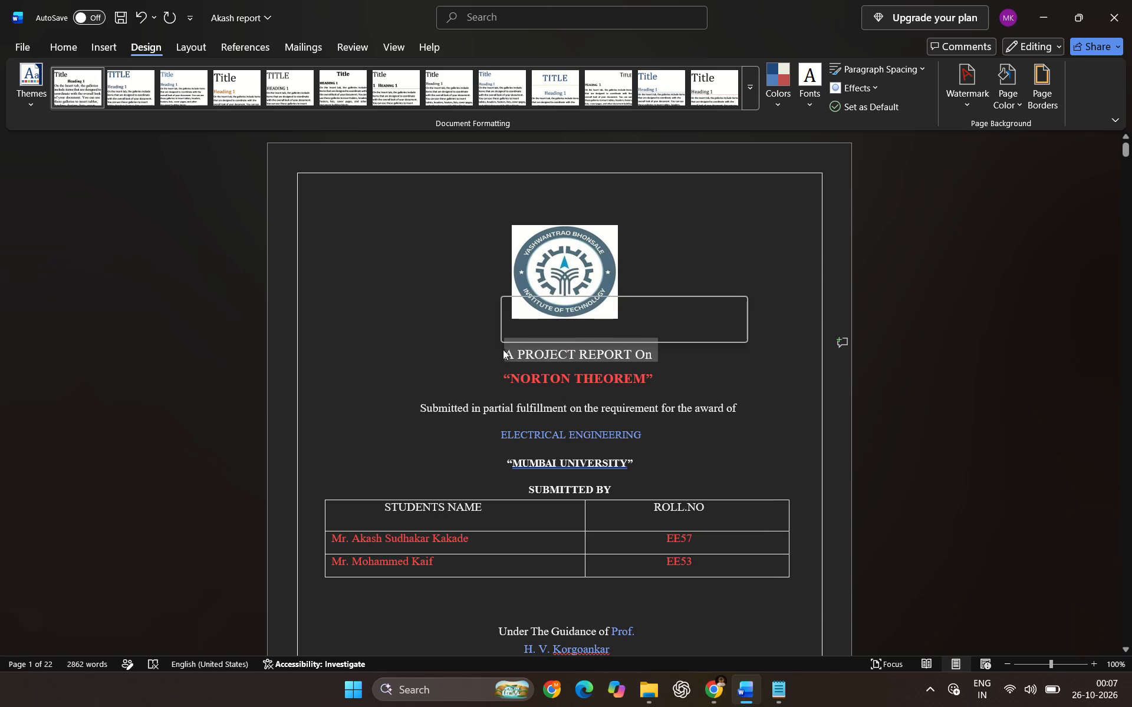
left_click(512, 325)
left_click(512, 325)
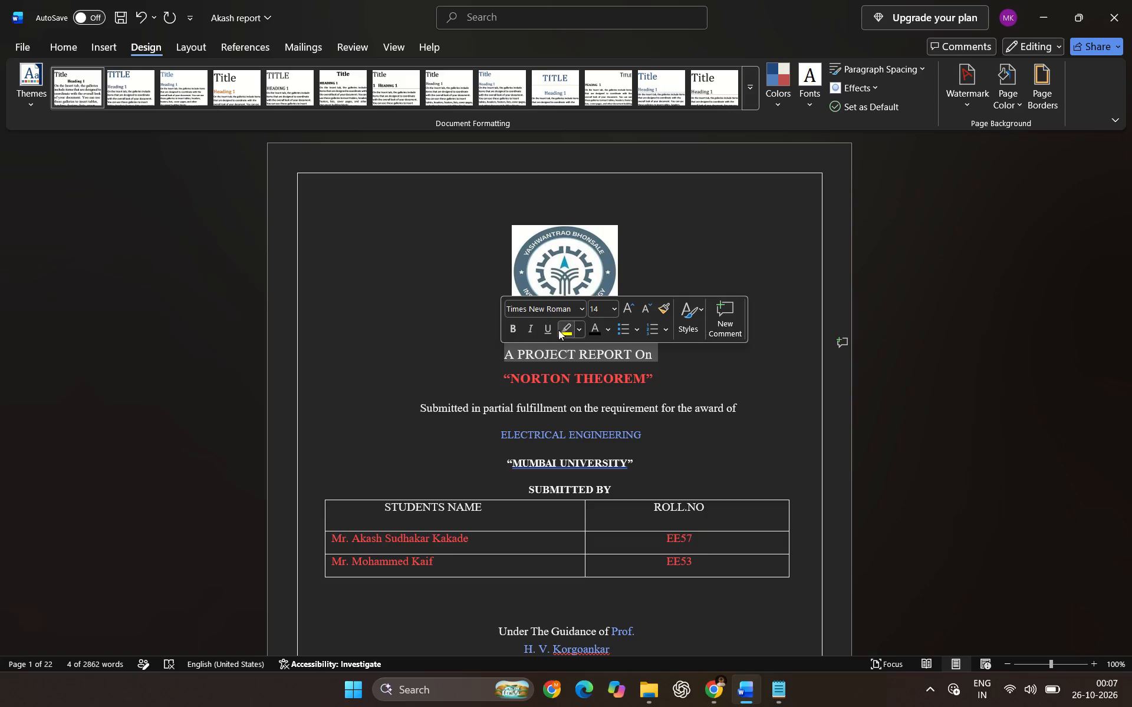
left_click(643, 312)
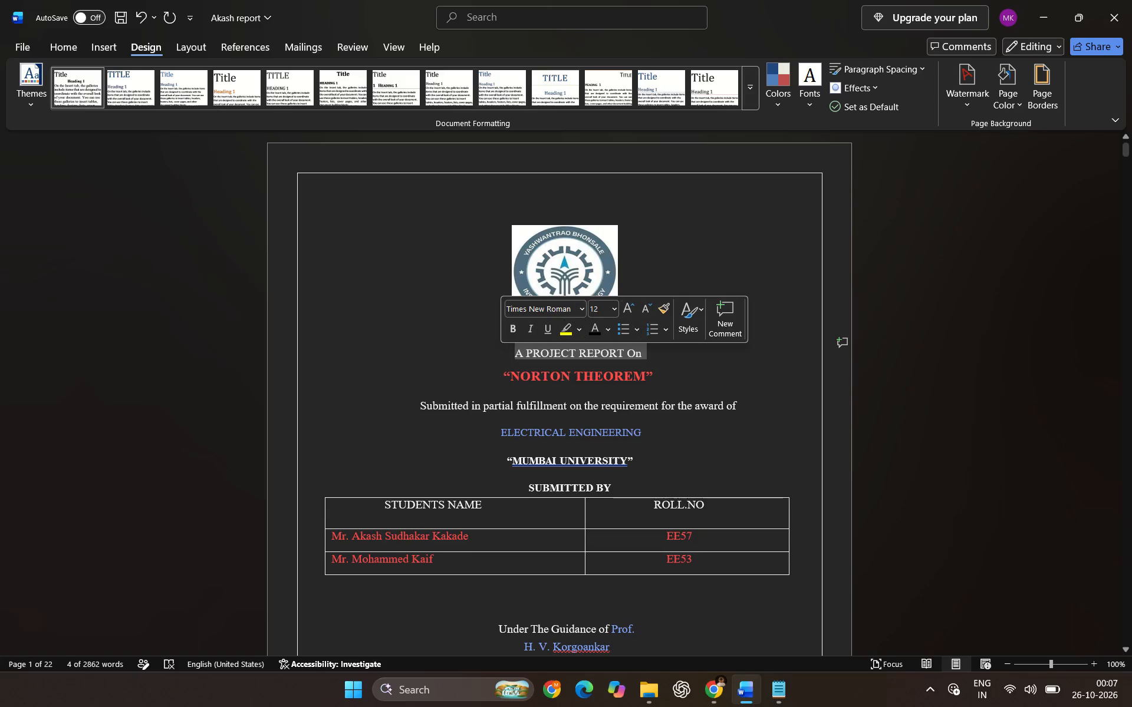
left_click(679, 237)
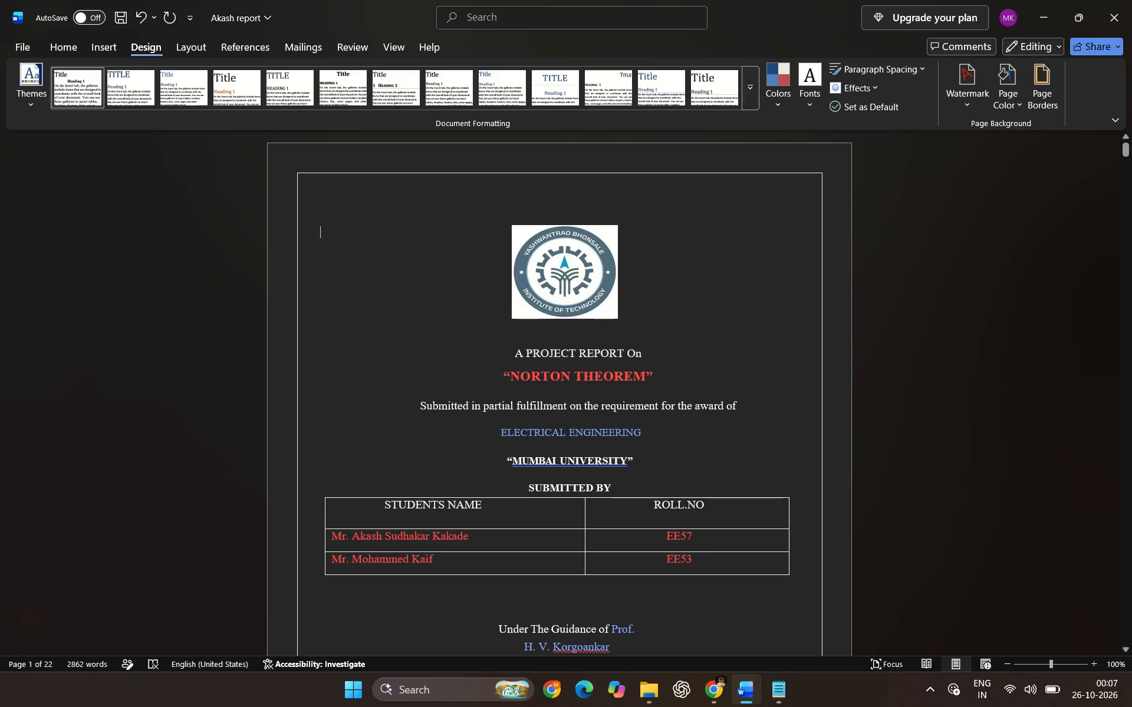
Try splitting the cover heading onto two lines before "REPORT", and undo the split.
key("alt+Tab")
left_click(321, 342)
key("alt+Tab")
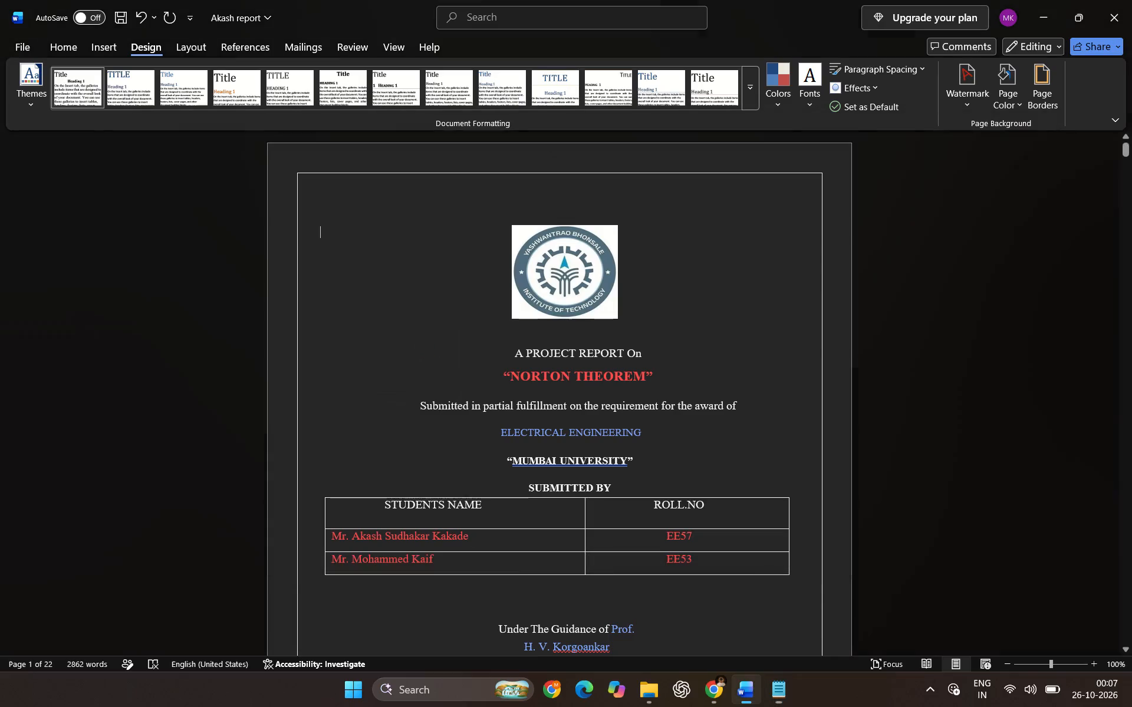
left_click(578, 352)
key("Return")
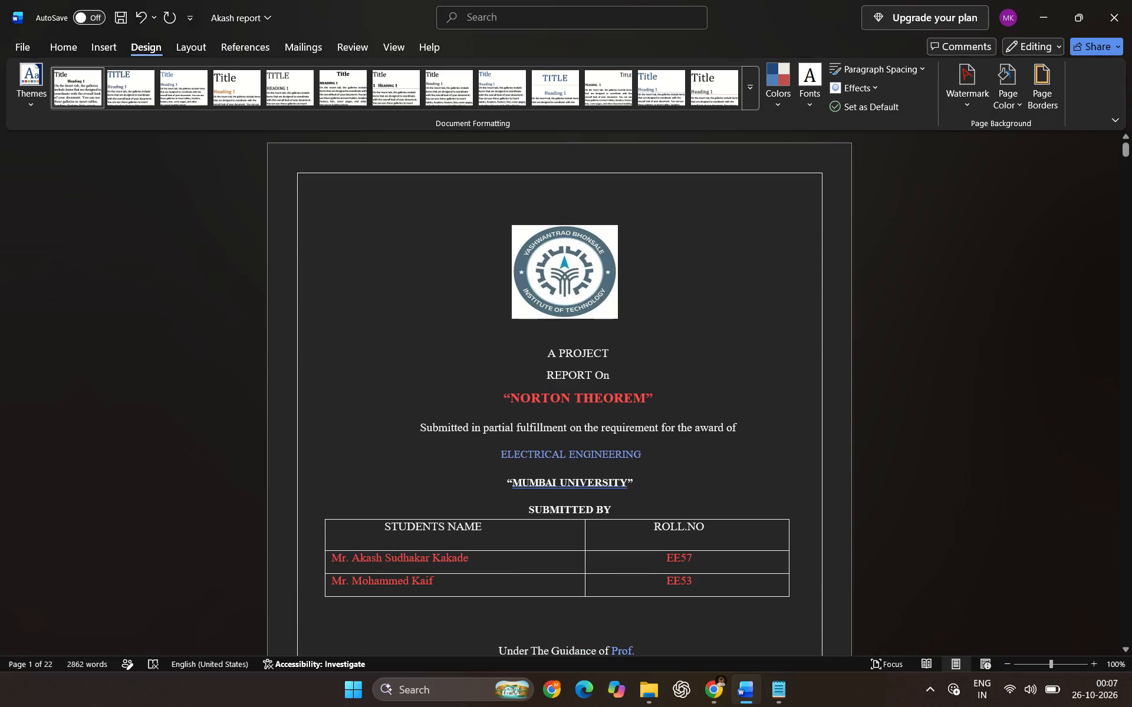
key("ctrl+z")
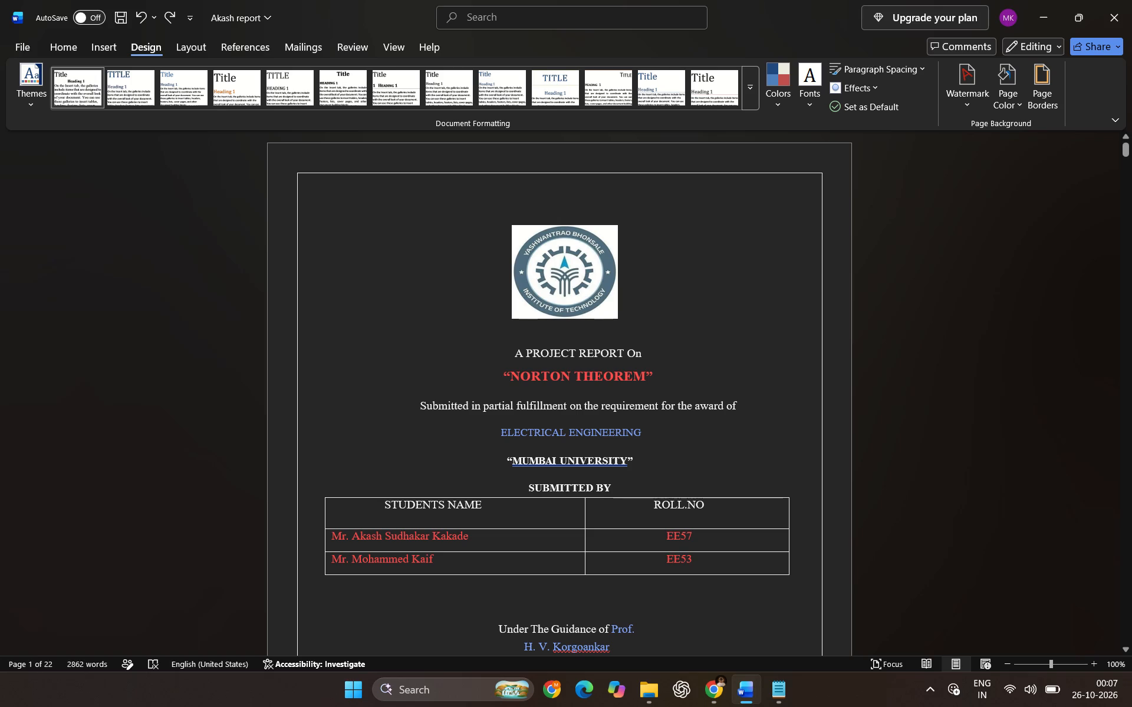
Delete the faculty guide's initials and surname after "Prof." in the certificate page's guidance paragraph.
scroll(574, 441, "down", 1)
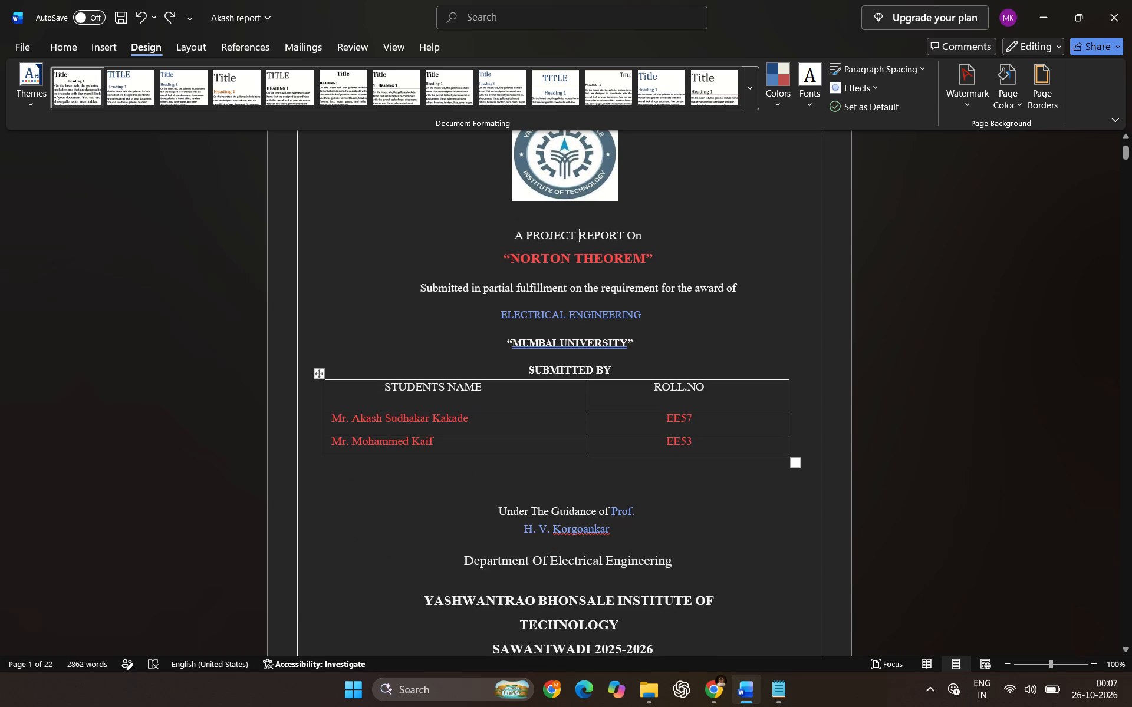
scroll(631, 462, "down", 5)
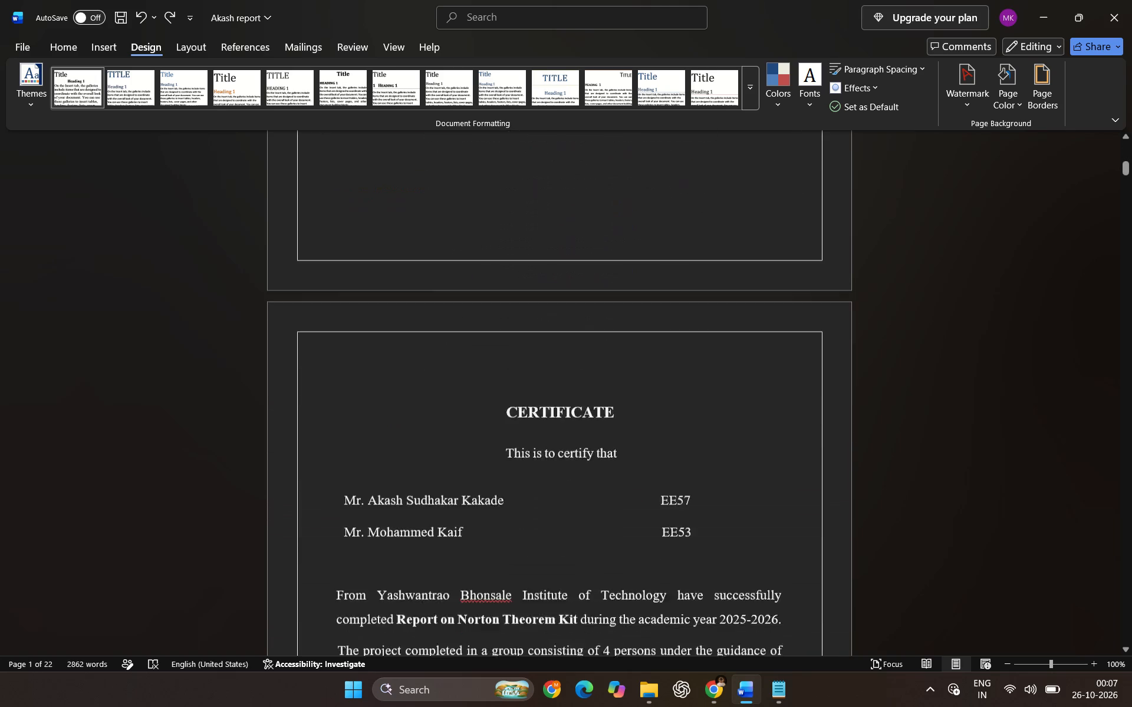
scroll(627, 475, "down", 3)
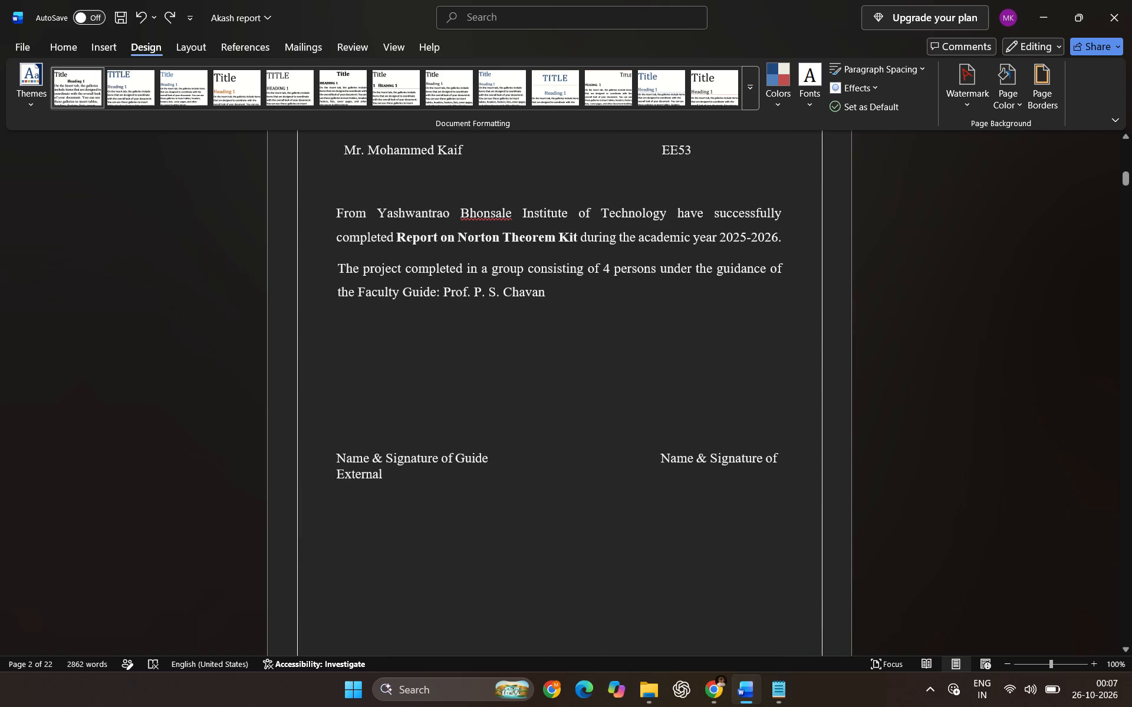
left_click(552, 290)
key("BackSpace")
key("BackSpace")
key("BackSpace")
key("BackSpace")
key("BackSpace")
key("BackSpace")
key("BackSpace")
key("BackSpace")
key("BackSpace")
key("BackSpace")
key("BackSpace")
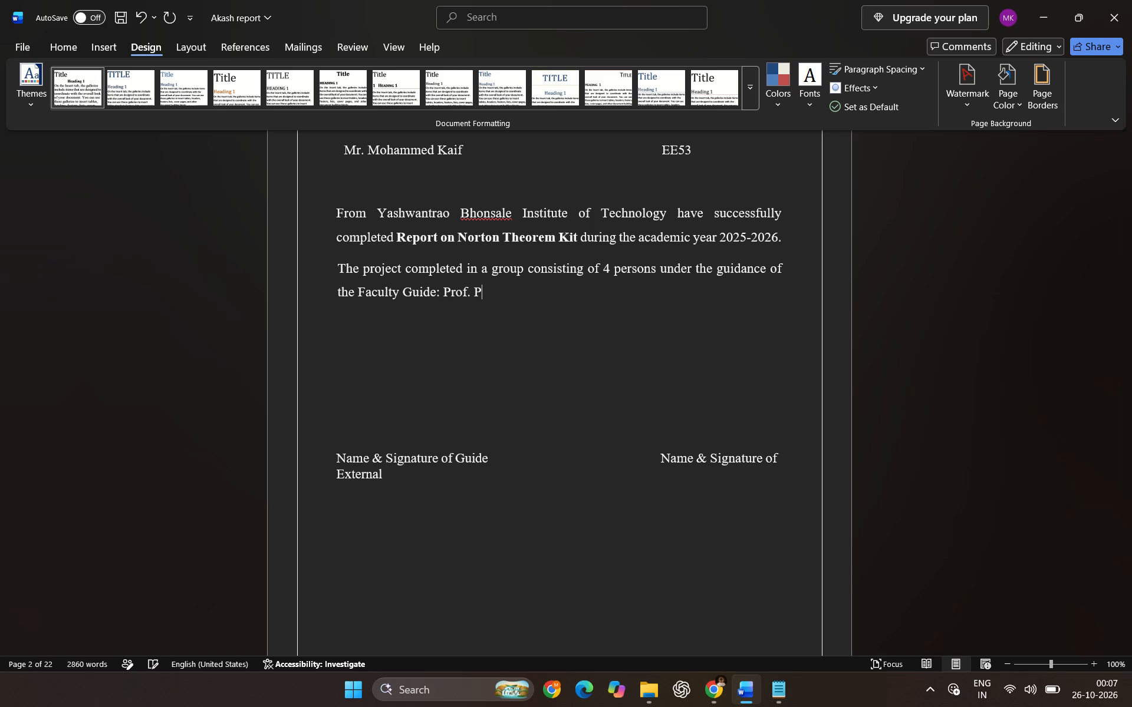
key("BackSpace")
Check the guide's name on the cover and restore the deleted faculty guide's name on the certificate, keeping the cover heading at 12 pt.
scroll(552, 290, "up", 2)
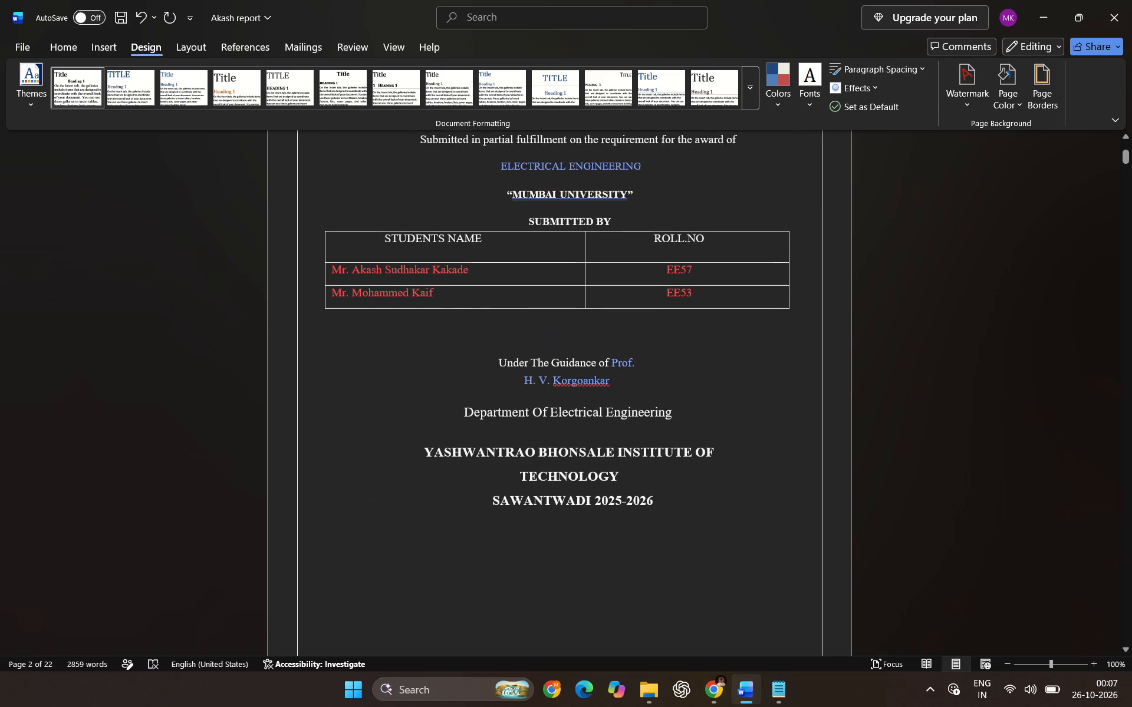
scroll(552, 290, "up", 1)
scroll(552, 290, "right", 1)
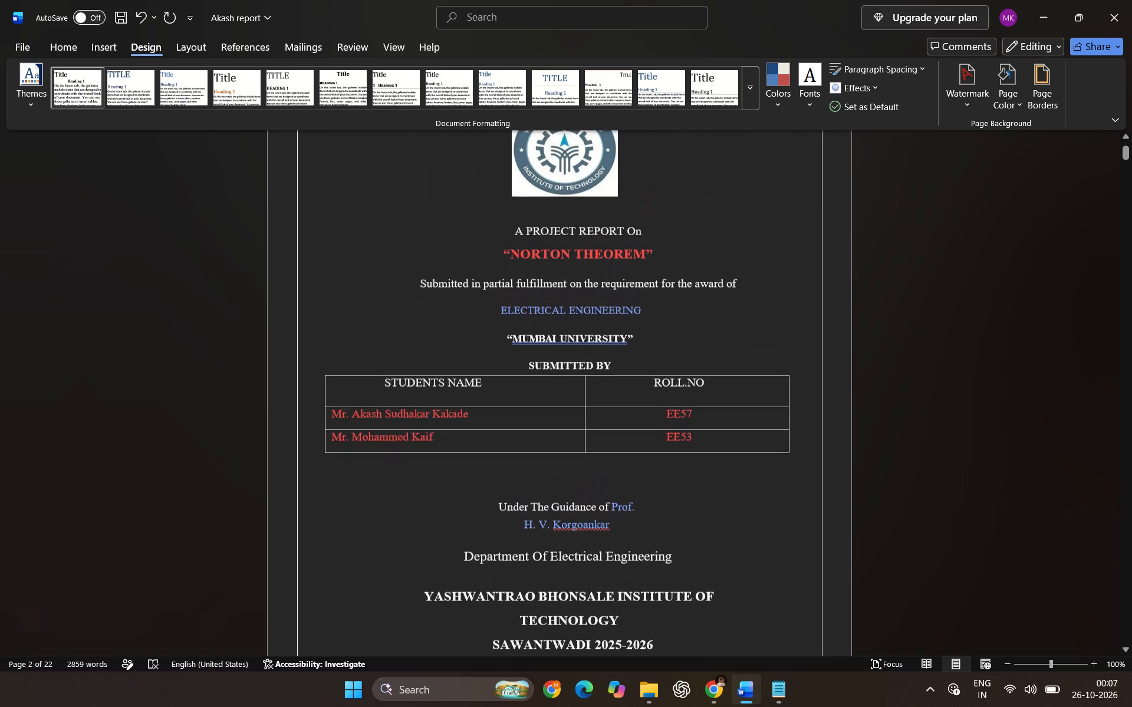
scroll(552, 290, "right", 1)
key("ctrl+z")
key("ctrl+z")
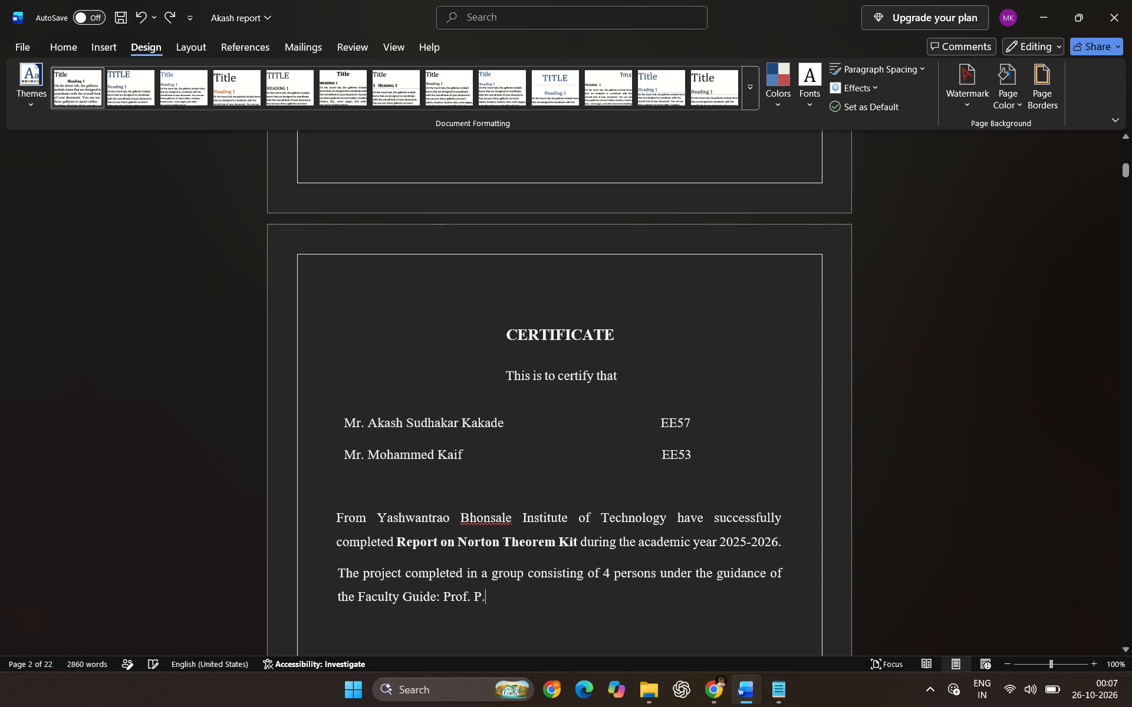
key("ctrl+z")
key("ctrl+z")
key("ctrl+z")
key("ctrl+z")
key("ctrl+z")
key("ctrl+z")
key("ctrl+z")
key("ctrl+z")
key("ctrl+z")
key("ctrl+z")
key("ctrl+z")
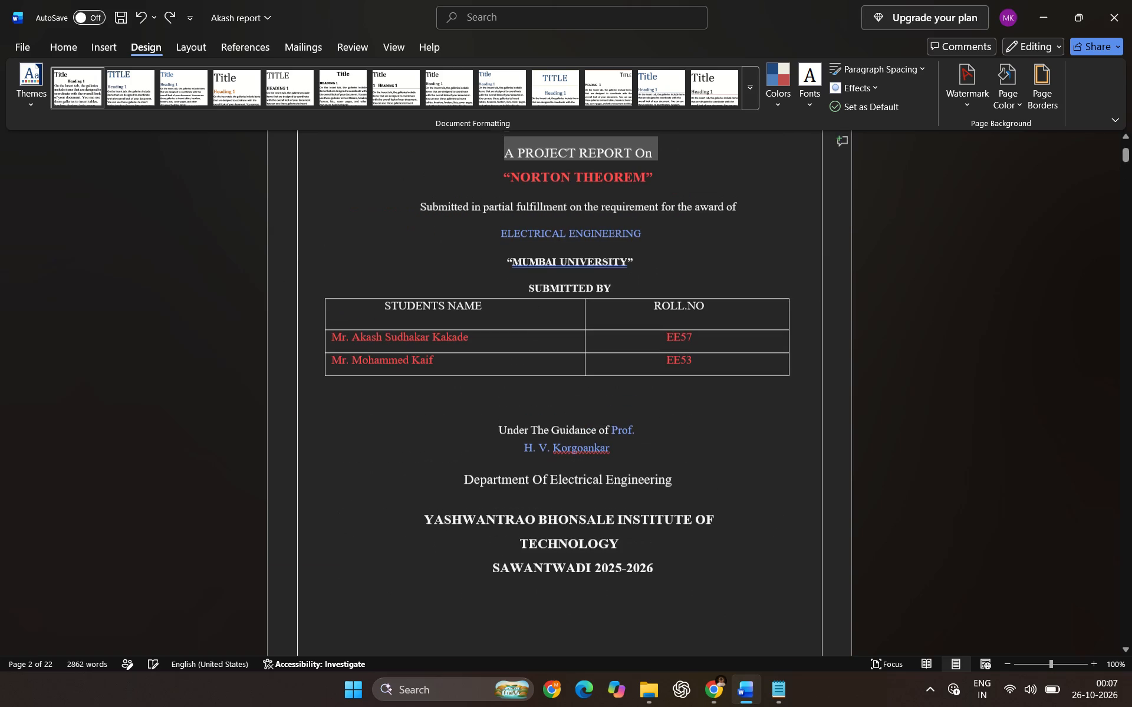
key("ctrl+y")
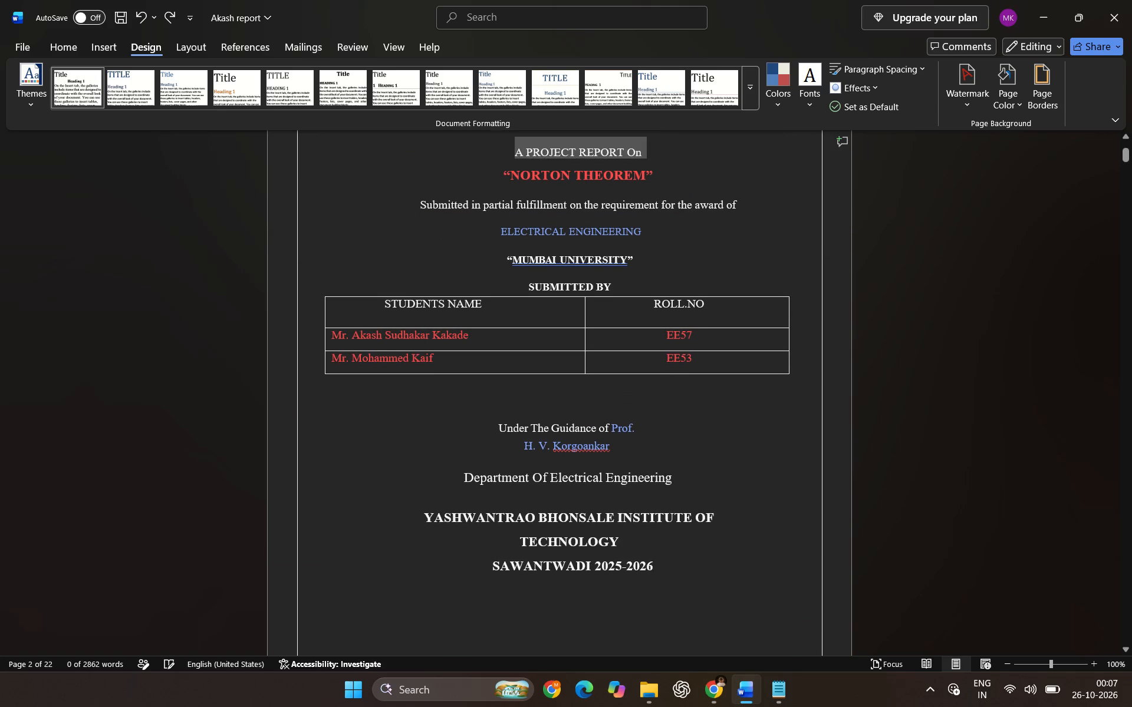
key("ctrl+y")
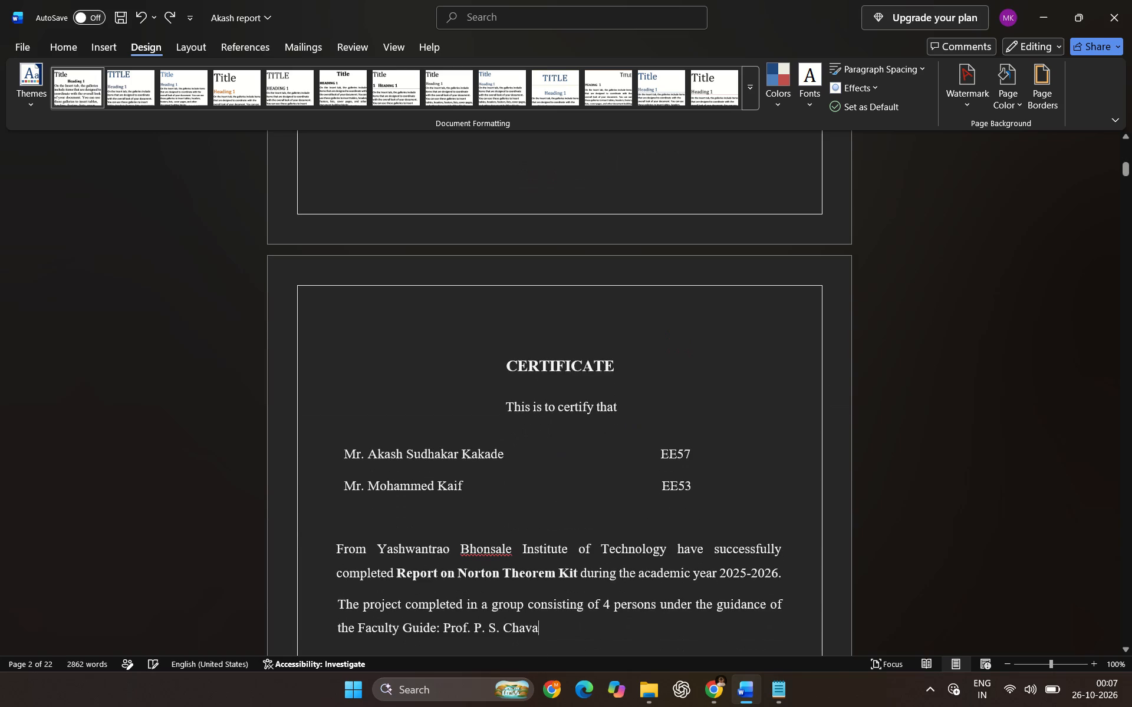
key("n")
Set up a find-and-replace that swaps the certificate's current faculty guide name, including "Prof.", for the new guide's title, initials and surname.
scroll(570, 330, "down", 1)
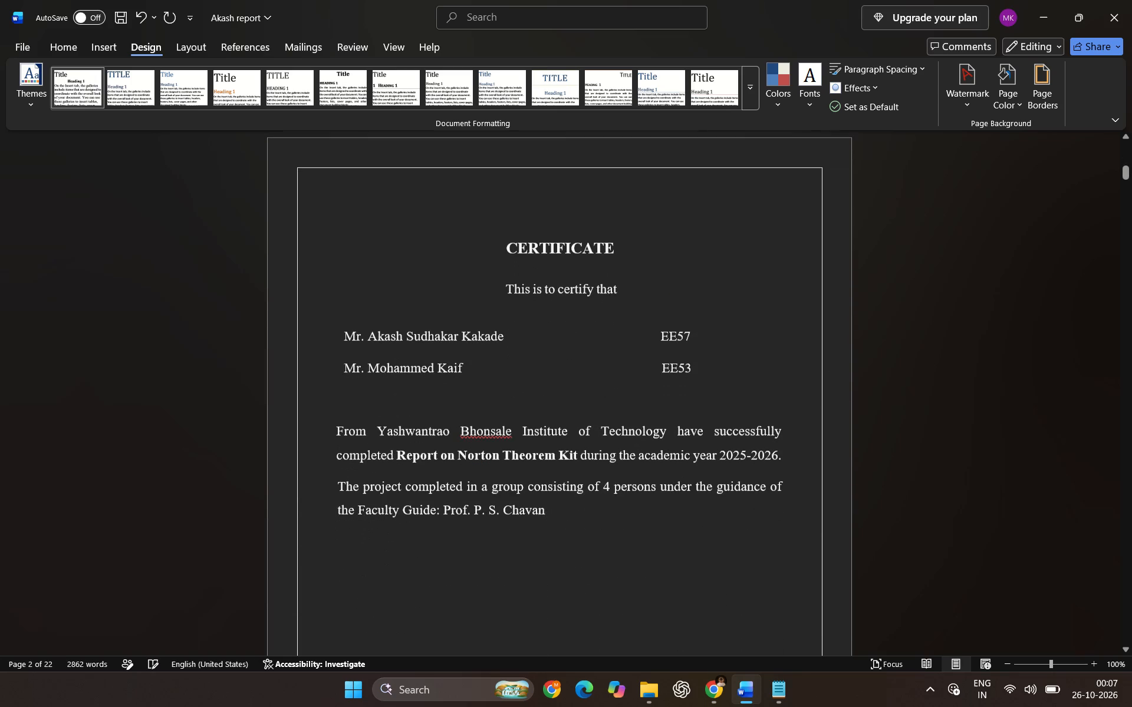
left_click_drag(442, 507, 533, 511)
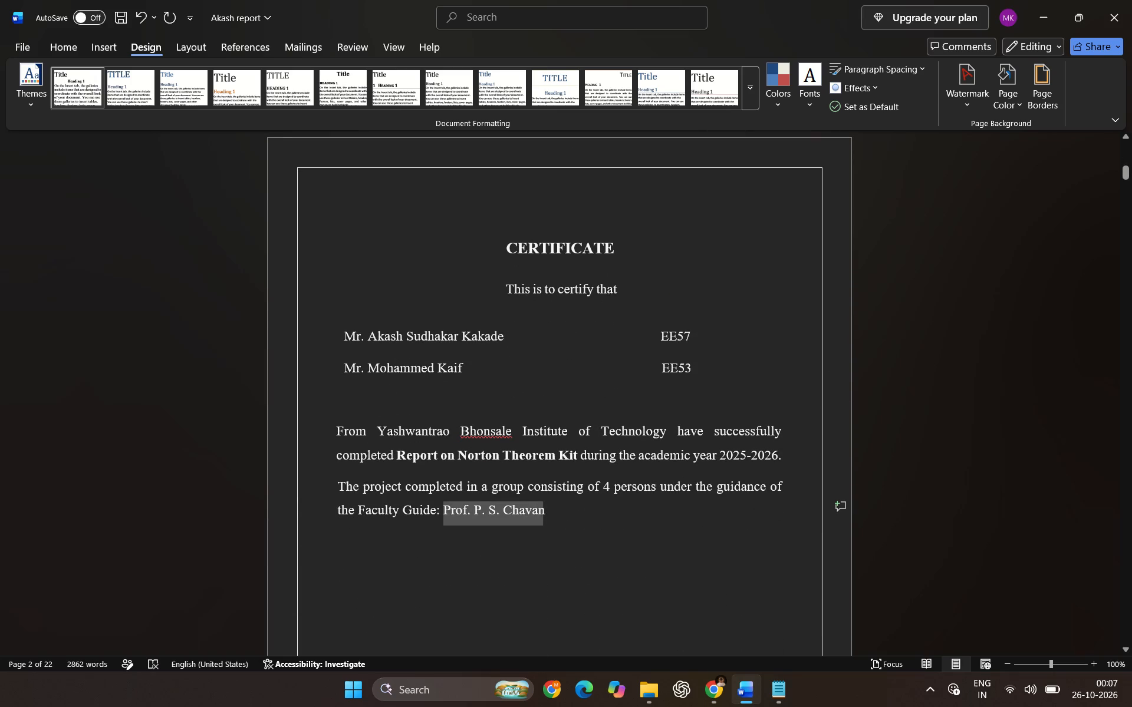
left_click_drag(533, 511, 533, 512)
key("ctrl+c")
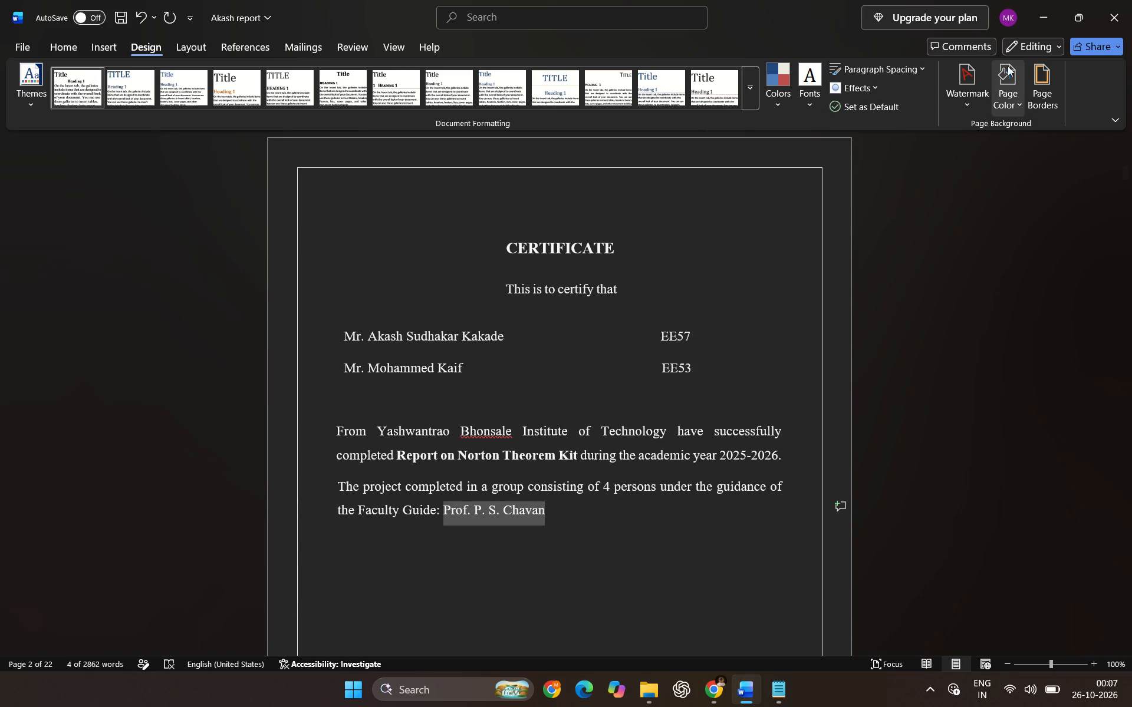
left_click(60, 45)
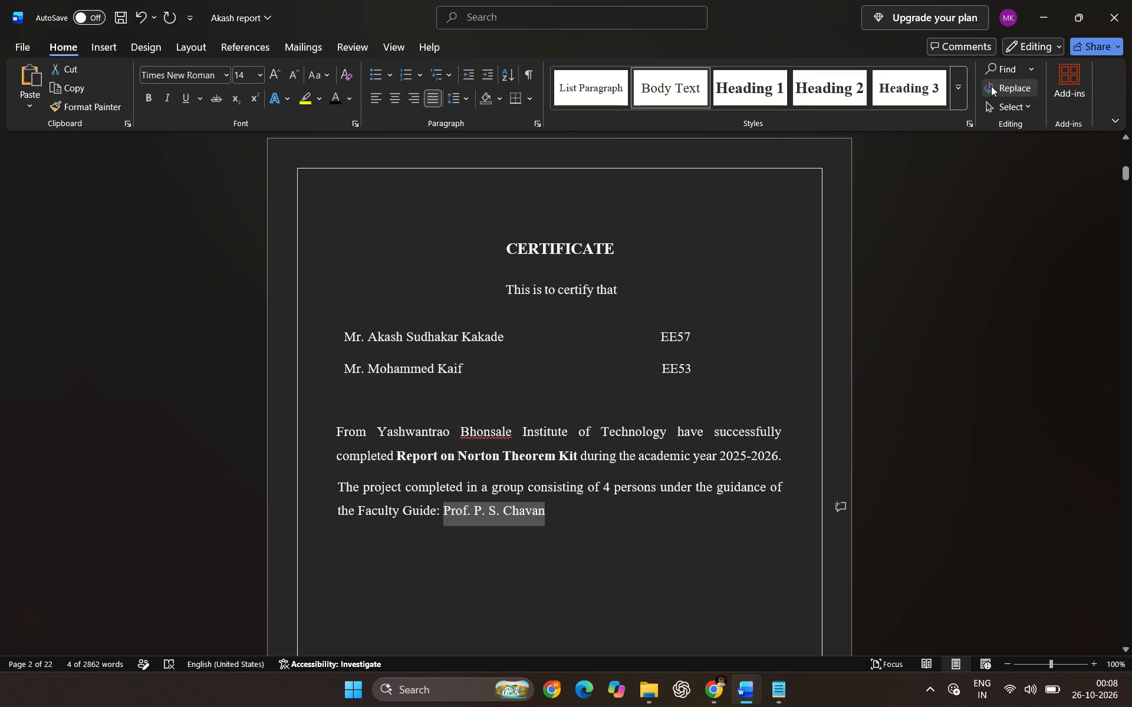
left_click(1005, 87)
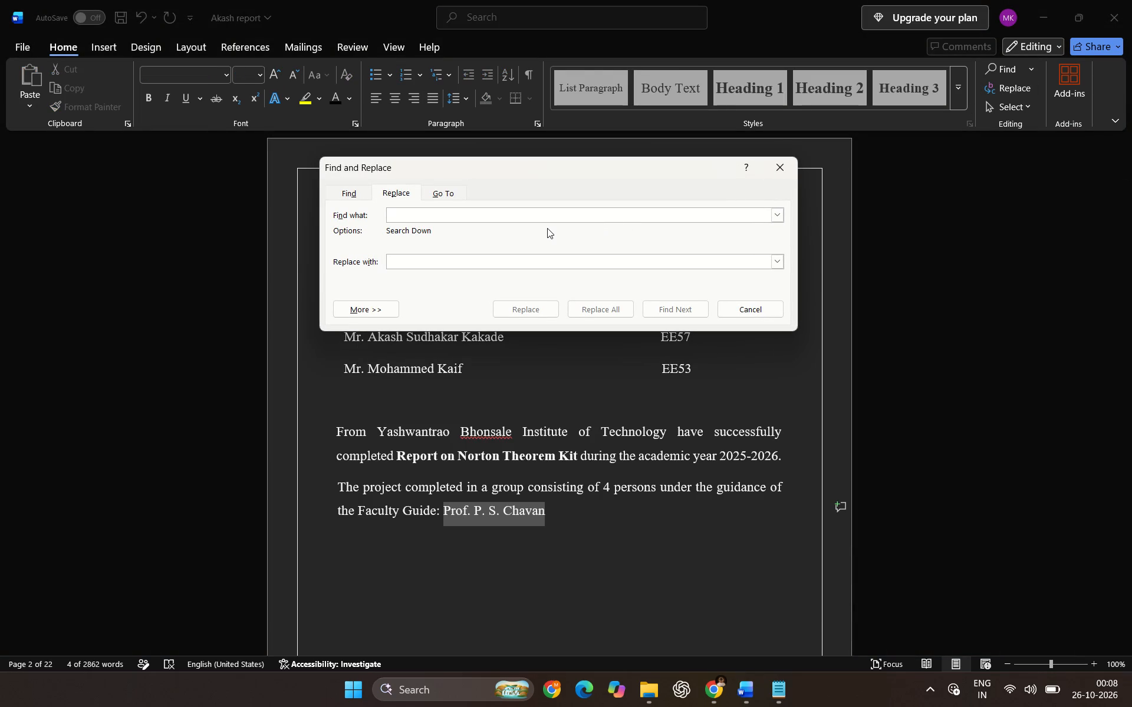
key("ctrl+v")
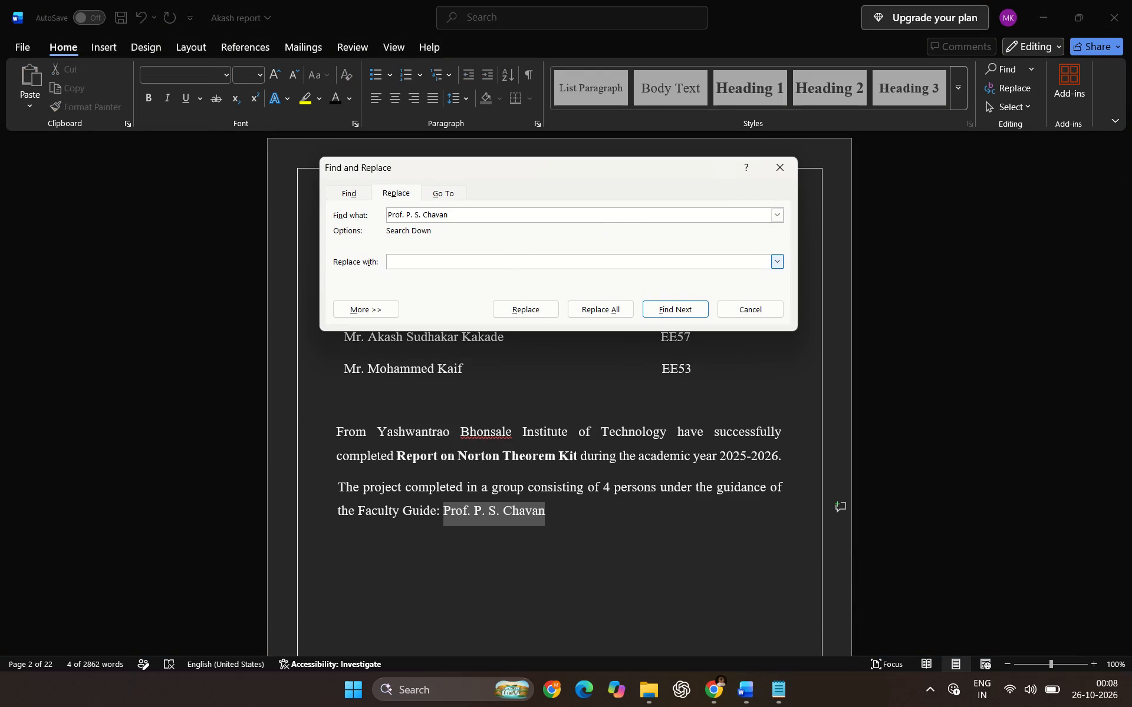
left_click(506, 262)
key("shift+p")
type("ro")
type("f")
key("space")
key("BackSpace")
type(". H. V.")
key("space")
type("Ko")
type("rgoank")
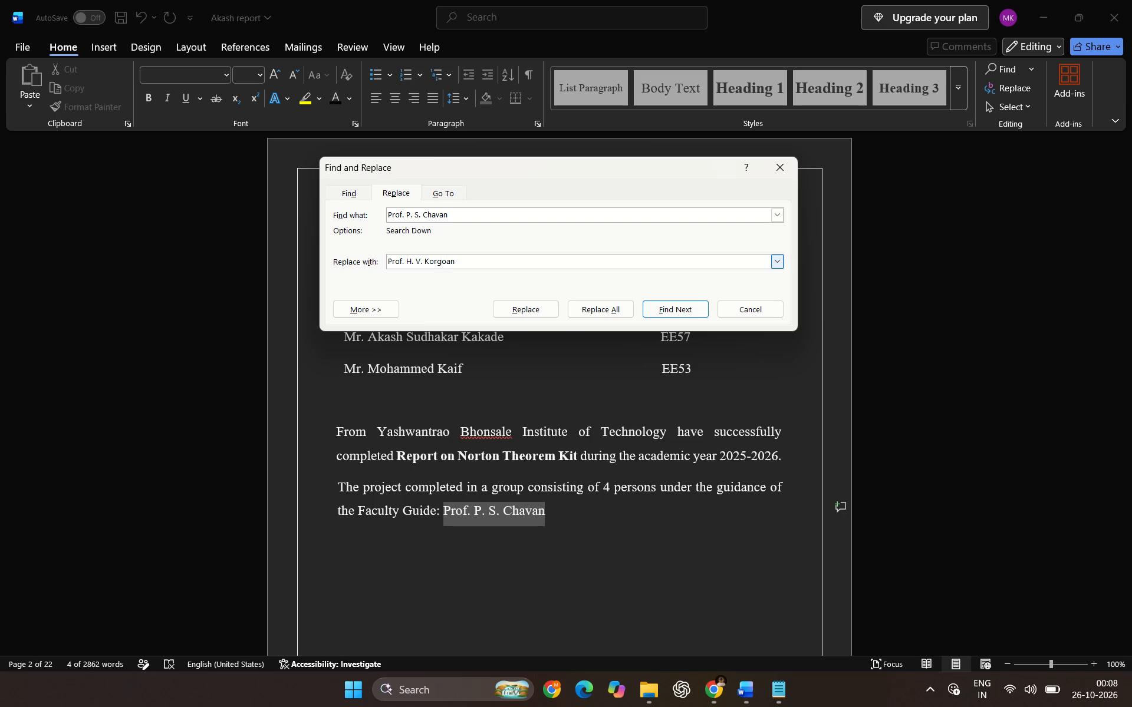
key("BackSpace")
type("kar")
Replace all occurrences of the old faculty guide's name with the new one, searching the document from the beginning too.
left_click(672, 306)
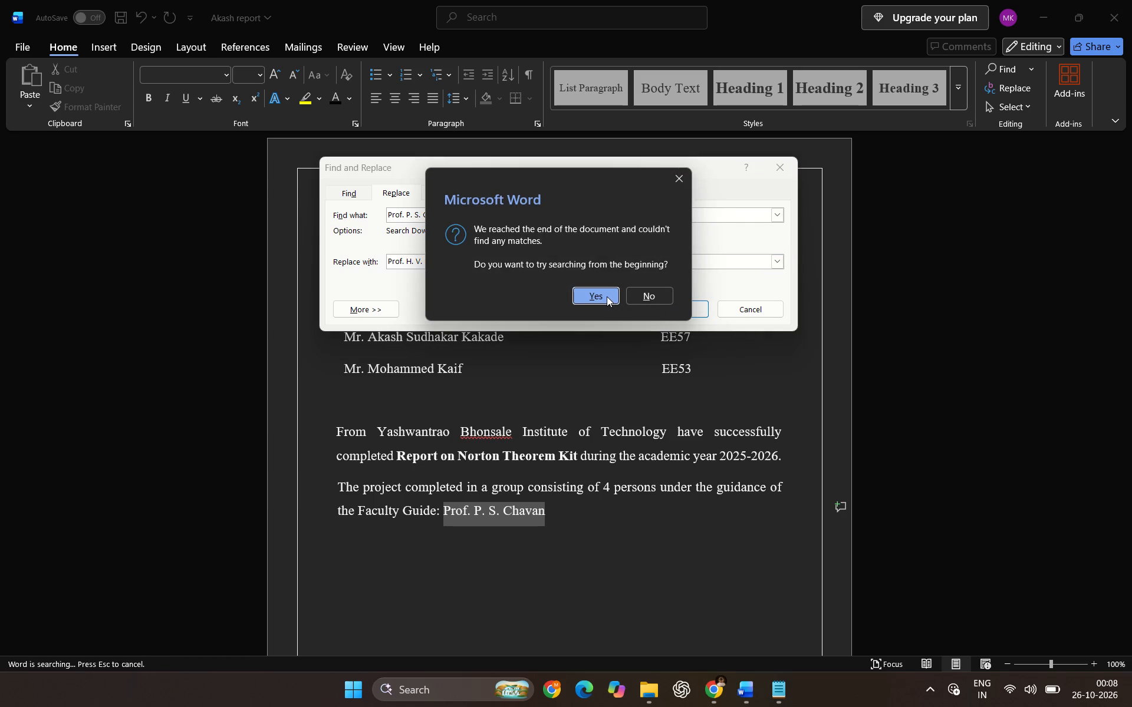
left_click(606, 296)
left_click(666, 308)
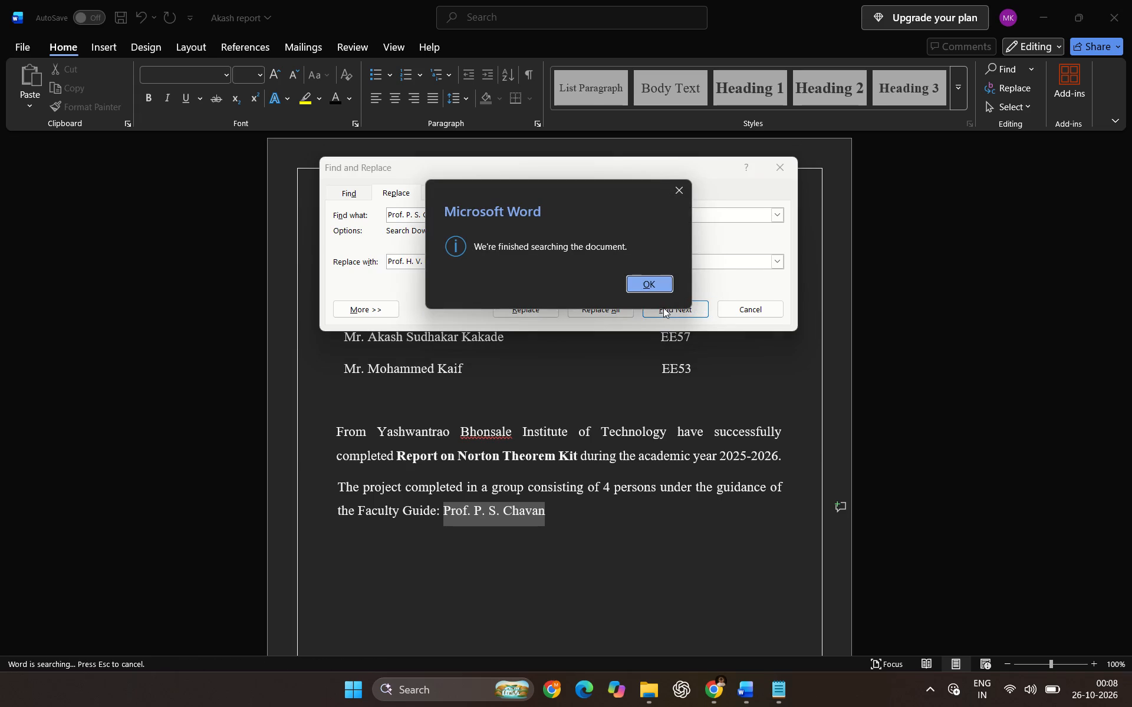
left_click(647, 275)
left_click(607, 309)
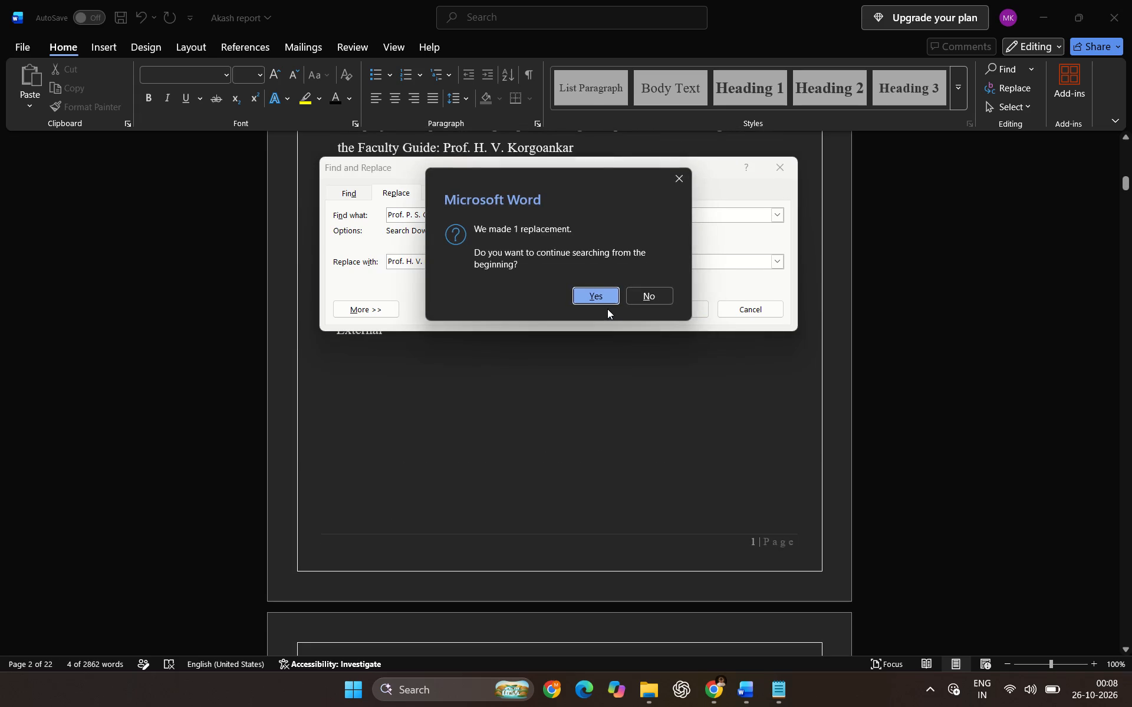
left_click(603, 290)
left_click(644, 285)
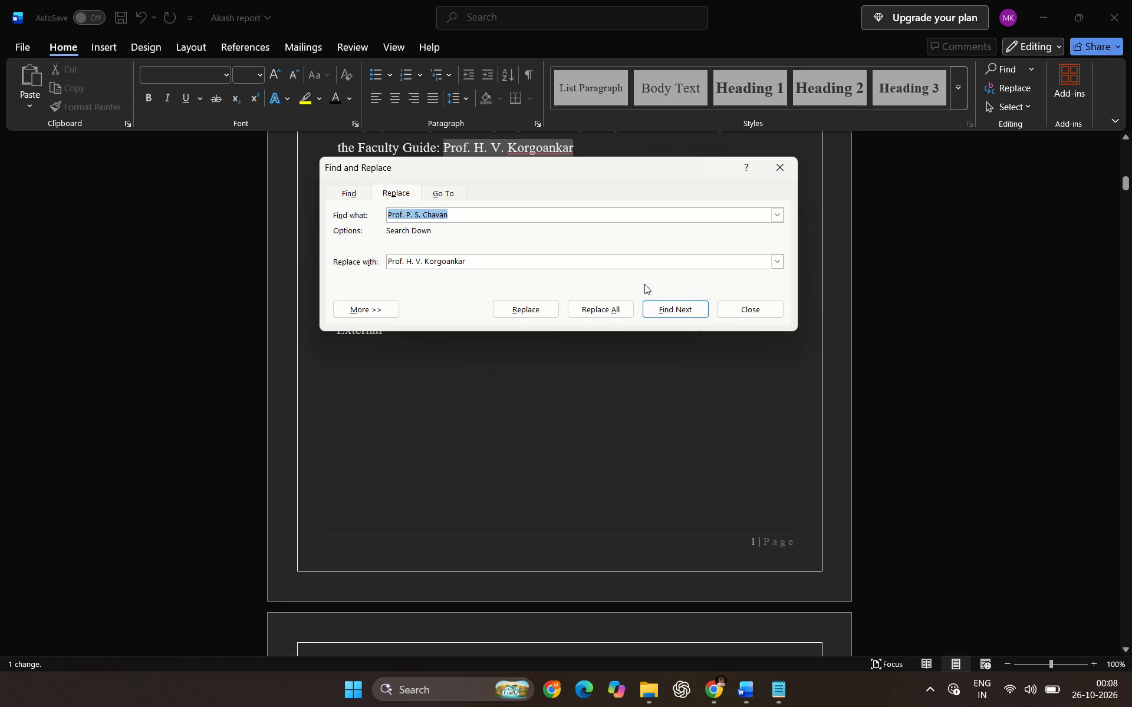
left_click(794, 167)
scroll(628, 446, "up", 3)
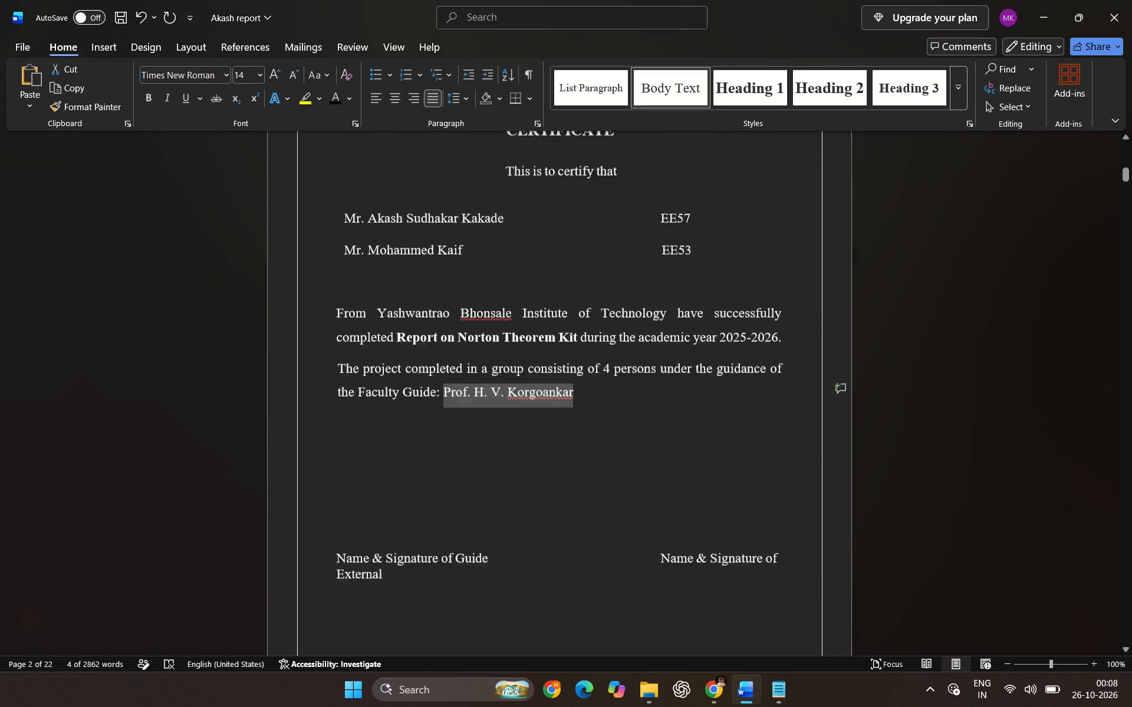
left_click(579, 530)
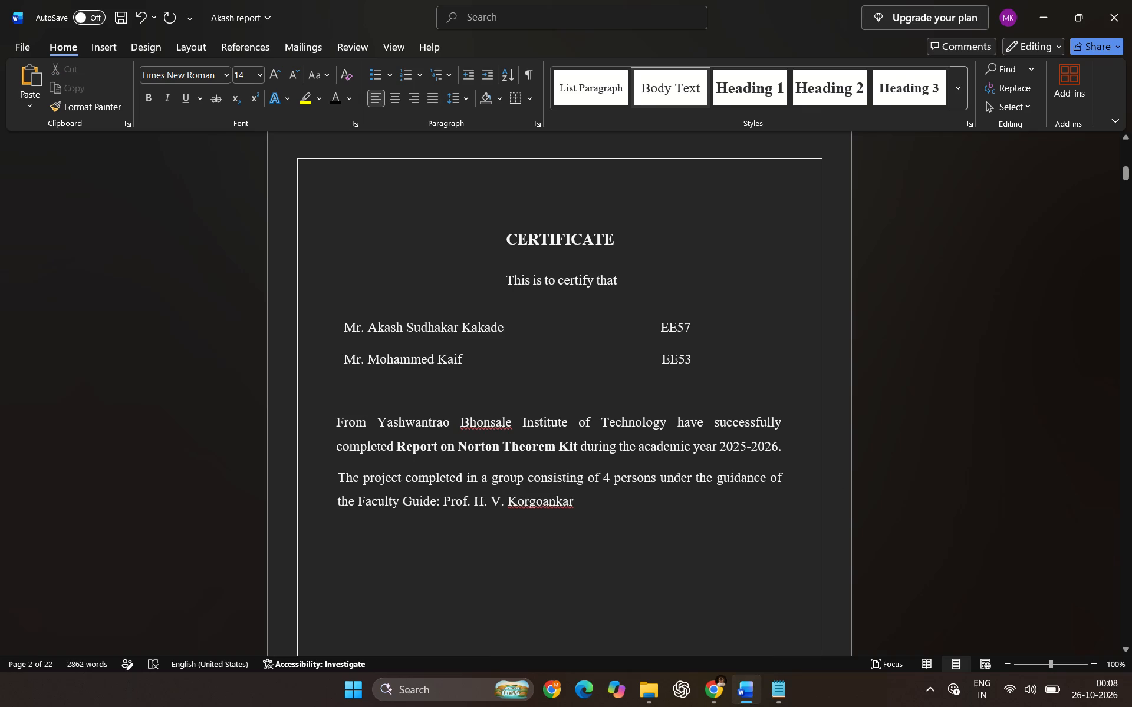
Replace all occurrences of "Norton Theorem Kit" with "Norton Theorem" in the document, starting from the certificate's project title.
scroll(508, 461, "down", 1)
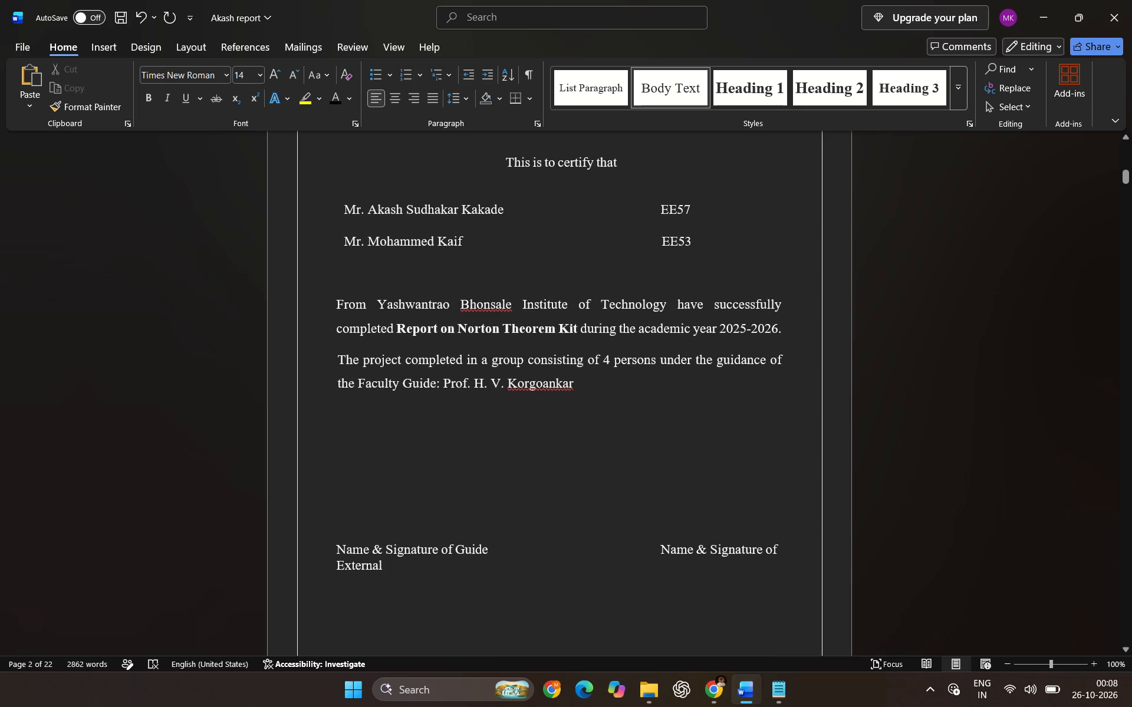
left_click_drag(459, 332, 557, 331)
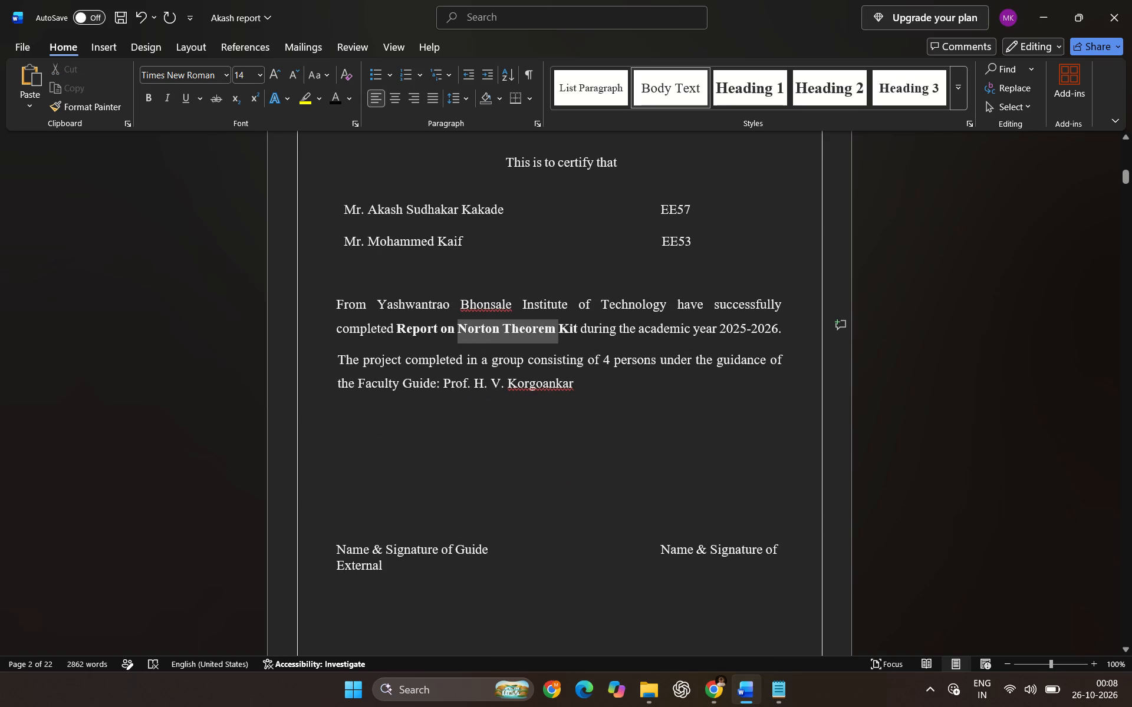
left_click_drag(557, 331, 575, 332)
key("ctrl+c")
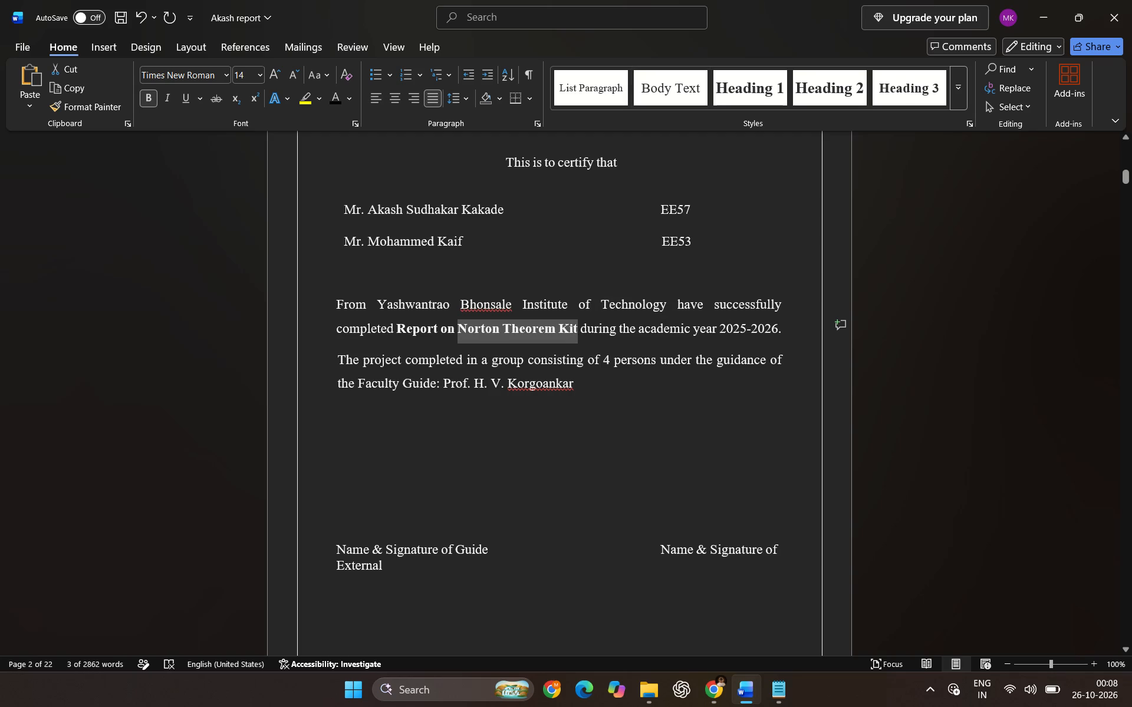
left_click(960, 223)
left_click(1028, 89)
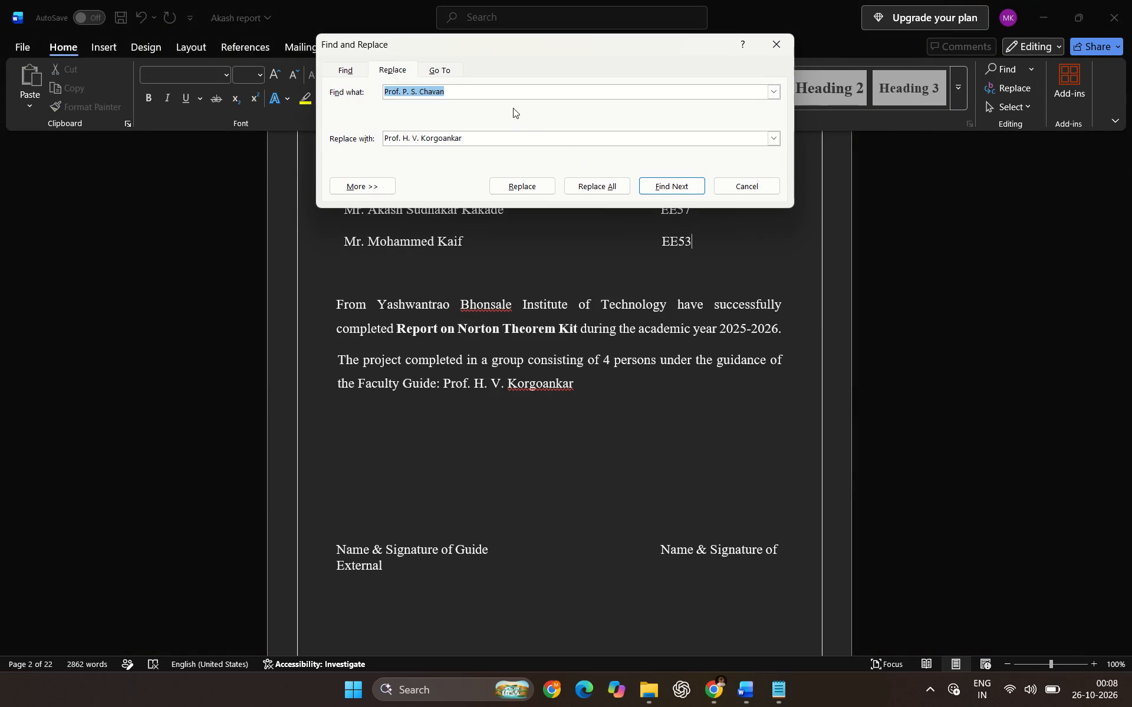
key("ctrl+v")
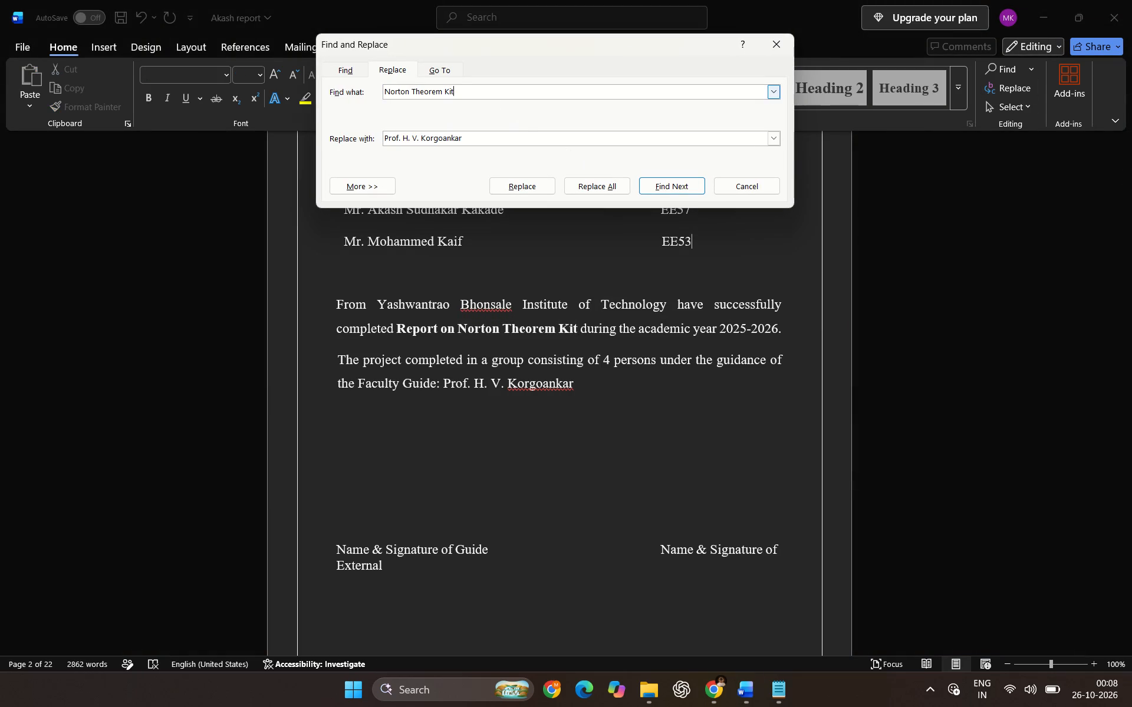
left_click_drag(441, 93, 368, 88)
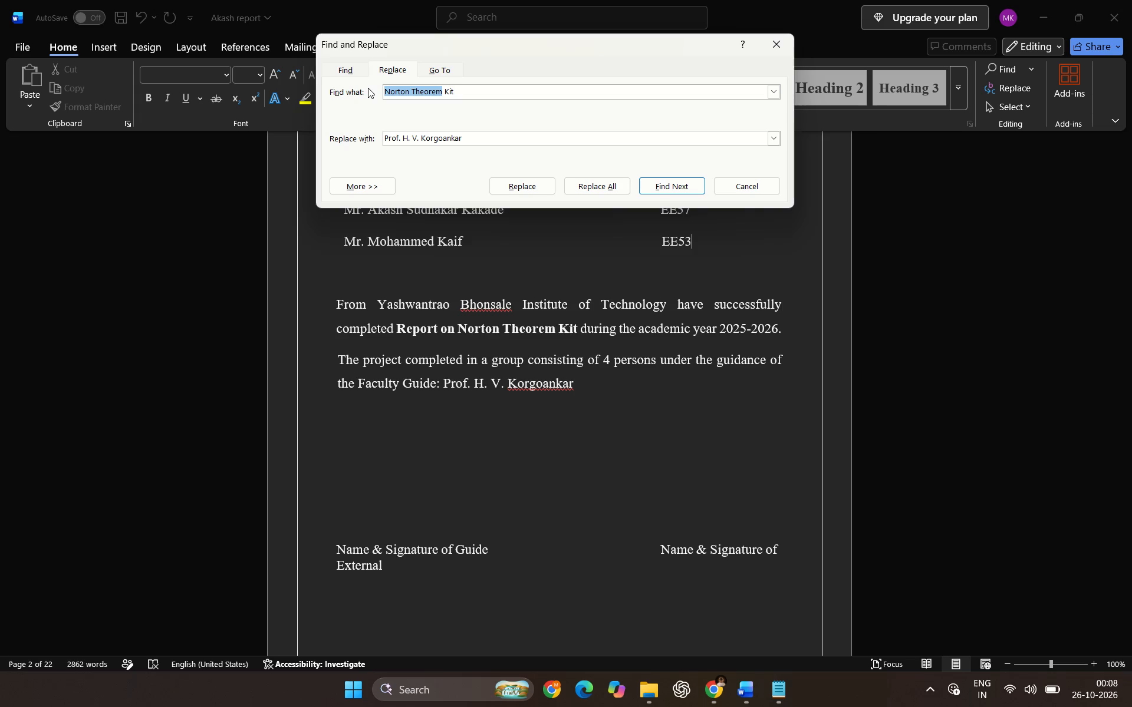
key("ctrl+c")
left_click(482, 141)
key("ctrl+a")
key("ctrl+v")
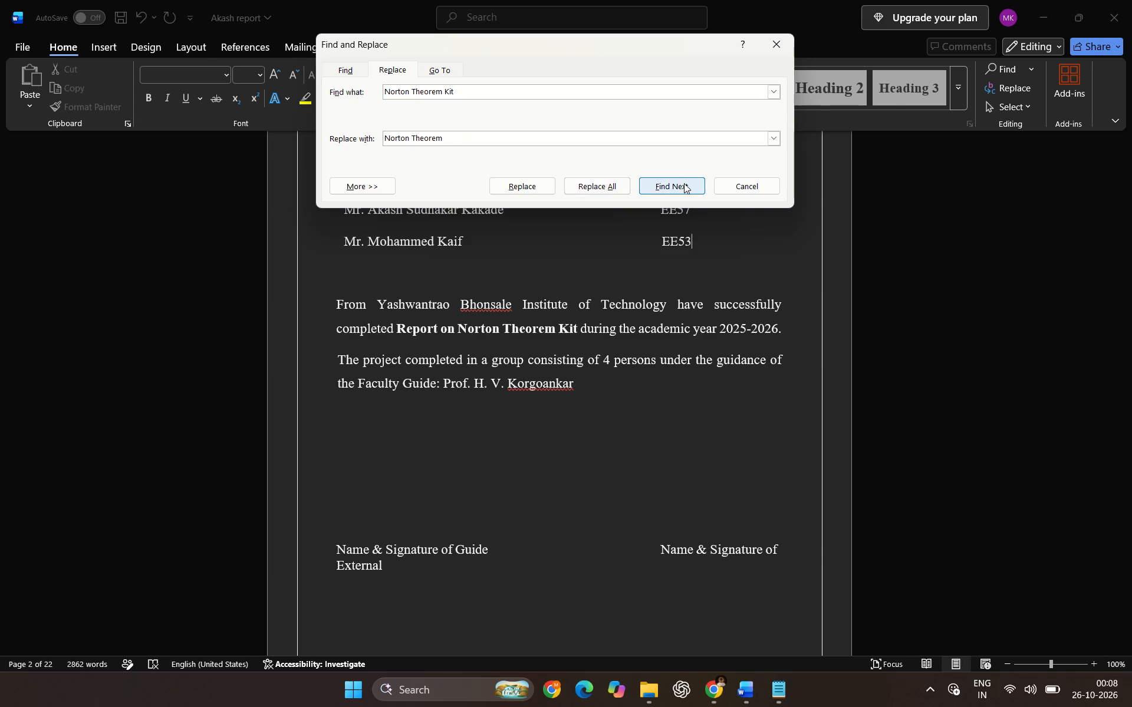
triple_click(684, 183)
left_click(684, 183)
left_click(669, 158)
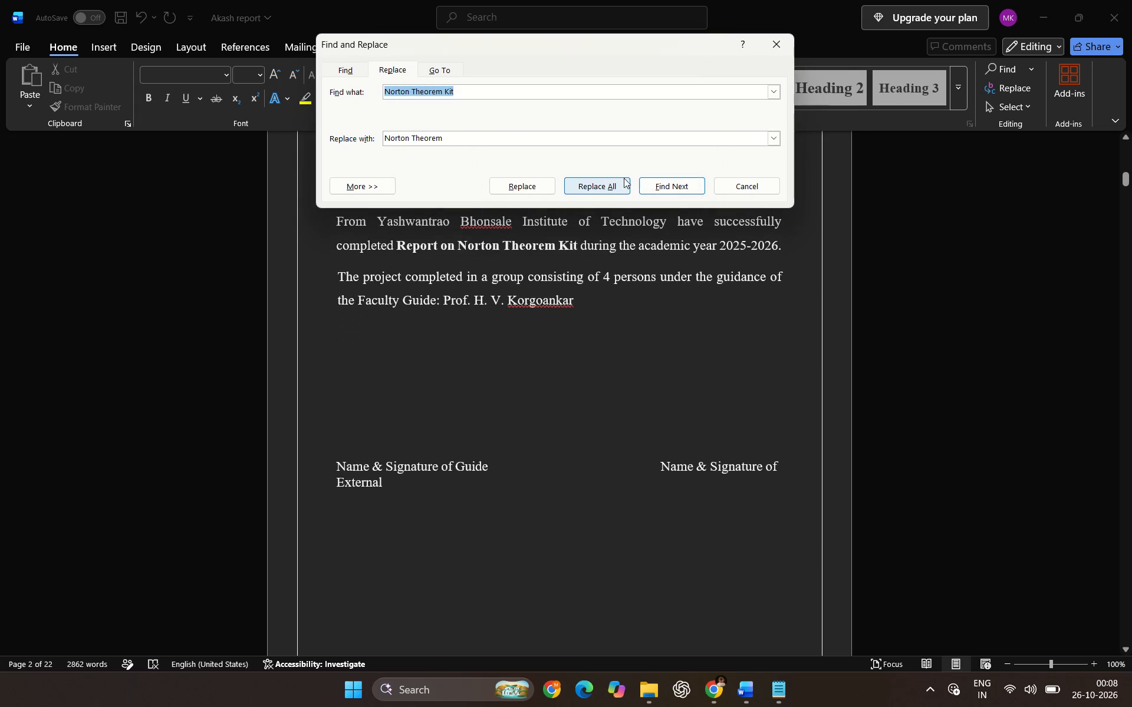
left_click(607, 181)
left_click(659, 159)
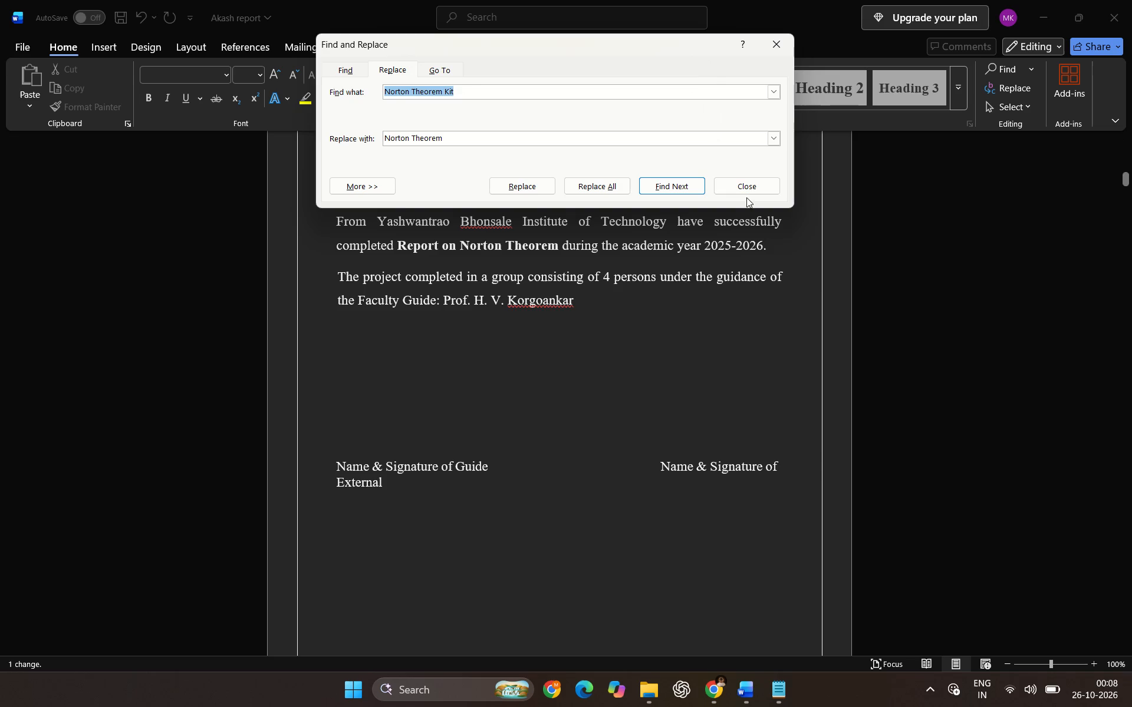
left_click(754, 184)
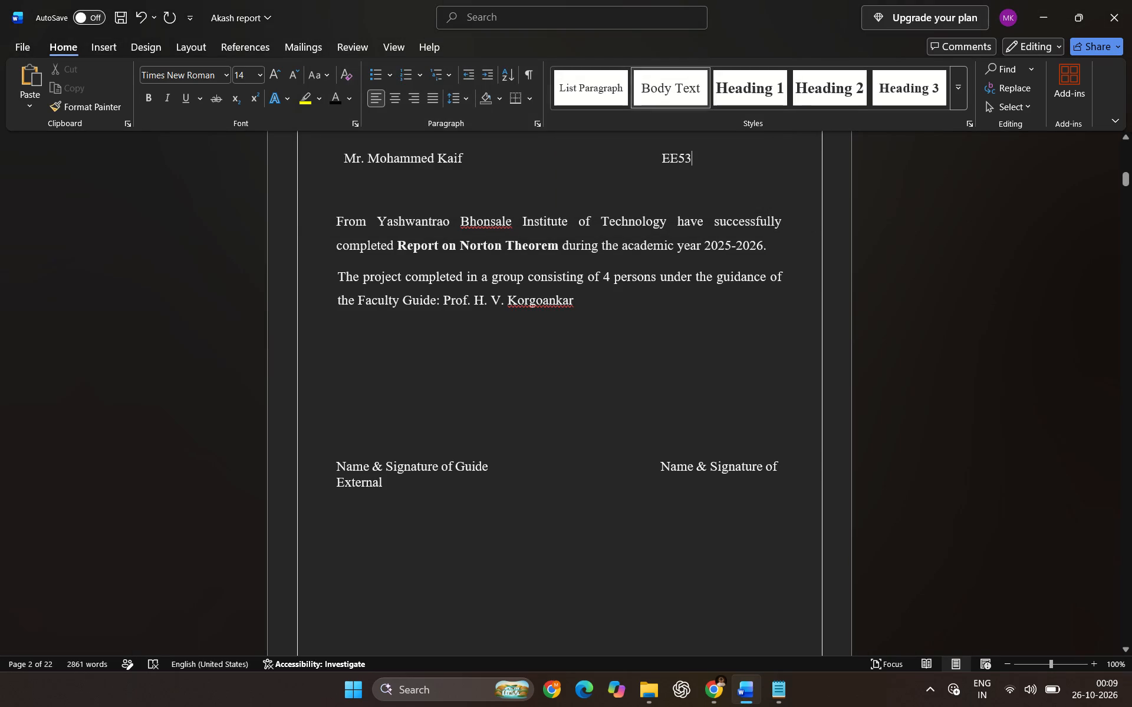
Review the certificate, the student list page, the kit description and the start of the Introduction after the replacements.
scroll(617, 343, "up", 3)
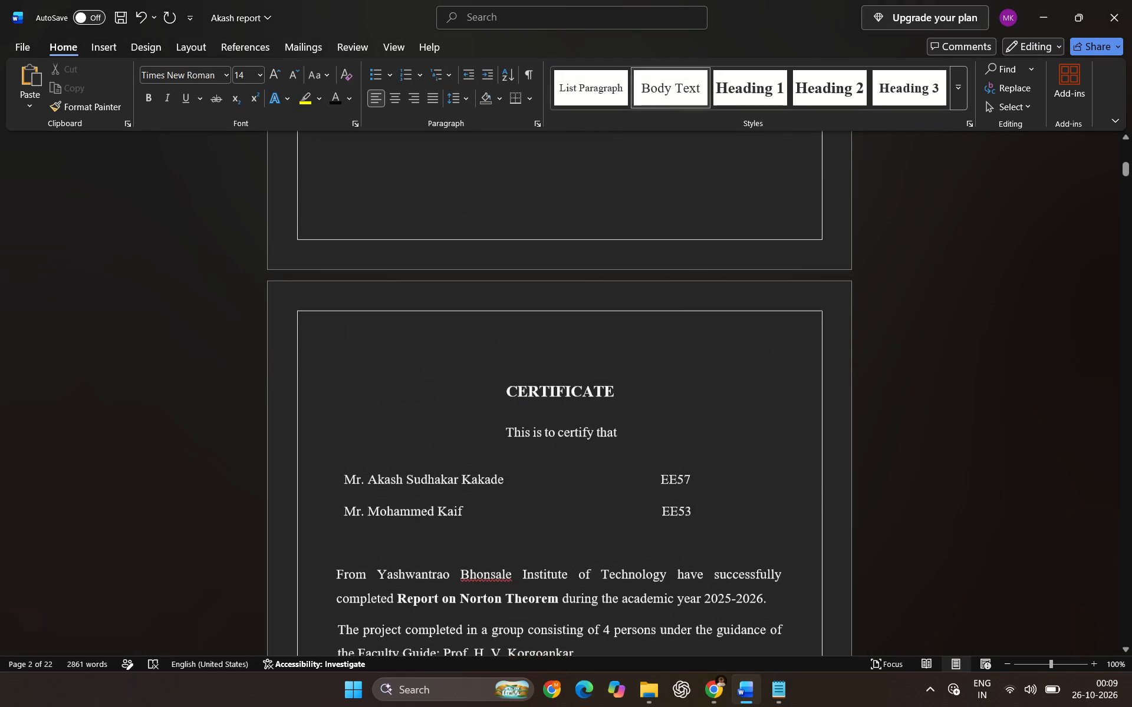
scroll(646, 344, "up", 15)
scroll(647, 344, "down", 8)
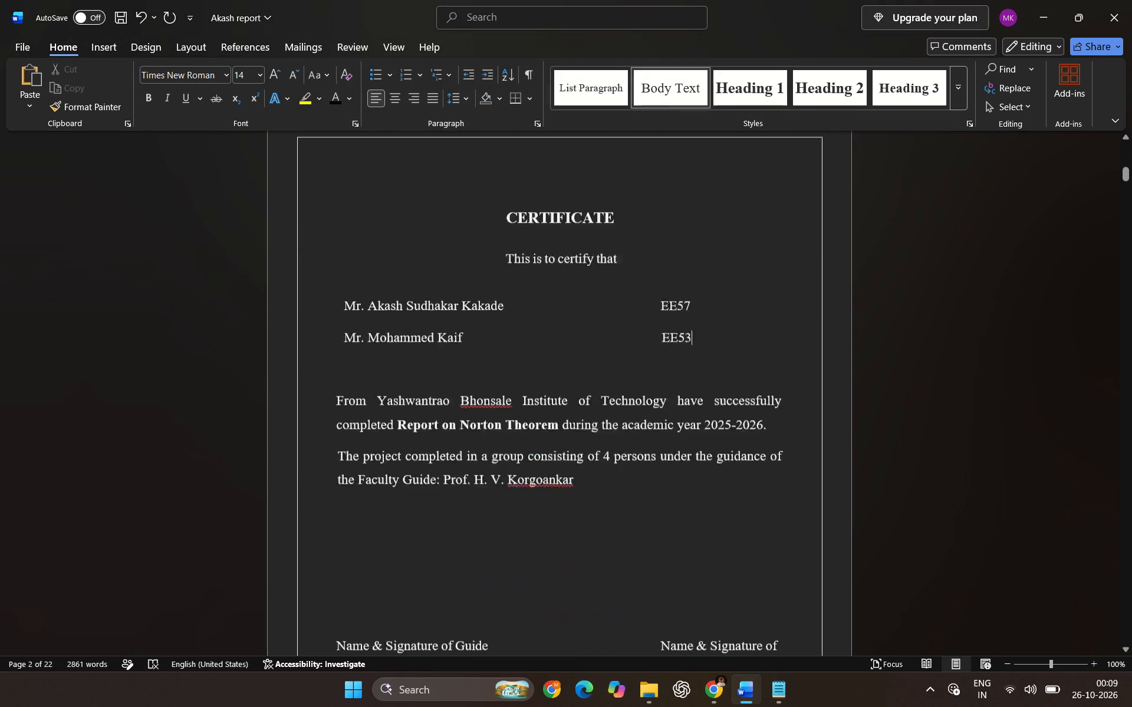
scroll(654, 367, "down", 1)
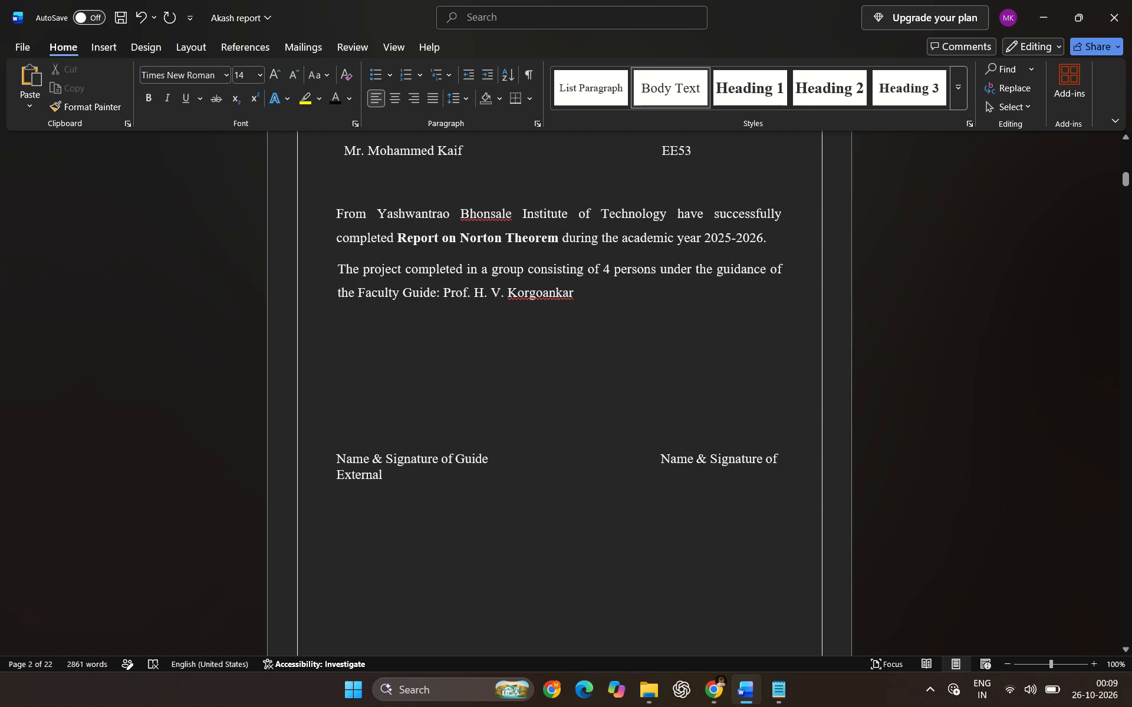
scroll(498, 351, "down", 1)
scroll(580, 355, "down", 8)
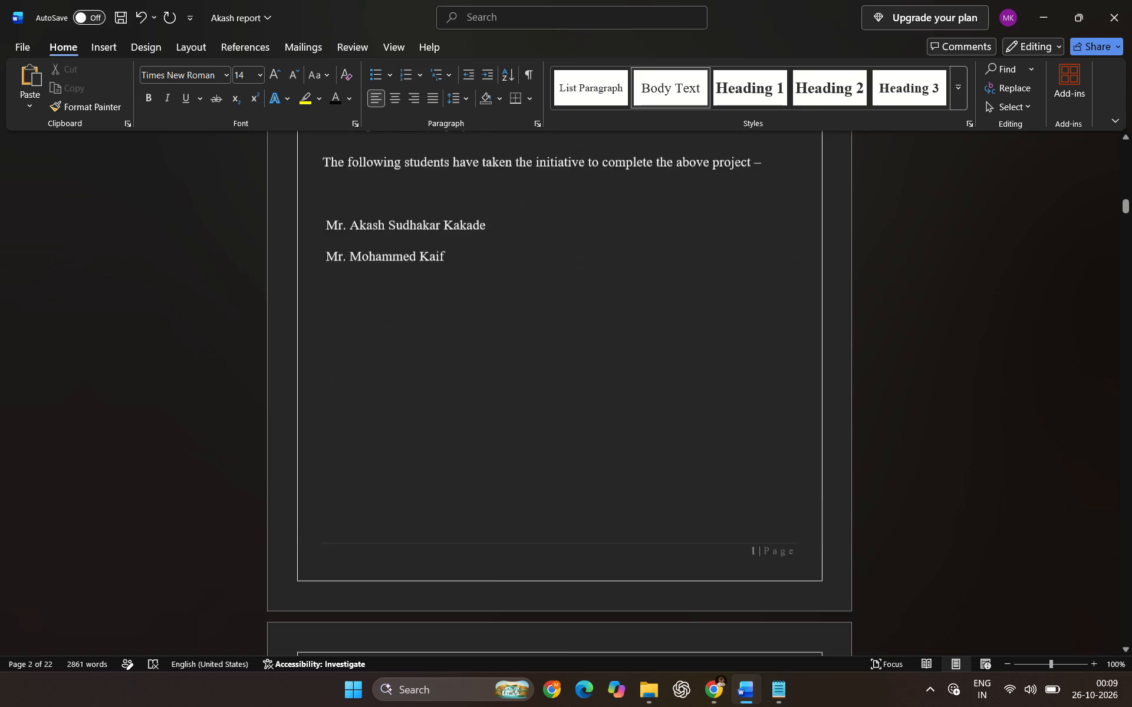
scroll(558, 376, "up", 1)
scroll(558, 376, "down", 6)
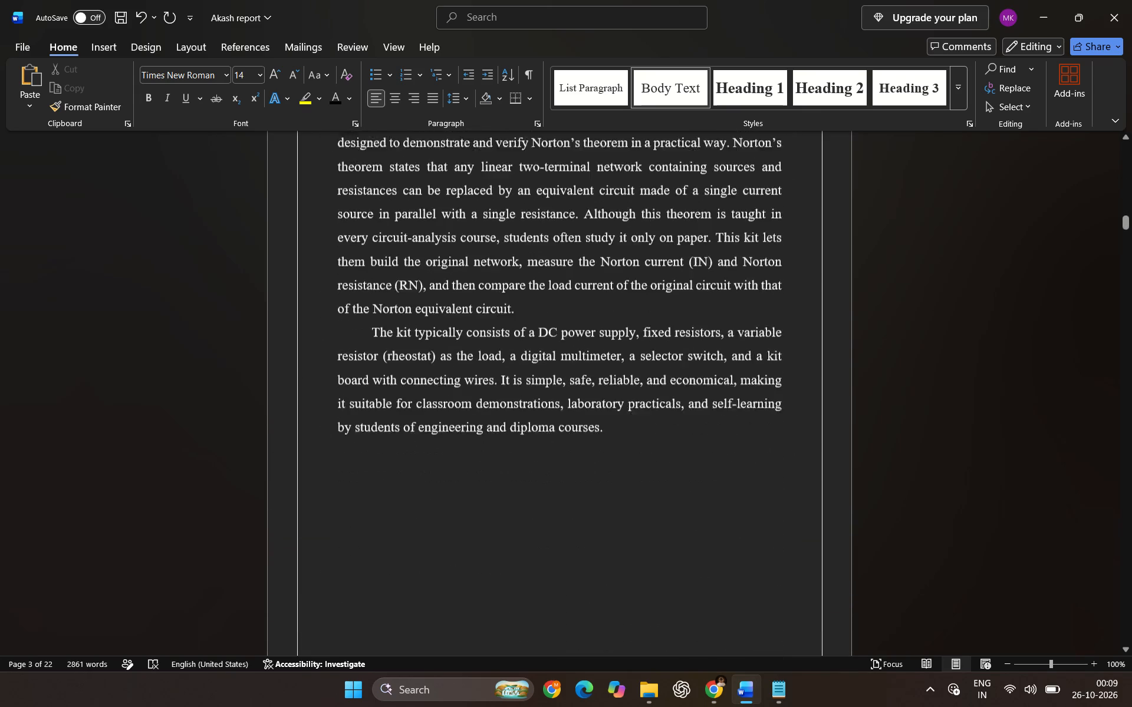
scroll(558, 376, "down", 12)
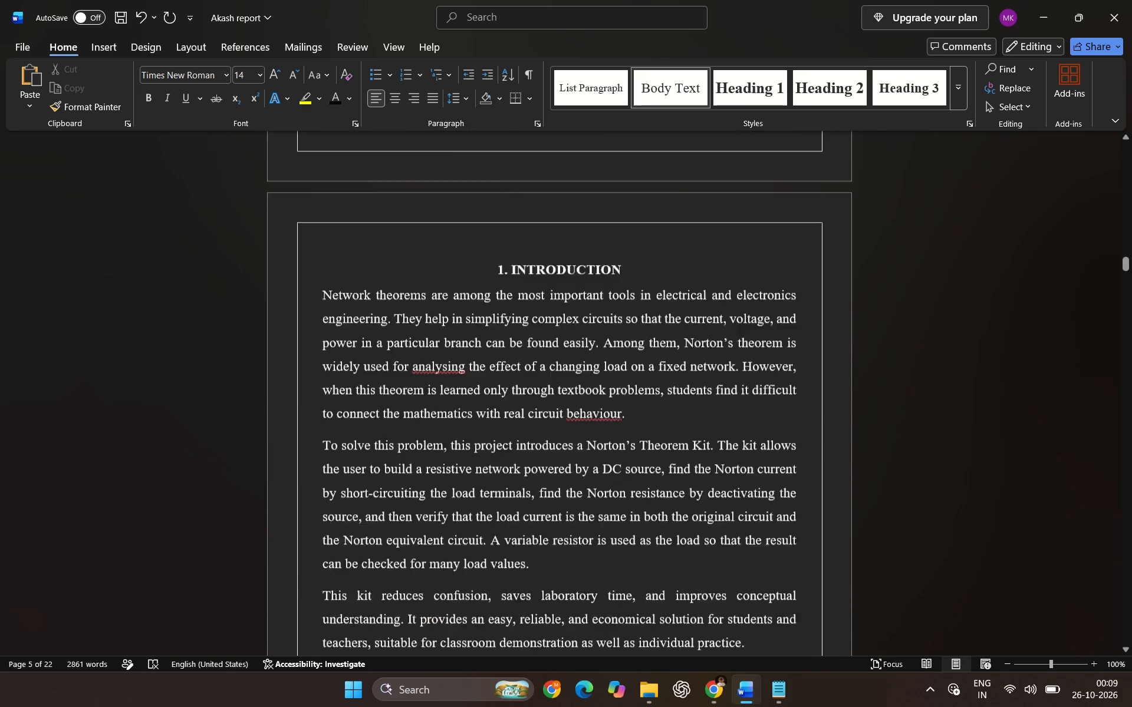
Examine the report from the Introduction and features pages back to the certificate's signature area.
scroll(558, 378, "down", 13)
scroll(560, 382, "down", 14)
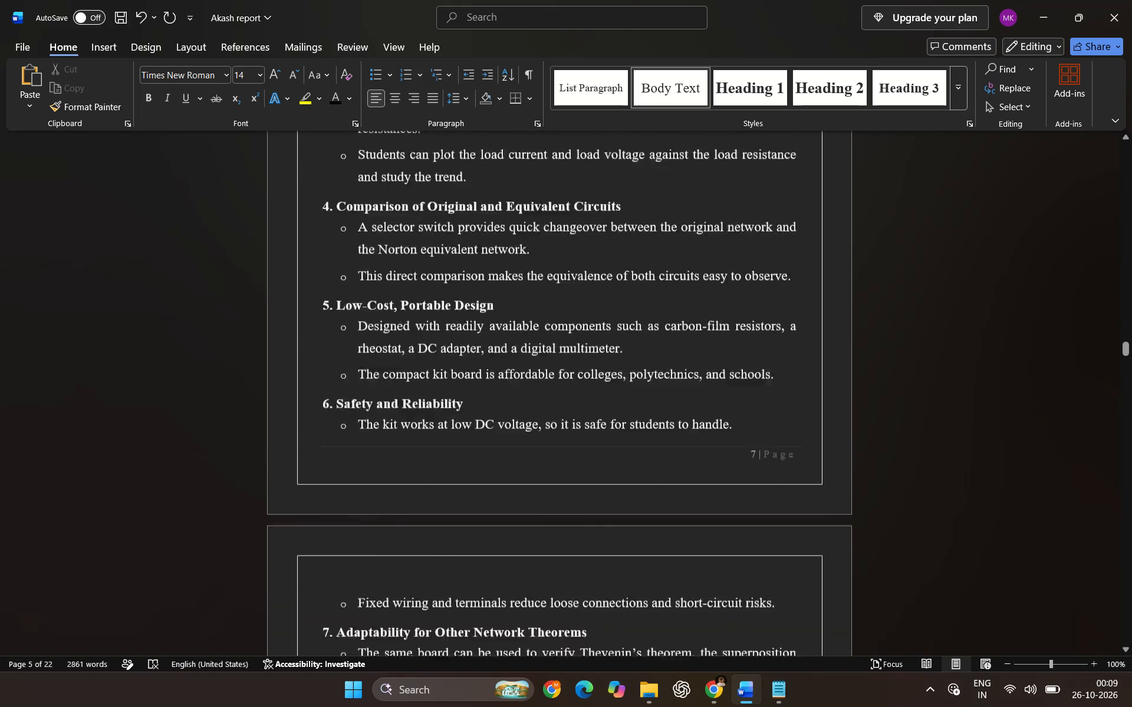
scroll(710, 407, "up", 11)
scroll(907, 442, "up", 20)
scroll(907, 442, "up", 10)
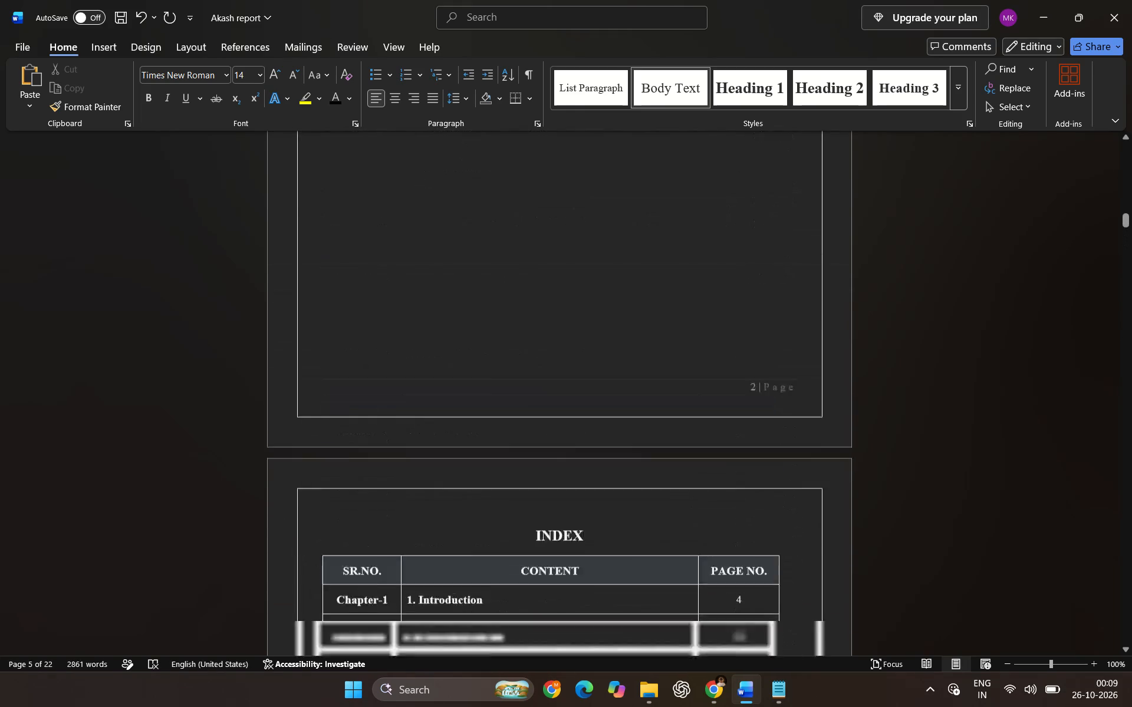
scroll(907, 442, "up", 16)
scroll(882, 466, "down", 1)
scroll(771, 498, "down", 4)
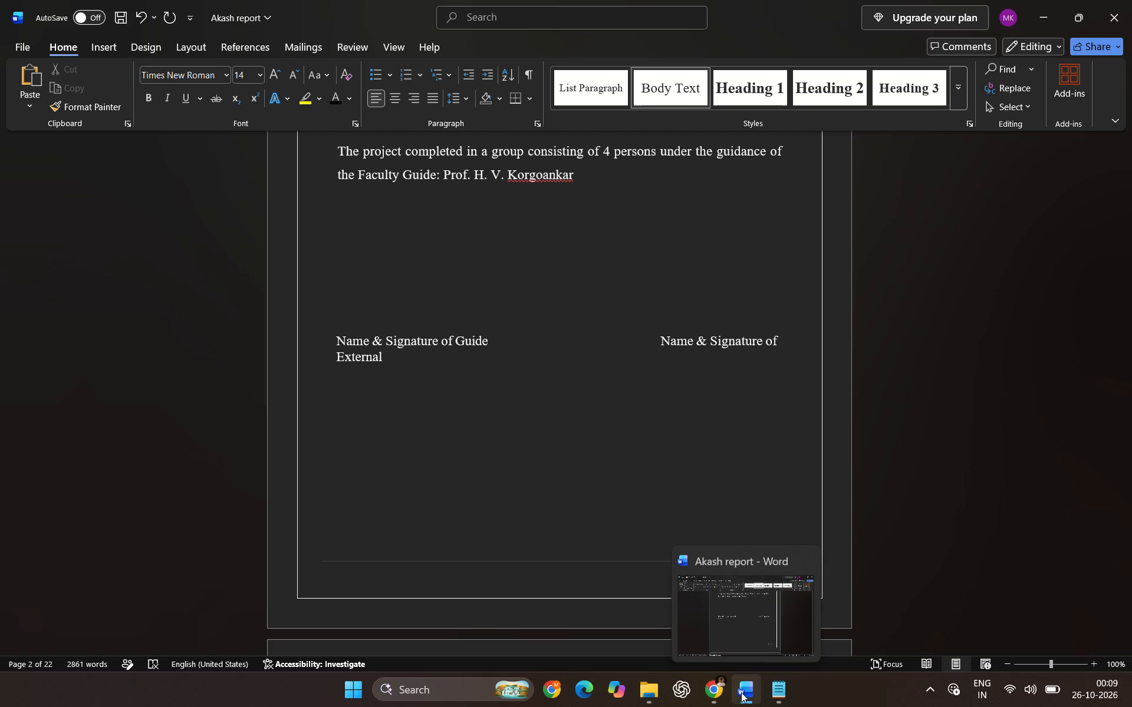
Open the Final Project Report document and examine the signature block on its certificate page for reference.
left_click(17, 47)
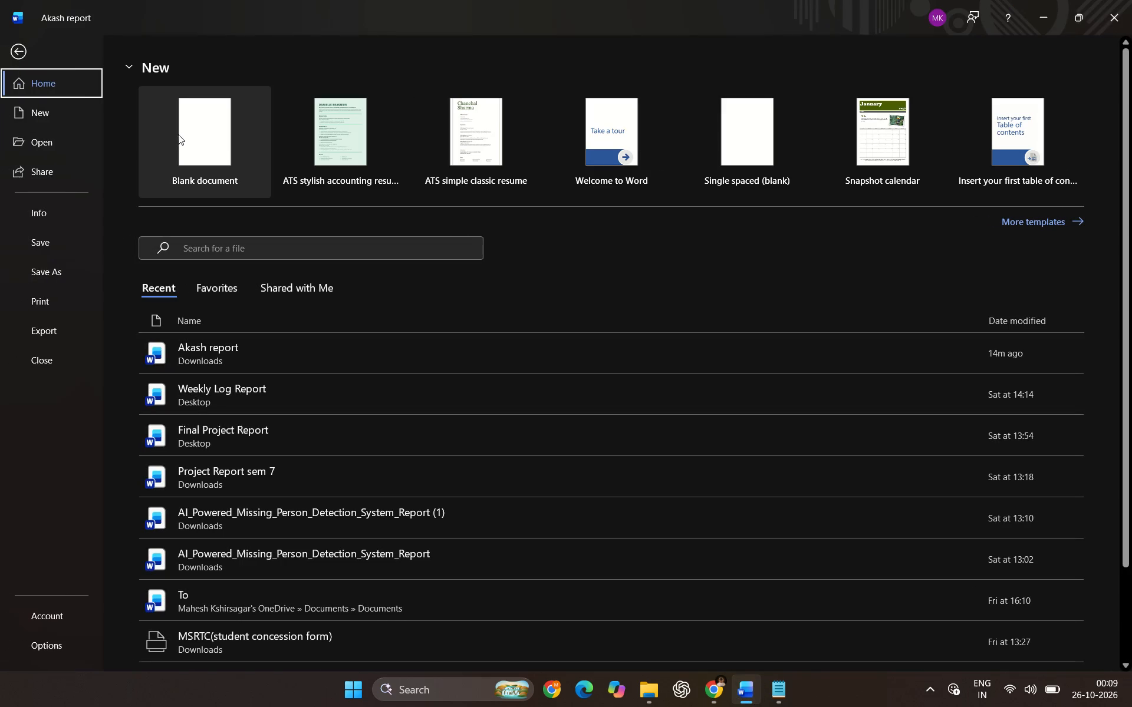
left_click(231, 432)
scroll(432, 359, "down", 7)
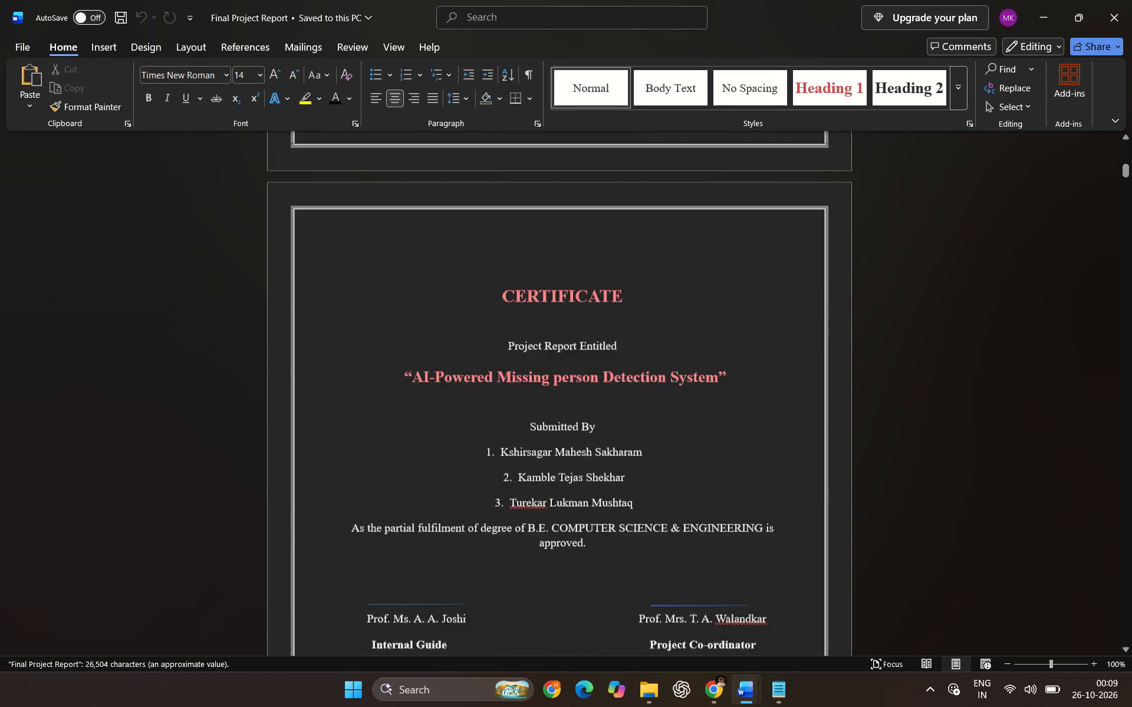
scroll(523, 341, "down", 2)
scroll(494, 392, "down", 1)
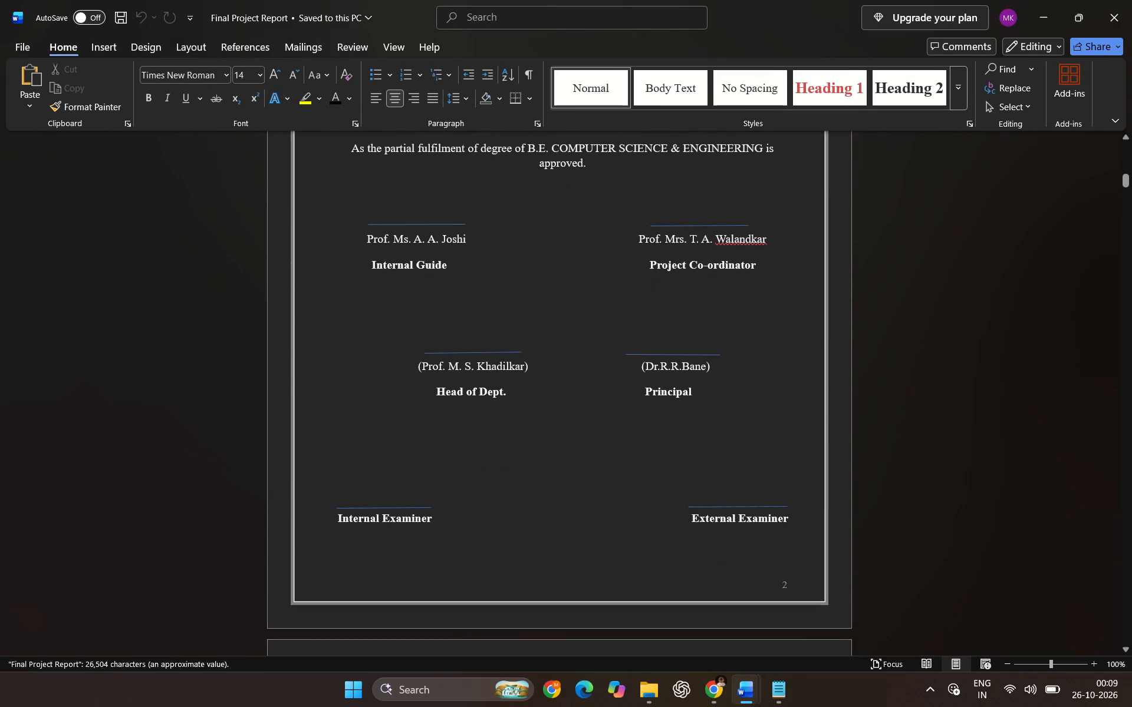
left_click_drag(429, 394, 442, 394)
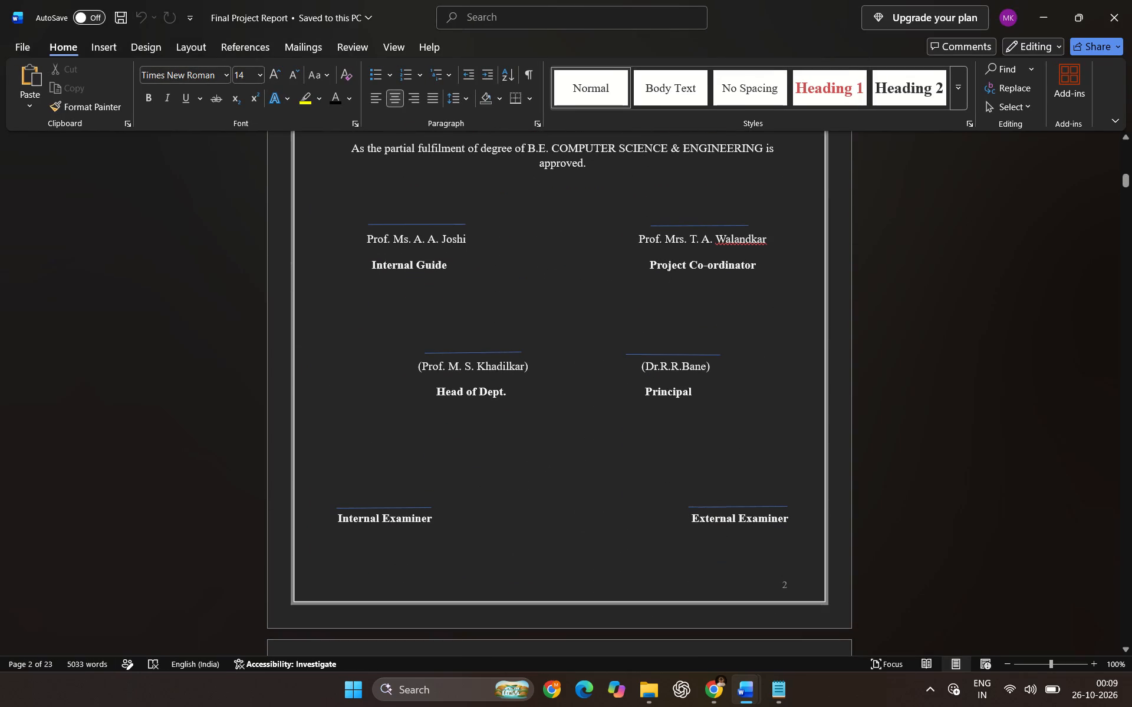
left_click_drag(442, 394, 528, 385)
left_click(555, 293)
scroll(637, 336, "up", 1)
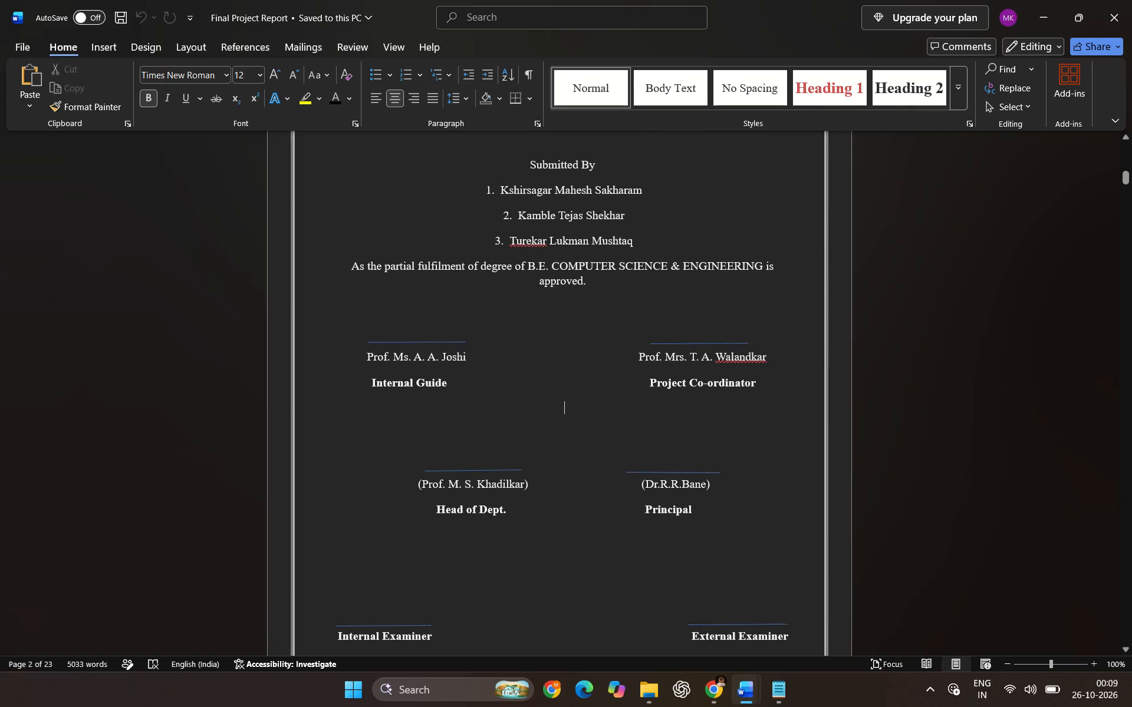
In Akash report, add about eight blank lines below the certificate's guide and external signature labels.
key("alt+Tab")
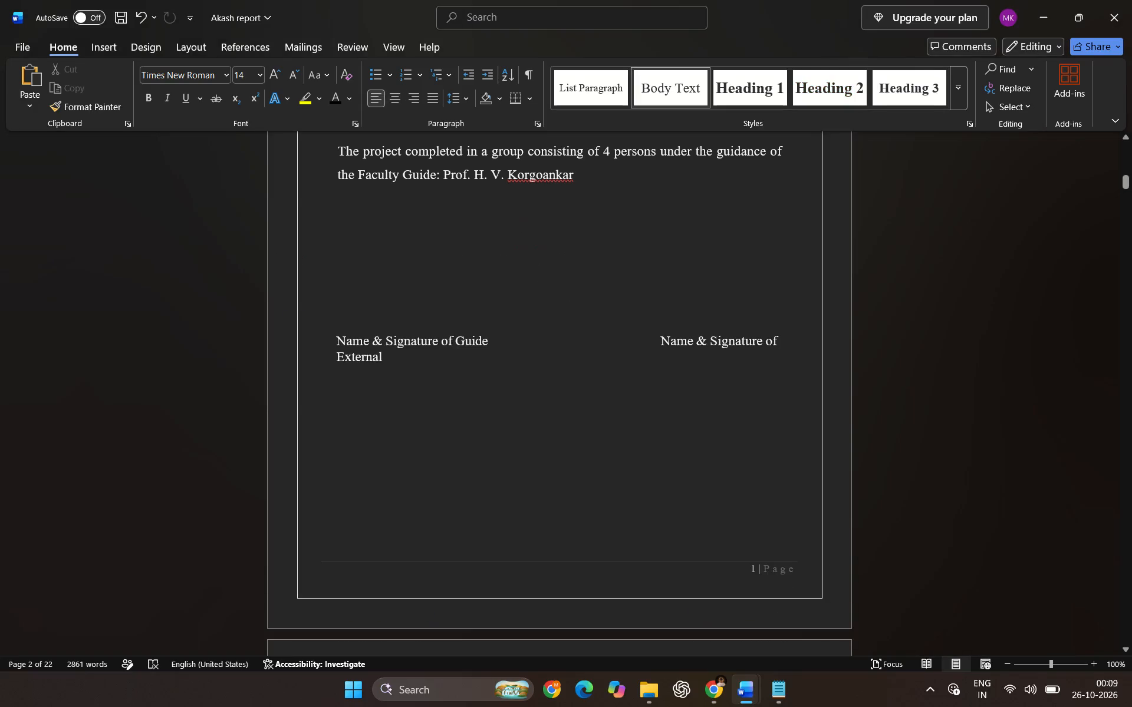
left_click(495, 349)
key("Return")
key("Return")
key("Return")
key("Return")
key("Return")
key("Return")
key("Return")
key("Return")
key("Return")
key("Return")
key("Return")
key("Return")
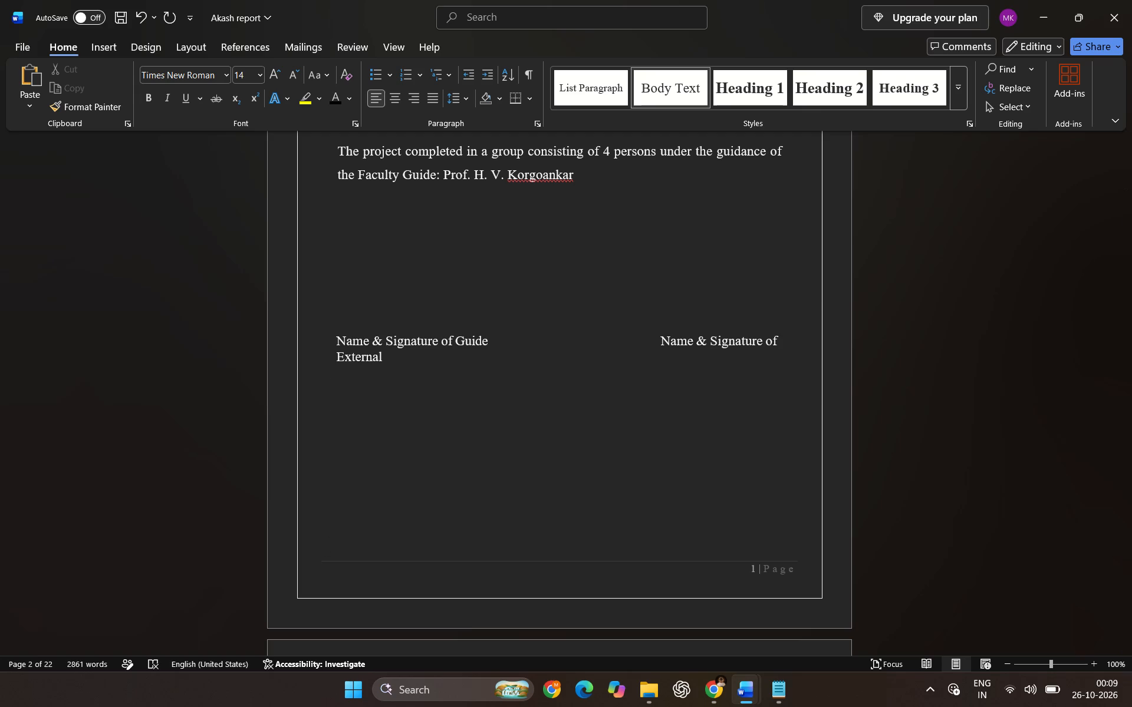
key("BackSpace")
key("BackSpace")
key("BackSpace")
key("BackSpace")
Enter the label "Head of Department" on the last blank line below the certificate's signature labels.
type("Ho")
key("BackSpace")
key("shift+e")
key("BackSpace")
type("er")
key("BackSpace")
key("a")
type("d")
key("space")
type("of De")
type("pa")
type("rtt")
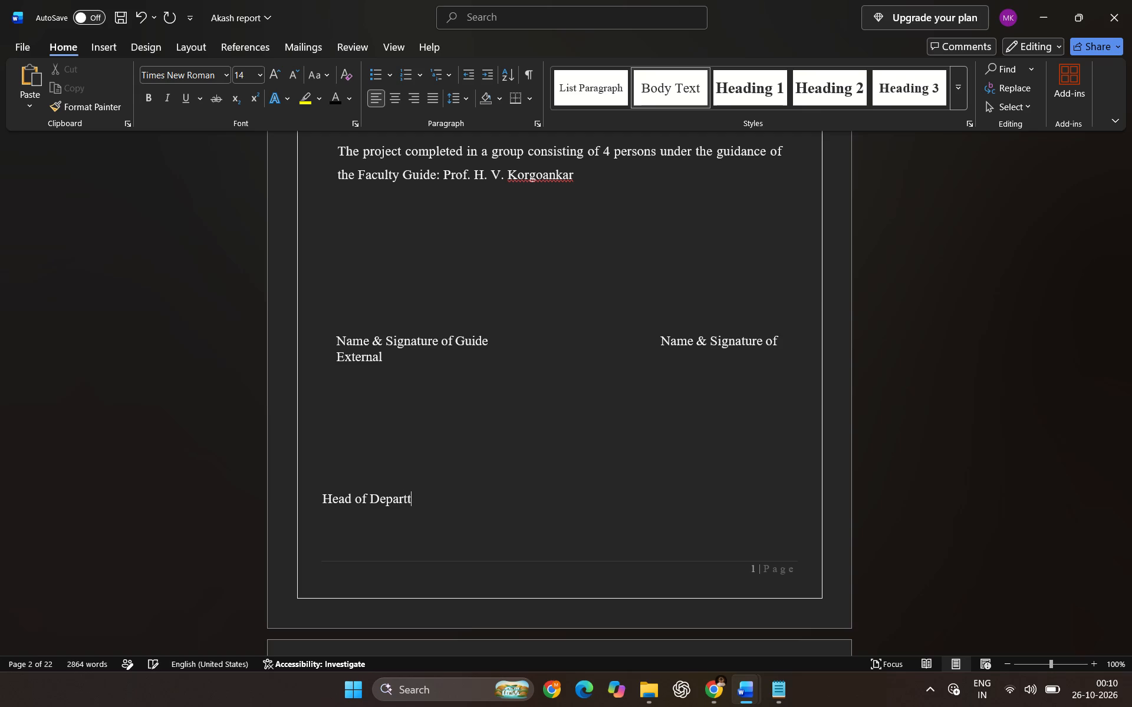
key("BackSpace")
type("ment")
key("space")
Enter the department head's name, as "Prof." with initials and surname, on the line above "Head of Department".
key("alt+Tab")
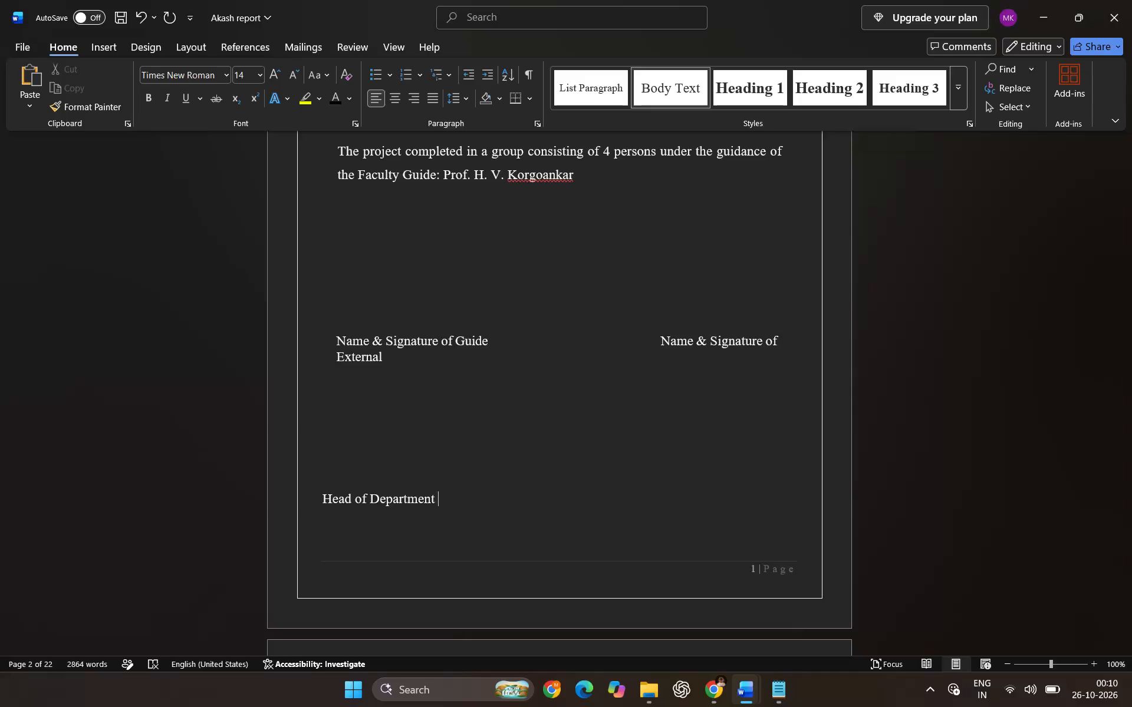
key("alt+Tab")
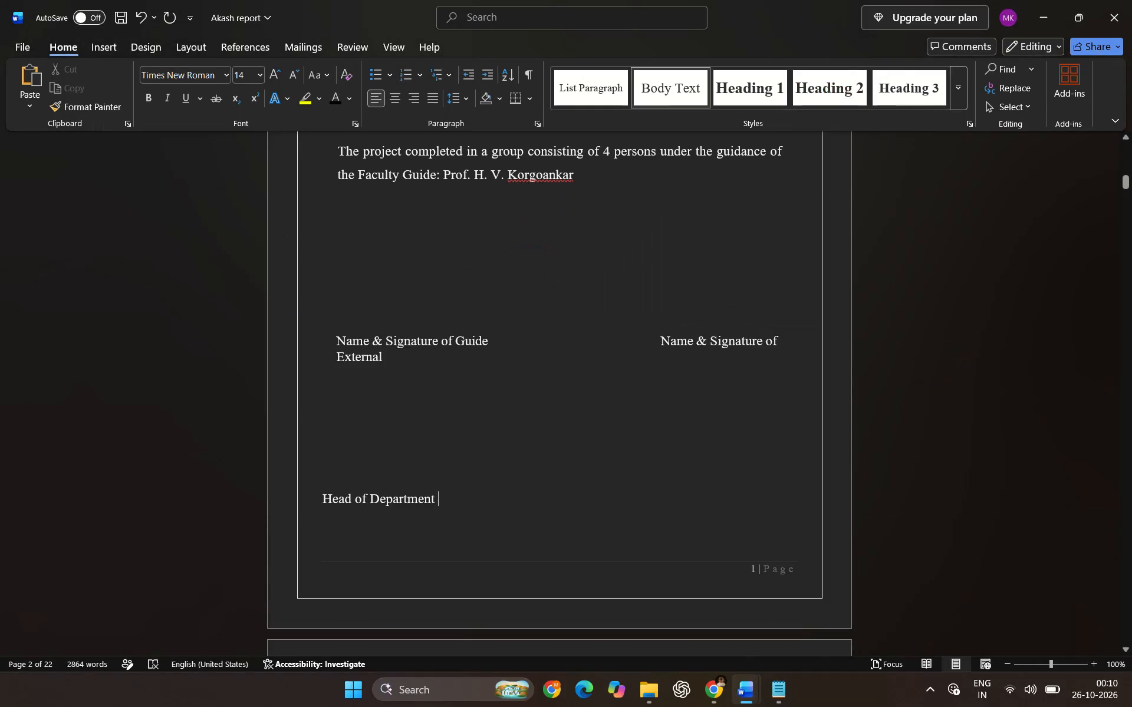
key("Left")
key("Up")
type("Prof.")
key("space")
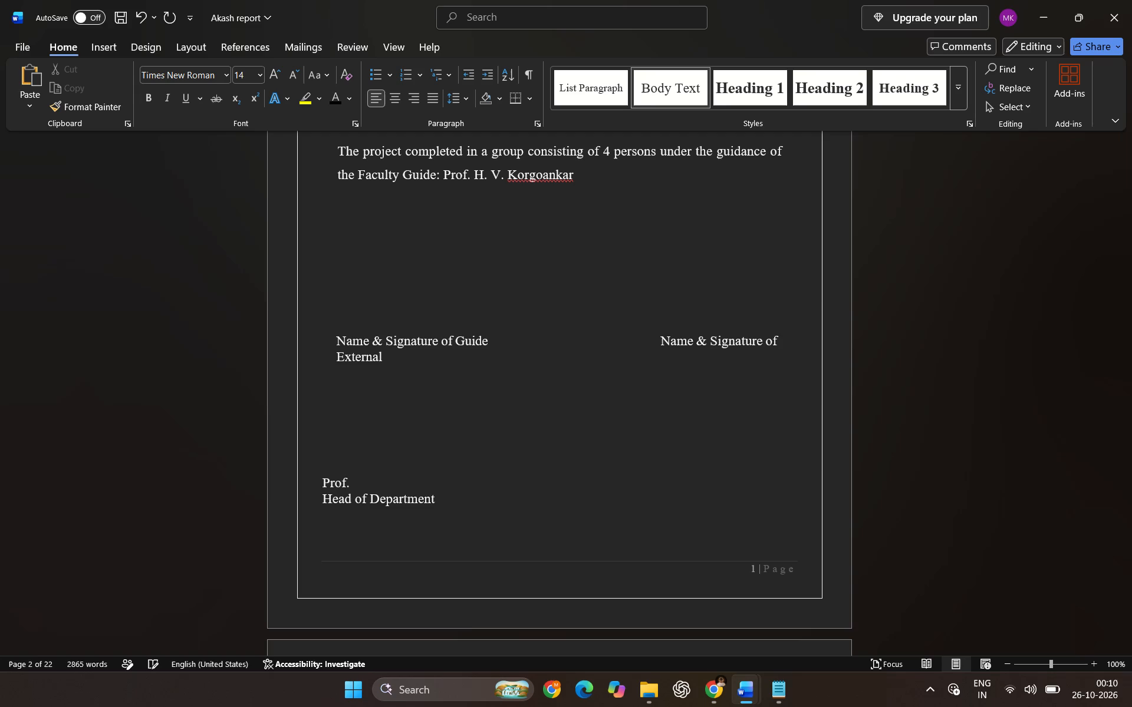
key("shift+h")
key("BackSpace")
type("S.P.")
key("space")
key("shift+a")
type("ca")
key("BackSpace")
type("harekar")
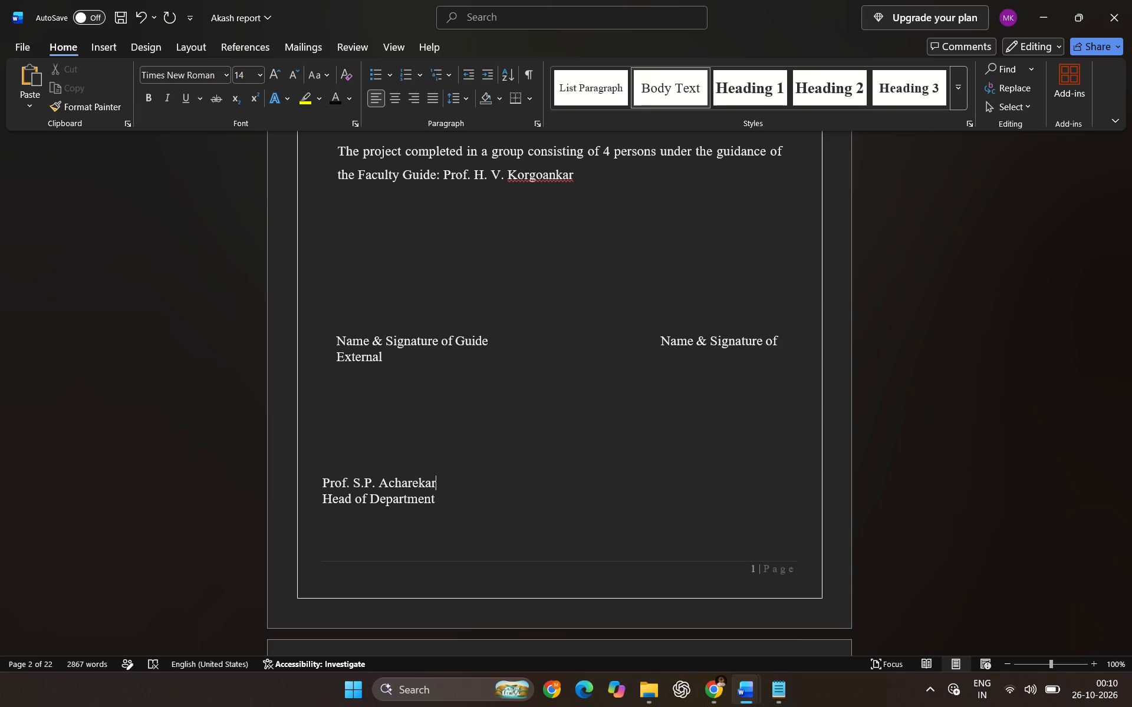
Reduce the font size of the department head's name line to 12 points.
left_click_drag(441, 500, 378, 503)
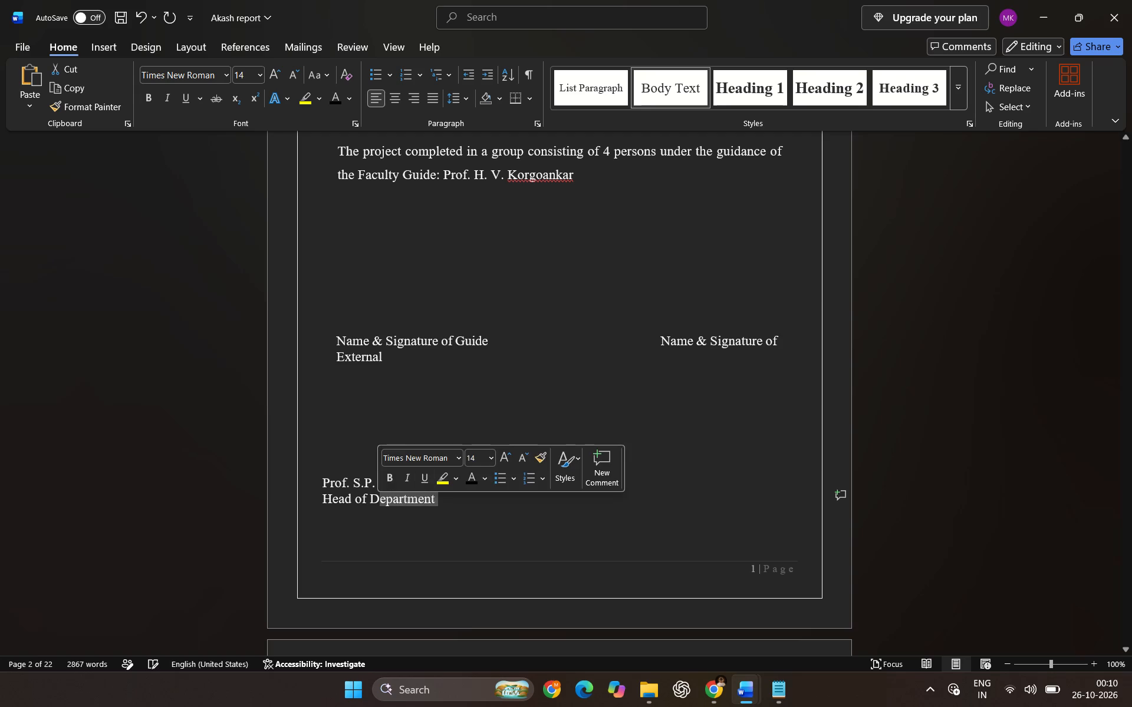
left_click(433, 376)
left_click_drag(436, 487, 293, 473)
left_click(293, 473)
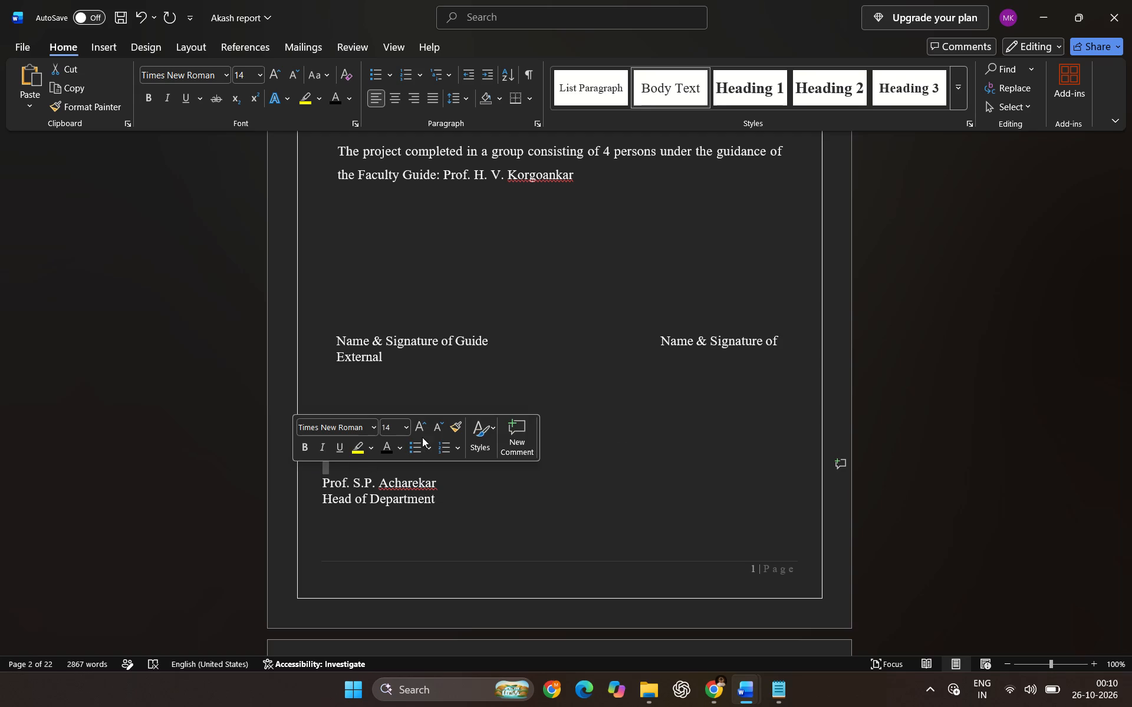
left_click(445, 470)
left_click_drag(442, 484, 338, 481)
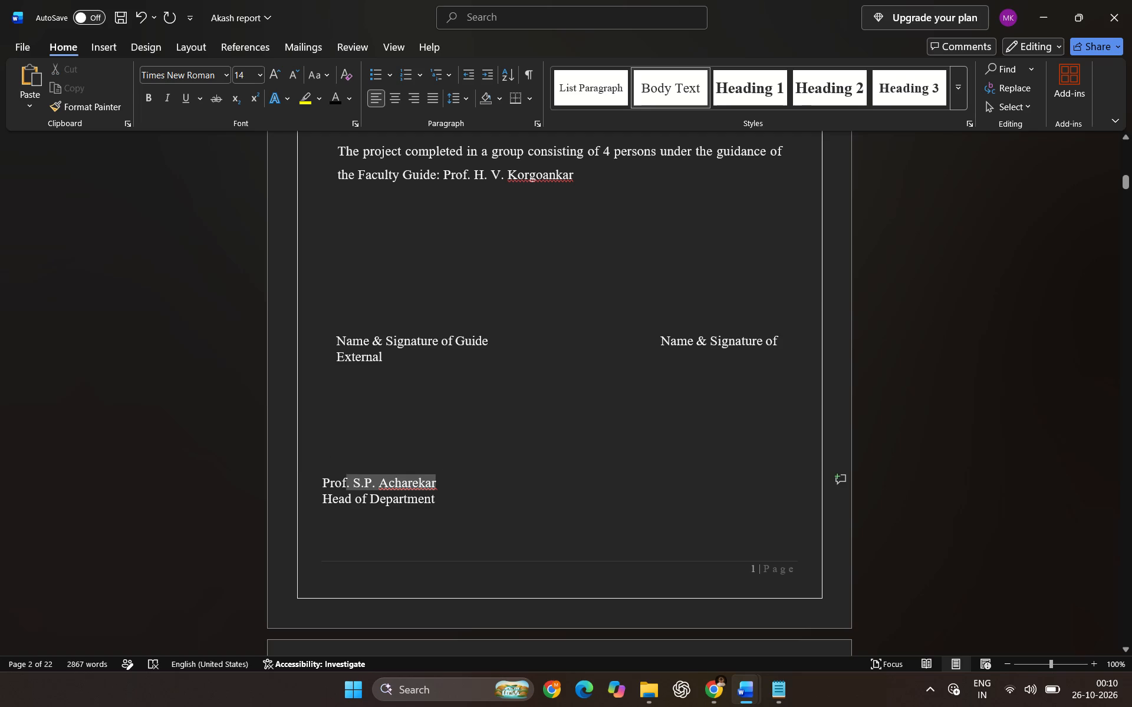
left_click_drag(338, 481, 312, 480)
left_click(455, 435)
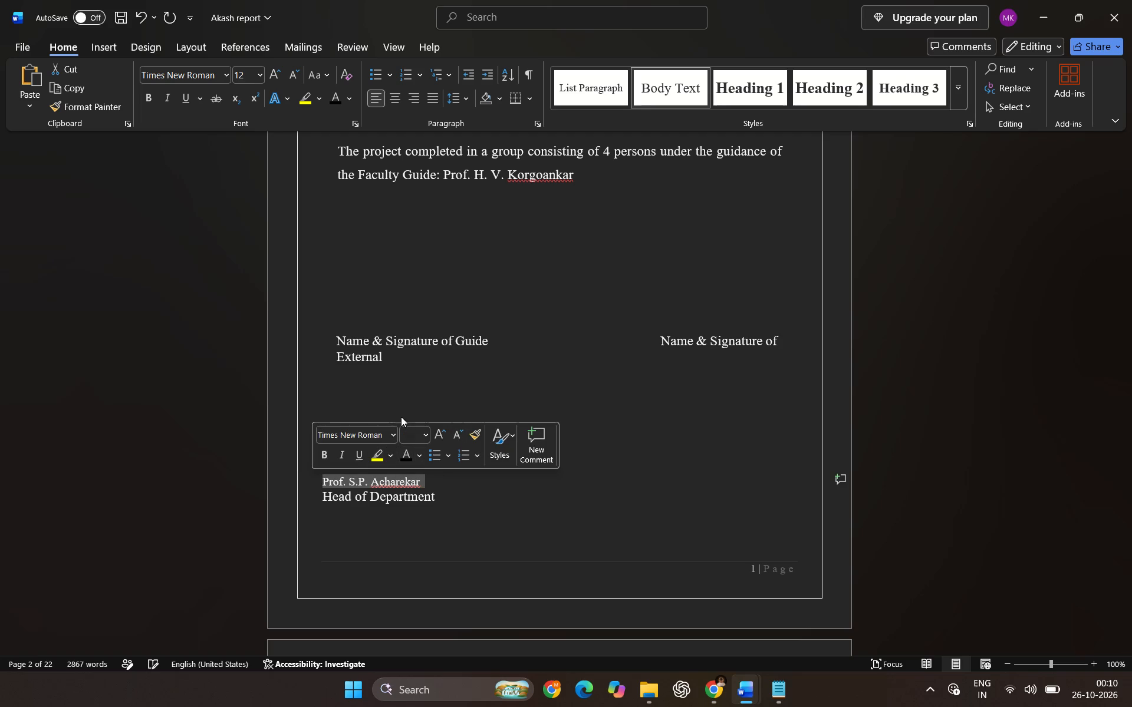
left_click(394, 400)
Indent the department head's name line and the "Head of Department" line by one tab each.
left_click(319, 477)
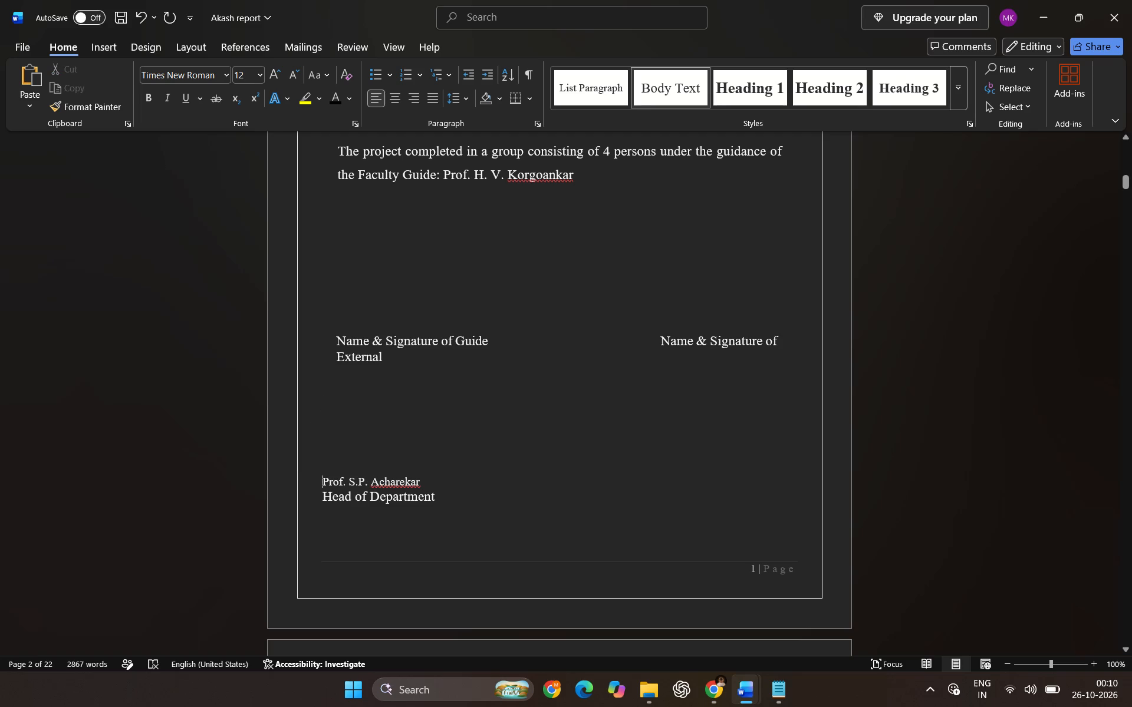
key("Tab")
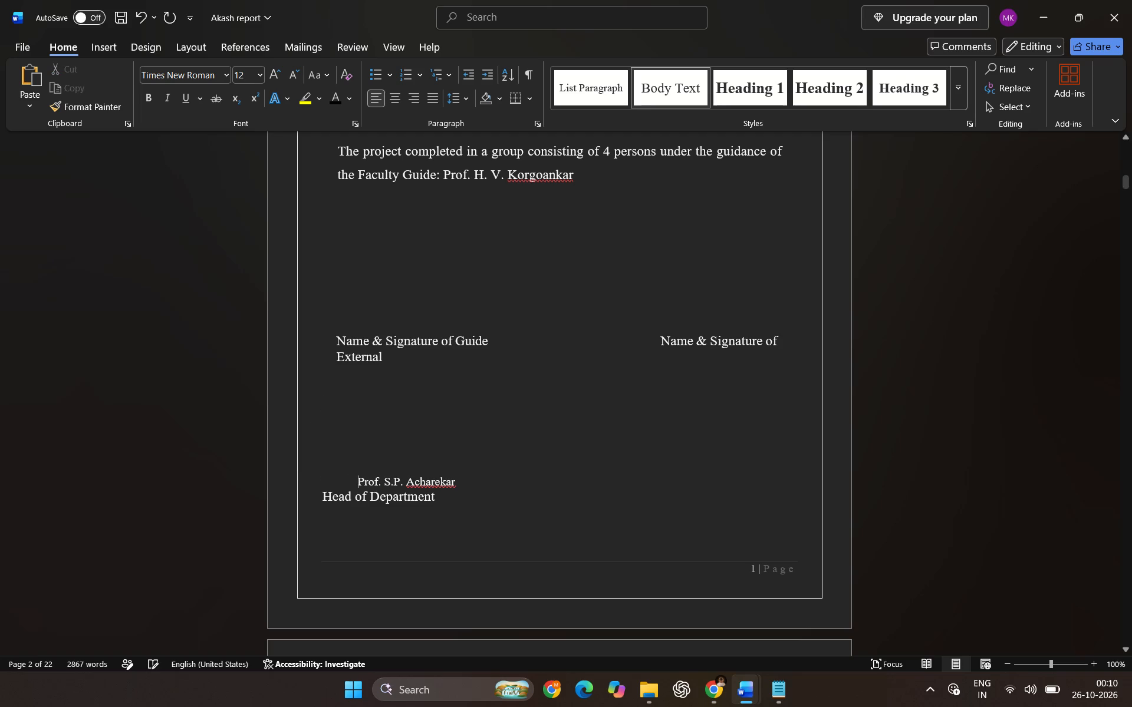
left_click(317, 498)
key("Tab")
Enter the principal's name, as "Dr." with initials and surname from the reference report, six tabs after the department head's name.
left_click(486, 483)
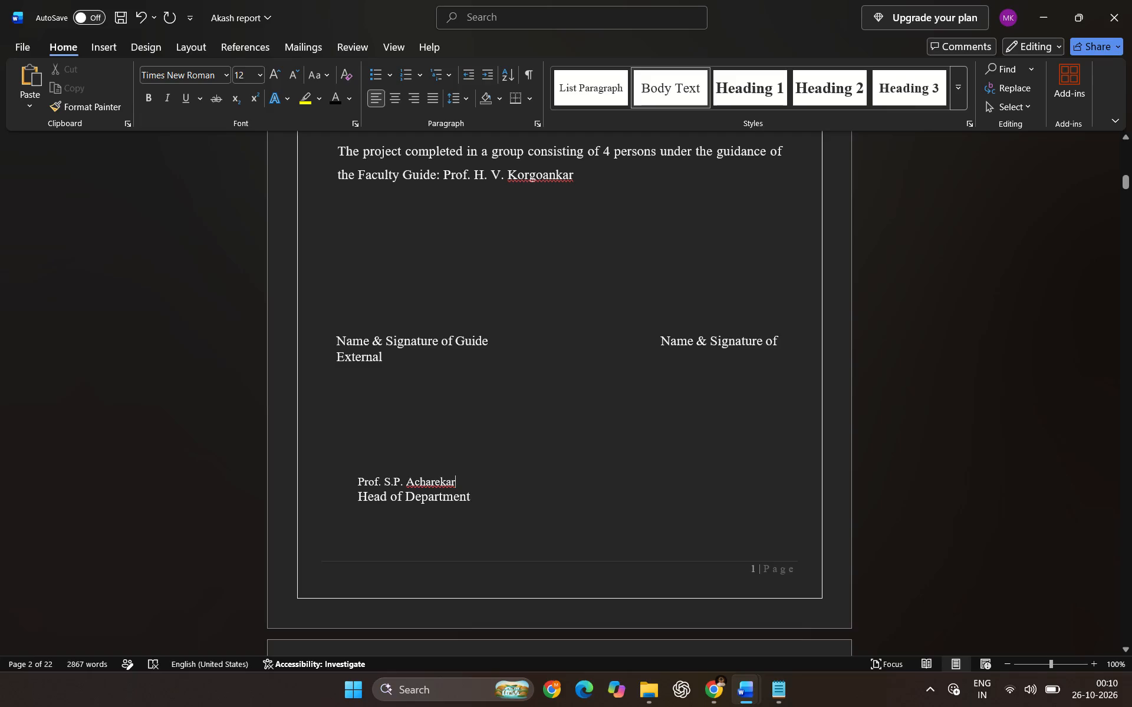
key("Tab")
key("Tab")
key("Tab")
key("Tab")
key("Tab")
key("Tab")
key("alt+Tab")
key("alt+Tab")
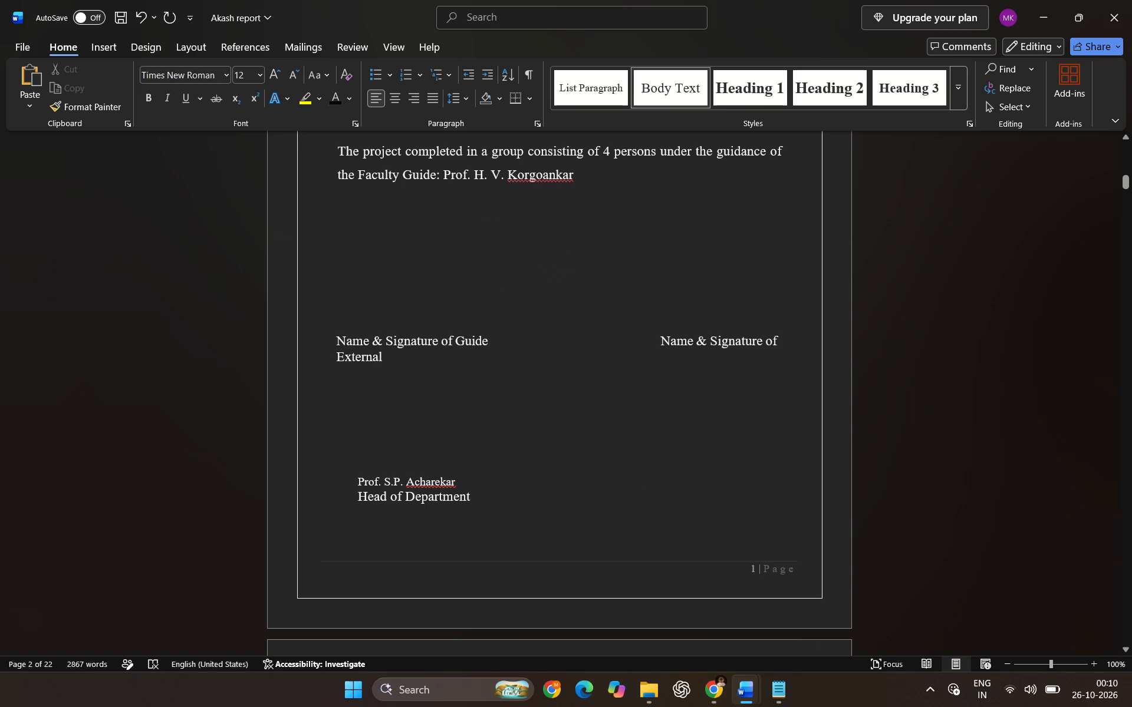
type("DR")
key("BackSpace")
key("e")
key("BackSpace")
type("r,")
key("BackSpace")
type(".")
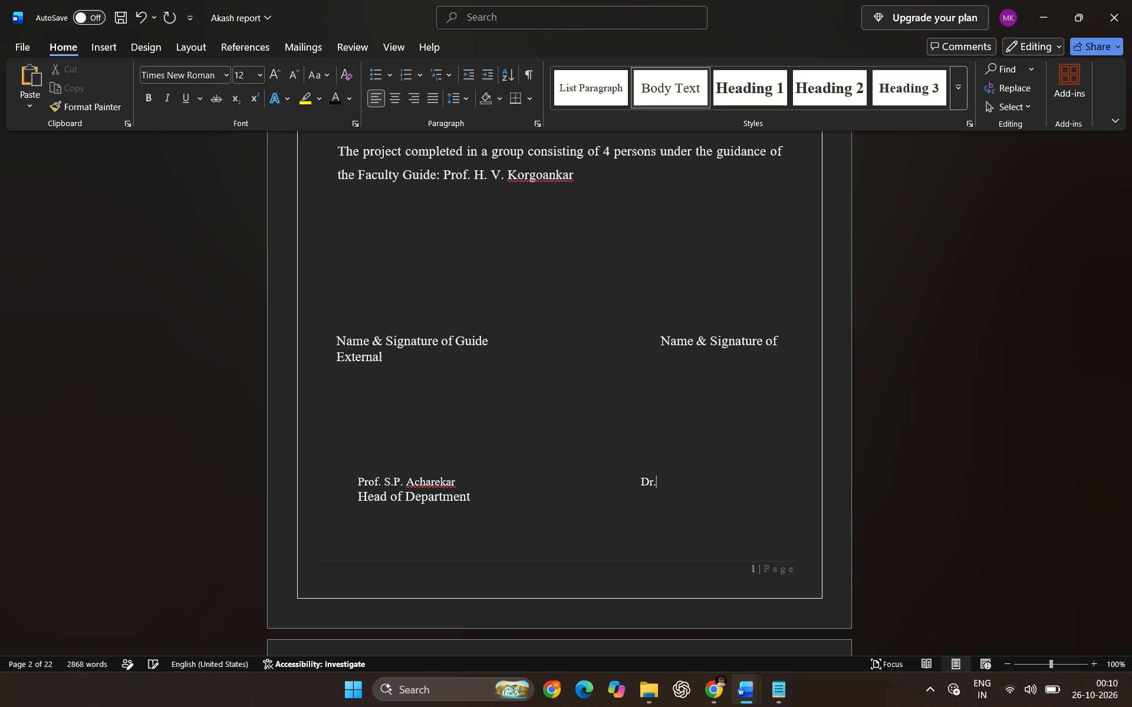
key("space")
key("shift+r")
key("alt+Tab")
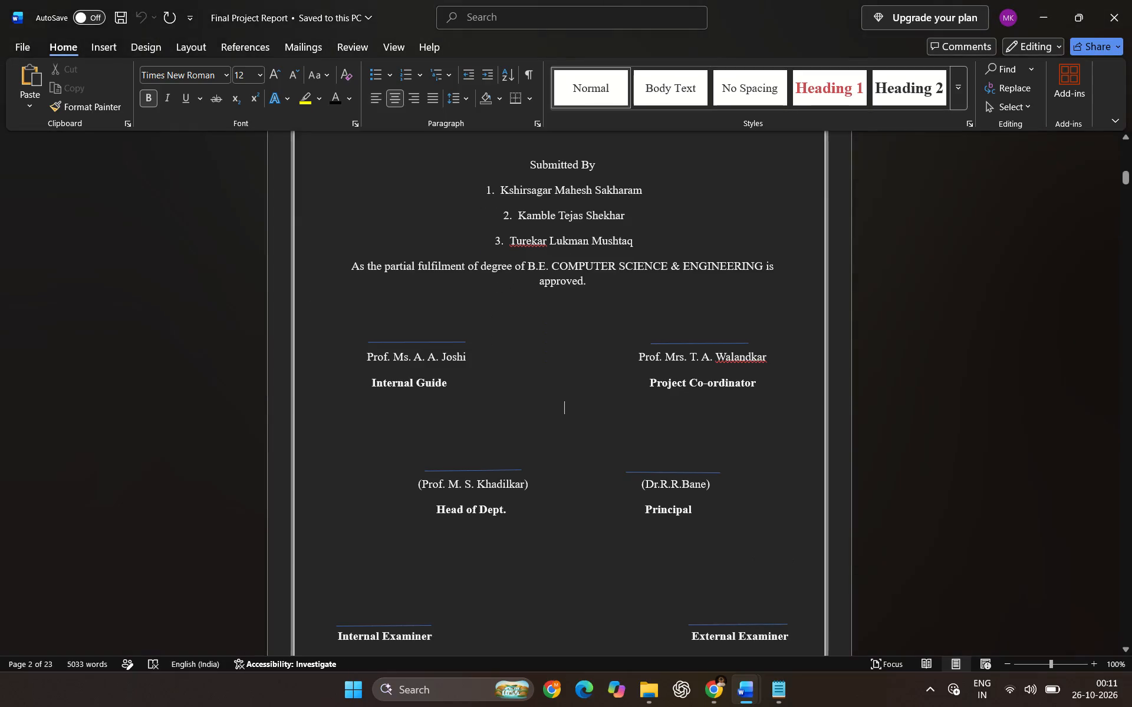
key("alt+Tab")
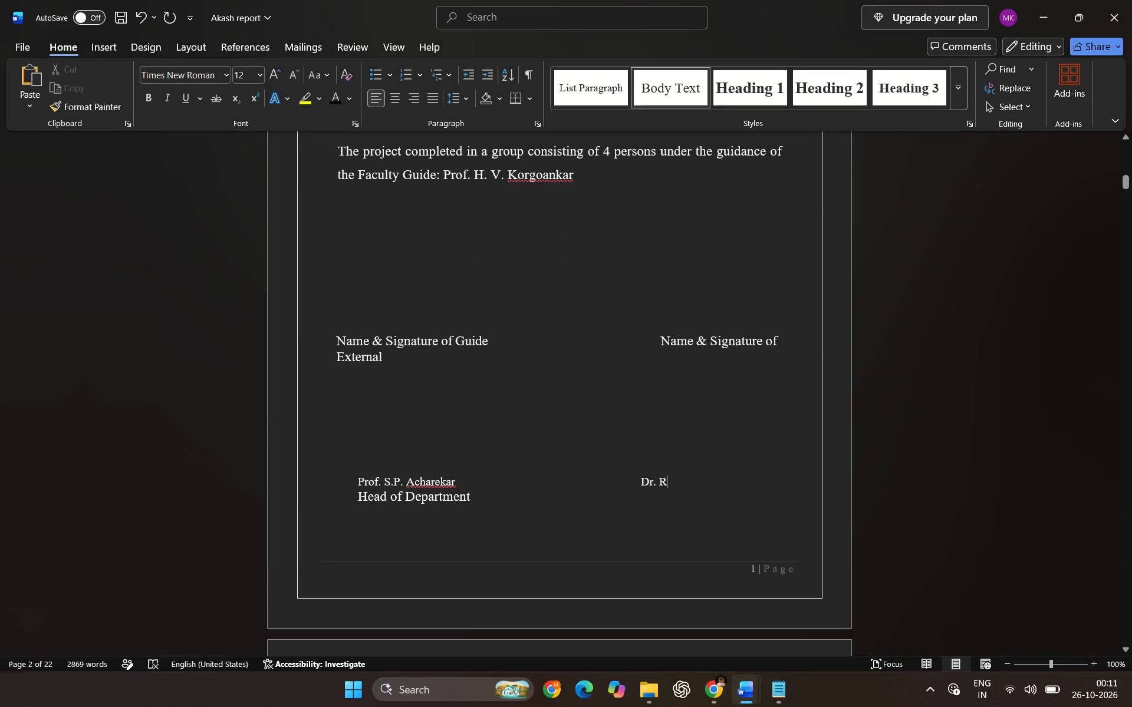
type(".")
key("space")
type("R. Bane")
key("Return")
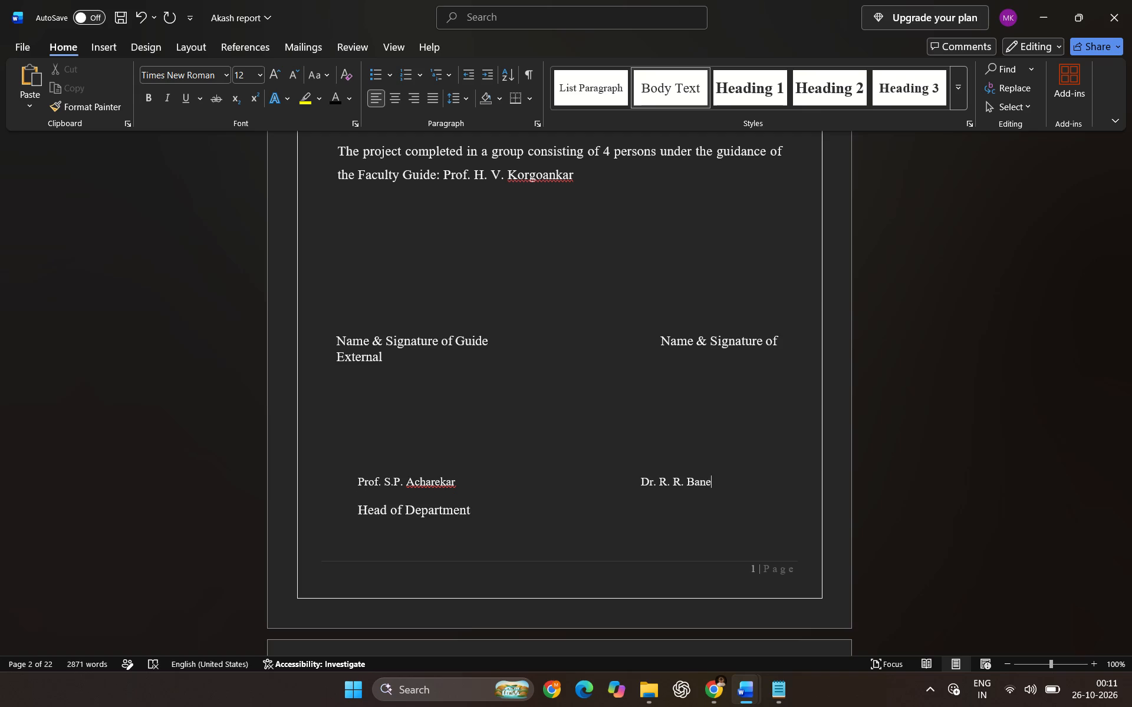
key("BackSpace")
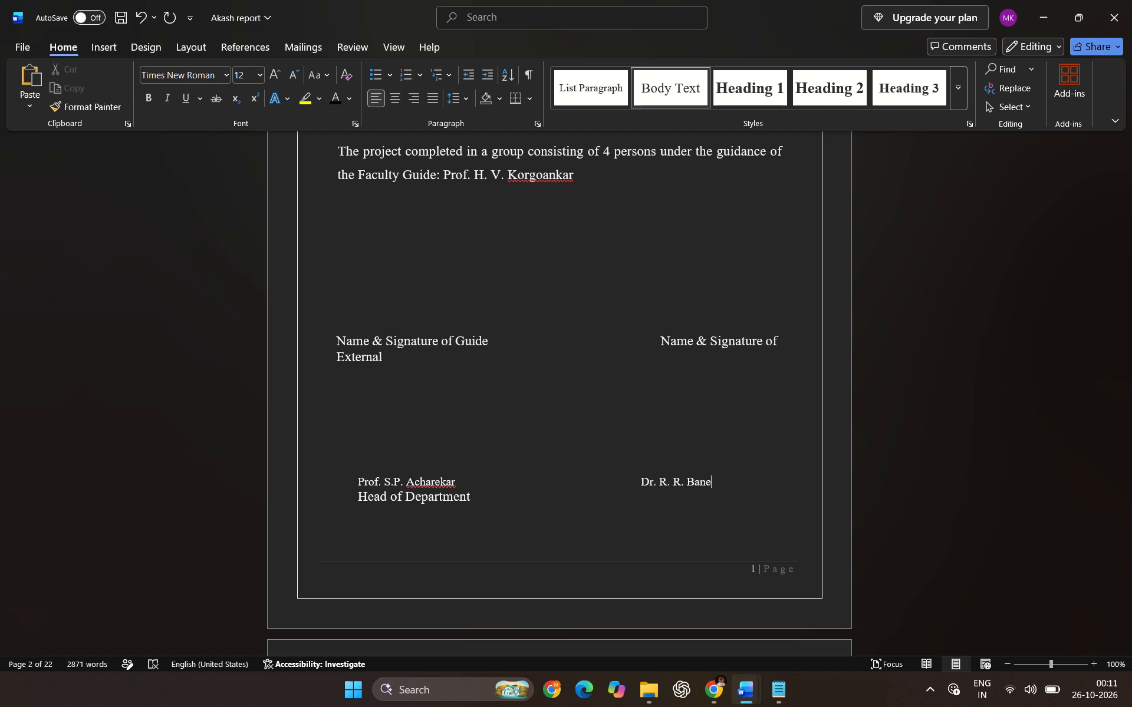
Add the label "Principal" on the "Head of Department" line, aligned by tabs beneath the principal's name.
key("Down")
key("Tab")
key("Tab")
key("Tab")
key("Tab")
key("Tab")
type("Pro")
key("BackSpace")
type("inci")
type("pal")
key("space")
Enclose the principal's name, including the "Dr." title, in parentheses.
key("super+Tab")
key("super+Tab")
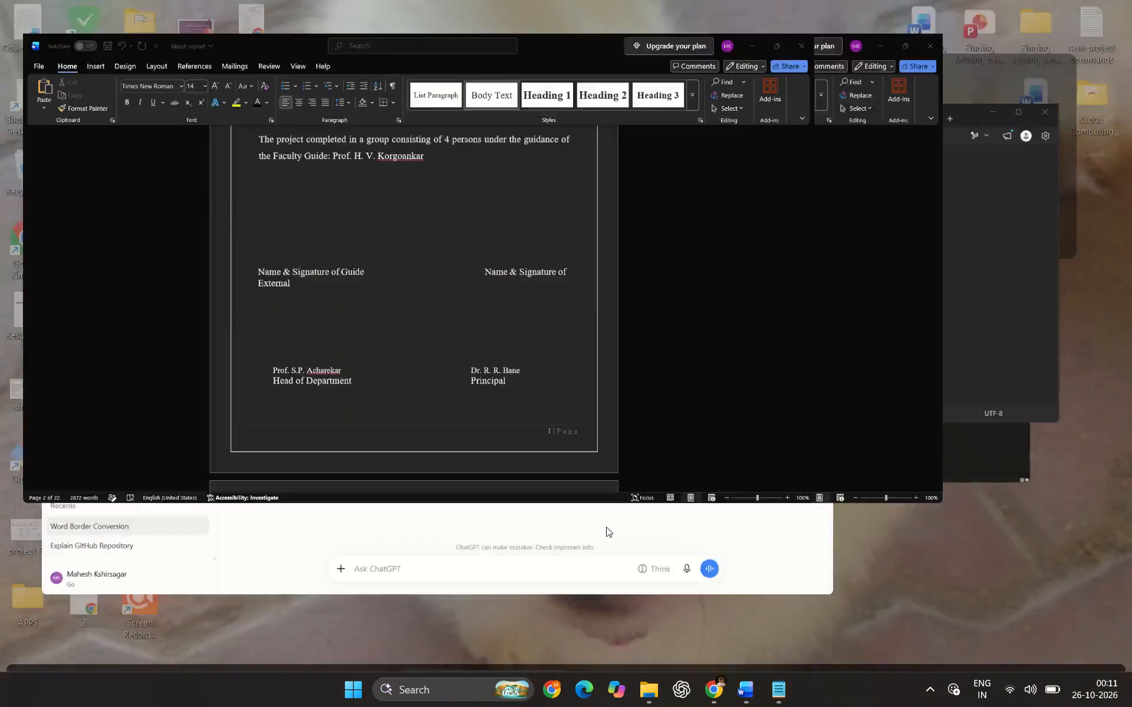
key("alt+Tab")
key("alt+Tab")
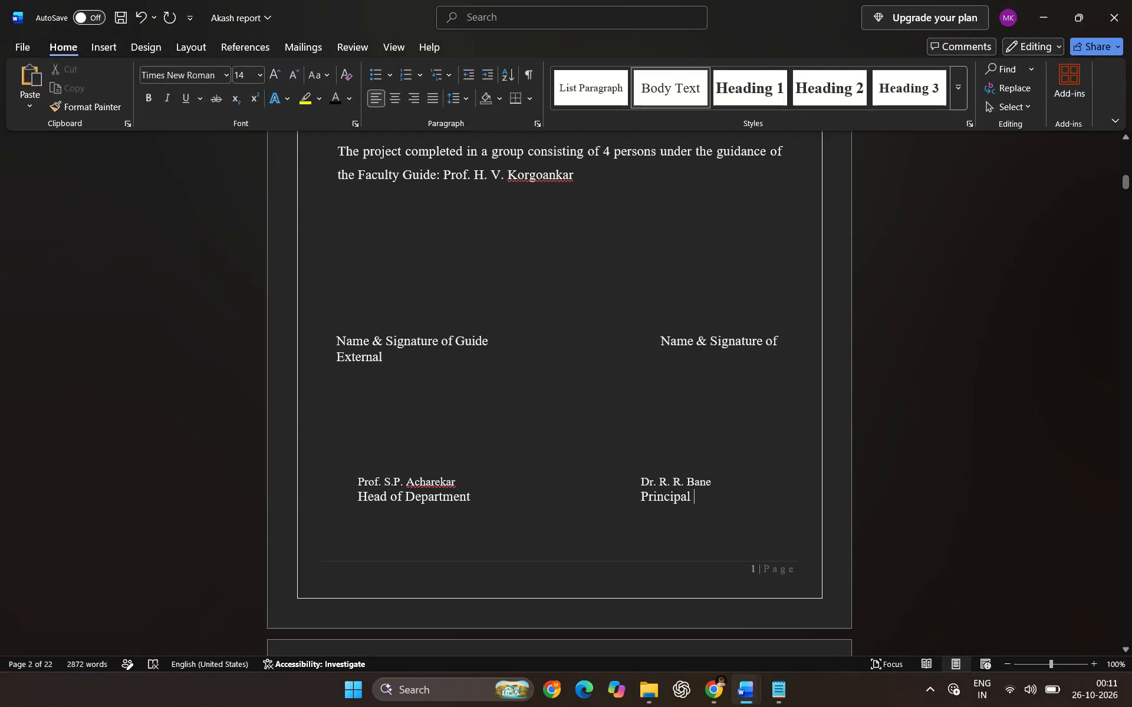
left_click(642, 482)
key("shift+parenleft")
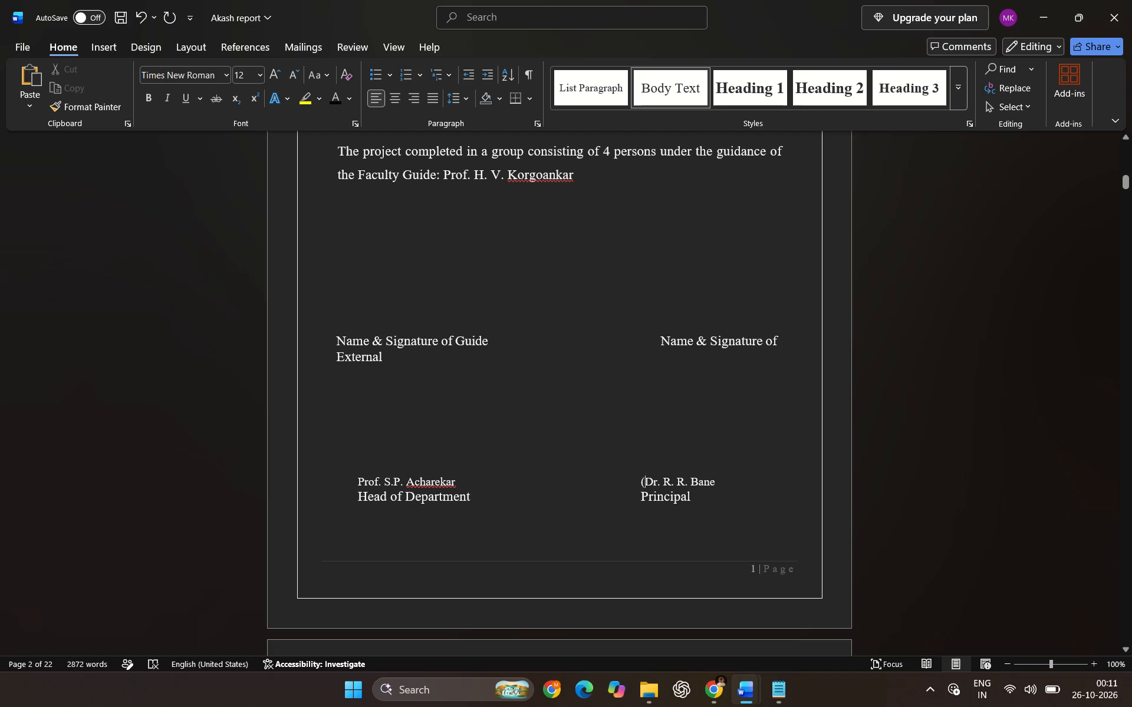
left_click(717, 485, "shift")
left_click(716, 485, "shift")
left_click(718, 485)
key("shift+parenleft")
key("BackSpace")
key("shift+parenright")
Shift the "Principal" label one space inward beneath the principal's name, keeping the name at its tab position.
left_click(640, 481)
key("BackSpace")
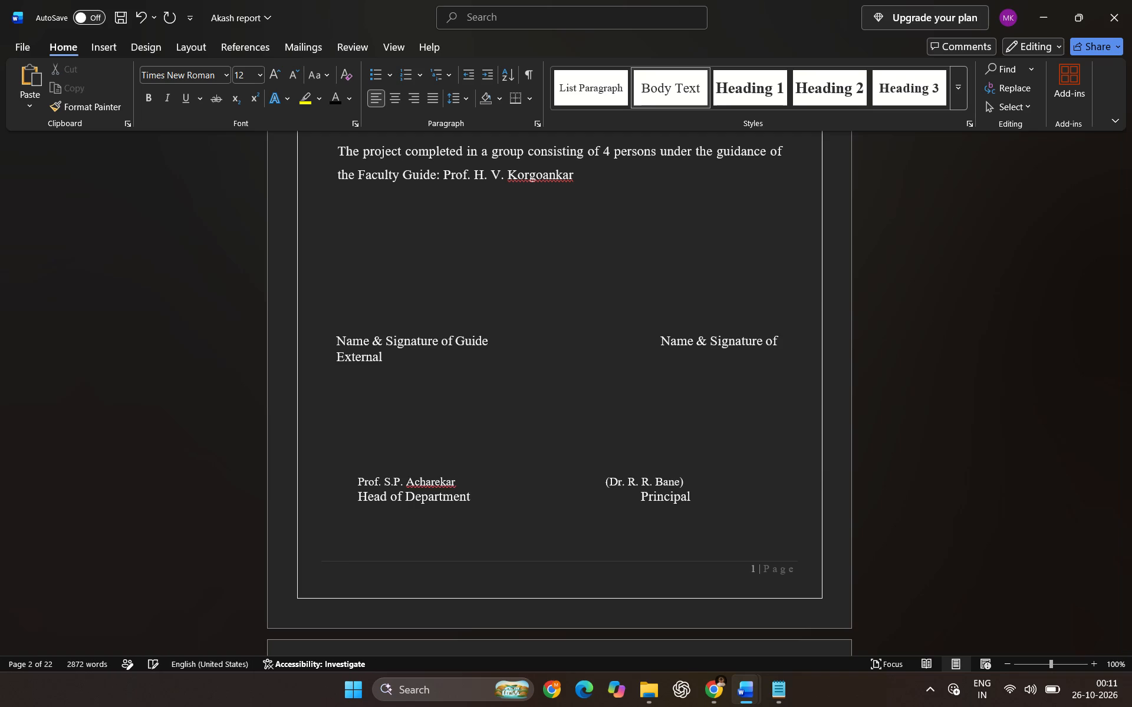
key("Tab")
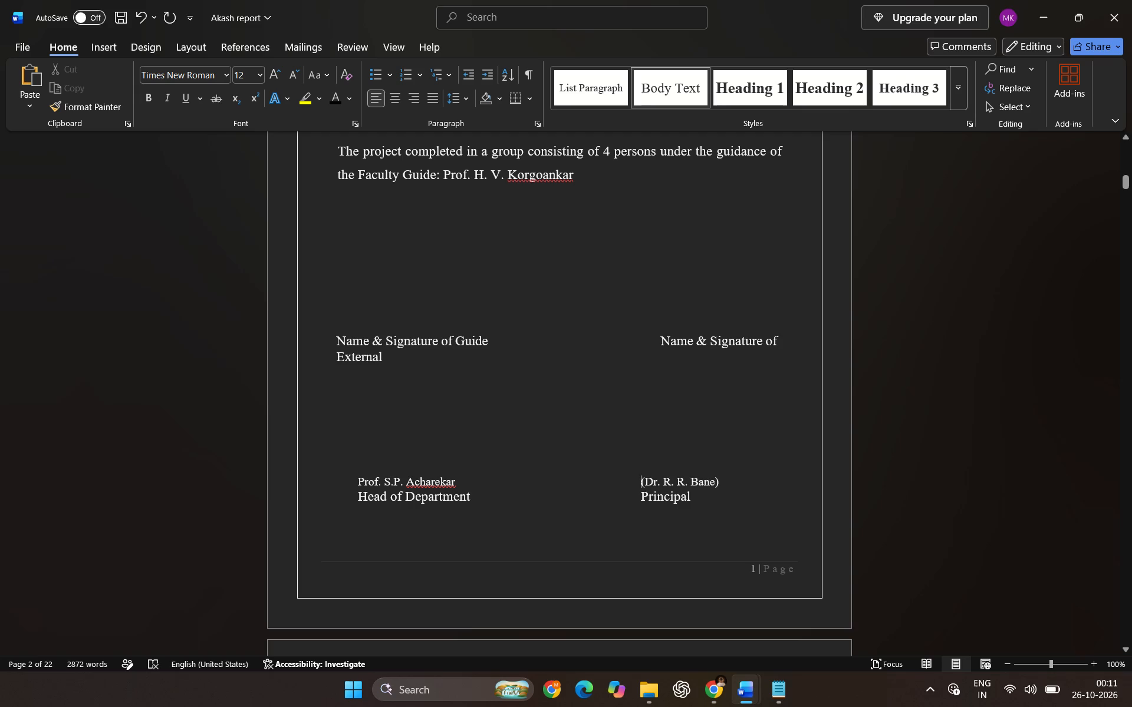
left_click(637, 497)
key("space")
Enclose the department head's name, including the "Prof." title, in parentheses.
left_click(463, 483)
left_click(458, 486)
key("shift+parenright")
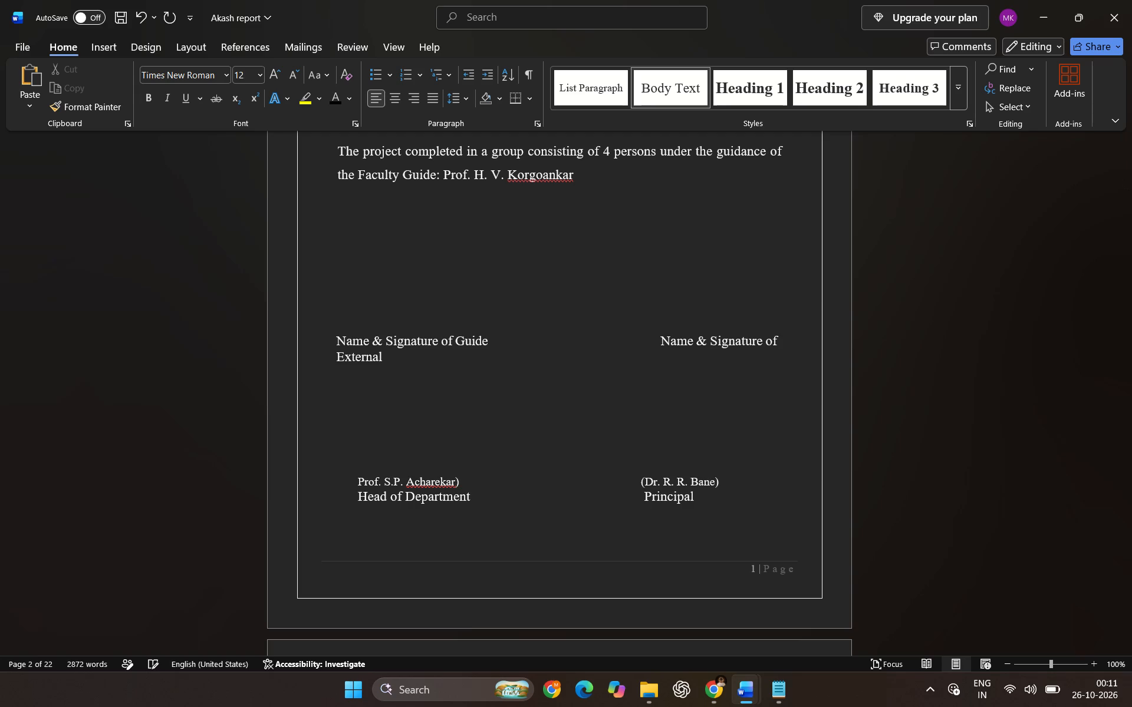
key("Left")
key("Left")
key("Left")
key("Left")
key("Left")
key("Left")
key("Left")
key("Left")
key("Left")
key("Left")
key("Left")
key("Left")
key("Left")
key("Left")
key("Left")
key("Left")
key("Left")
key("Left")
key("Left")
key("Left")
key("Left")
key("shift+parenleft")
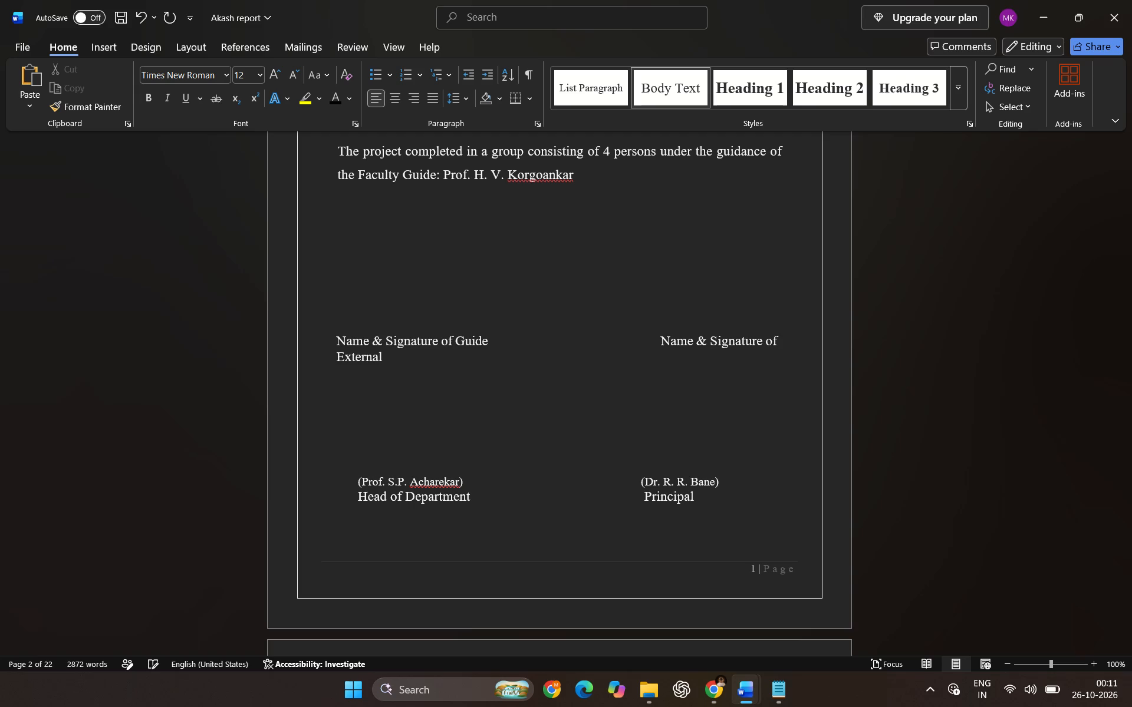
Draw a straight signature line about 3.6 cm wide just above the department head's name, extending to the name's end.
left_click(476, 470)
left_click(113, 49)
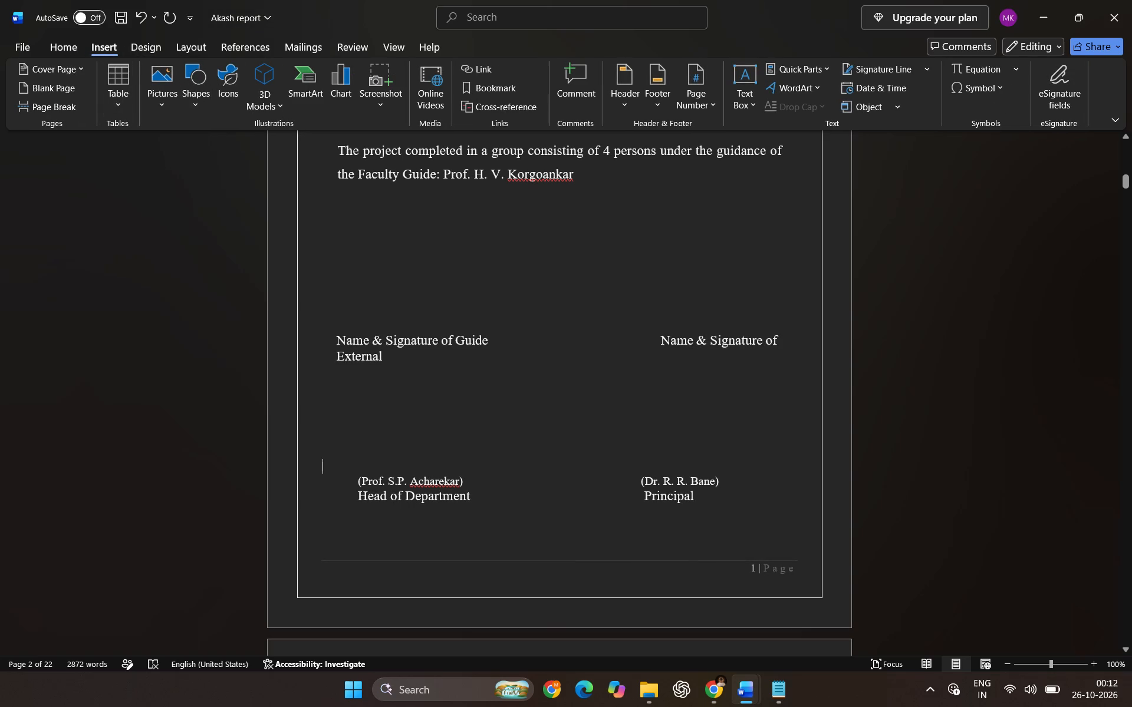
left_click(195, 104)
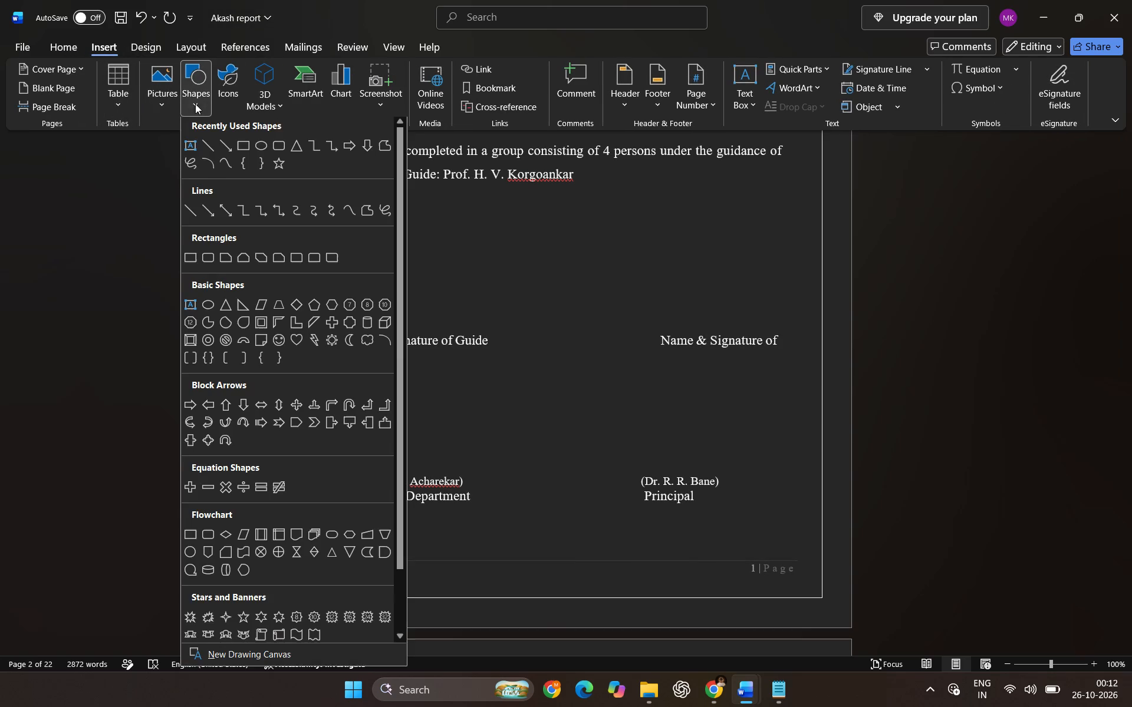
left_click(208, 151)
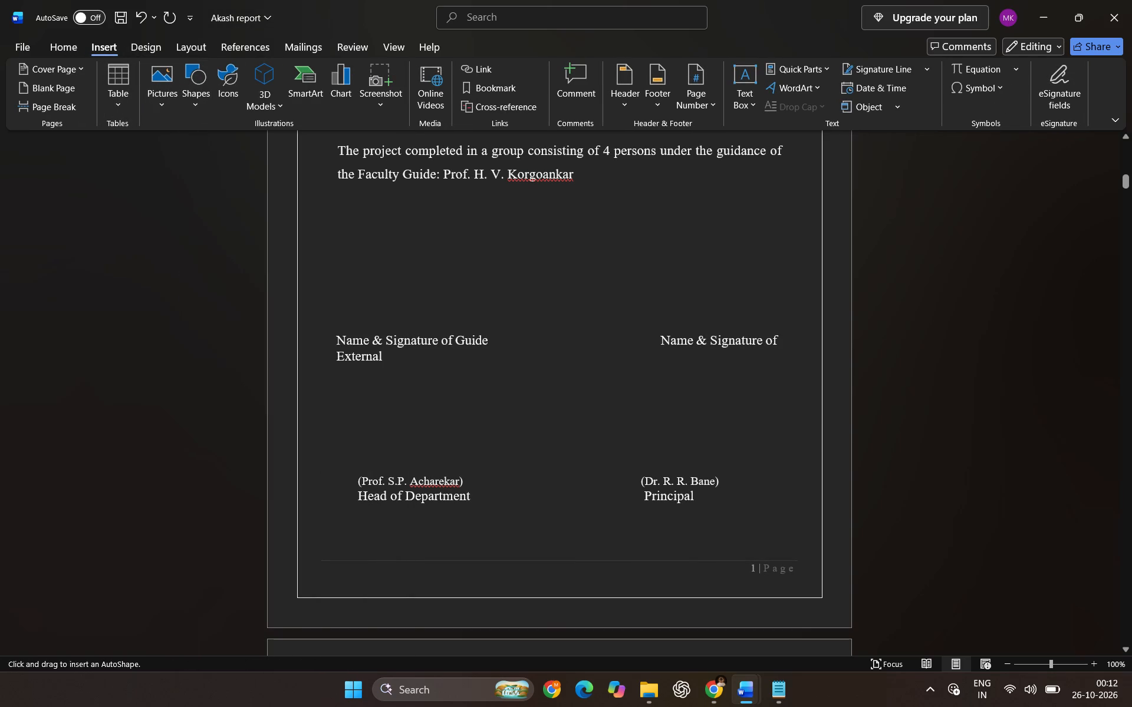
left_click_drag(362, 469, 458, 468)
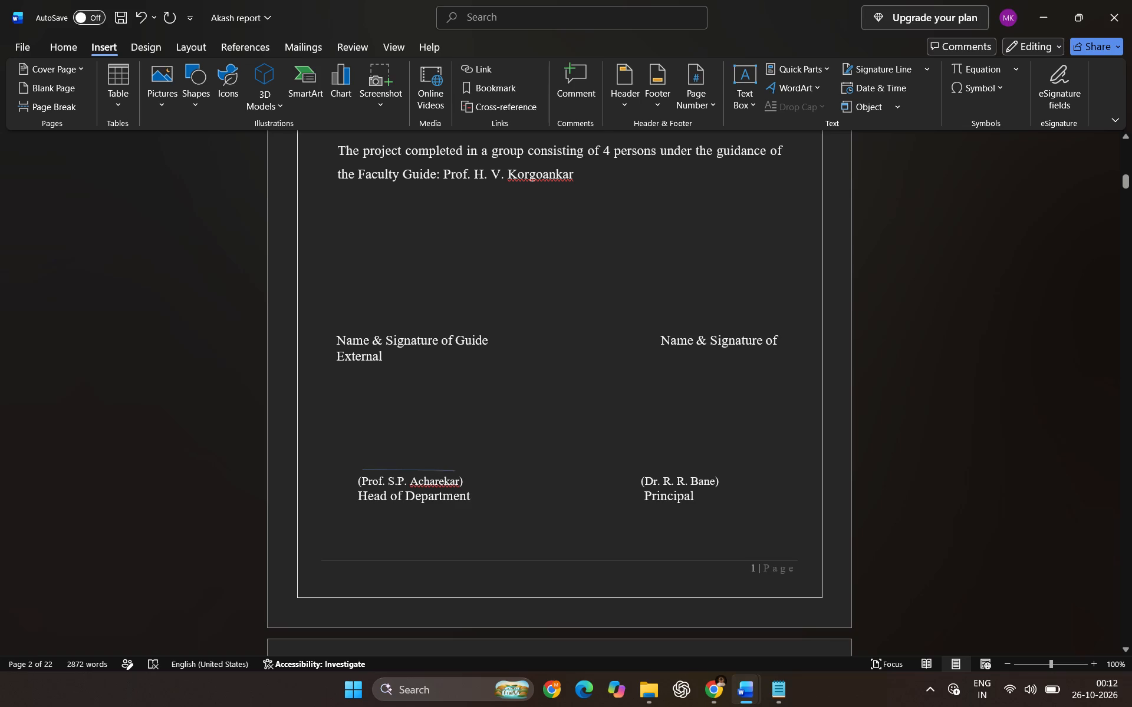
left_click_drag(458, 468, 462, 471)
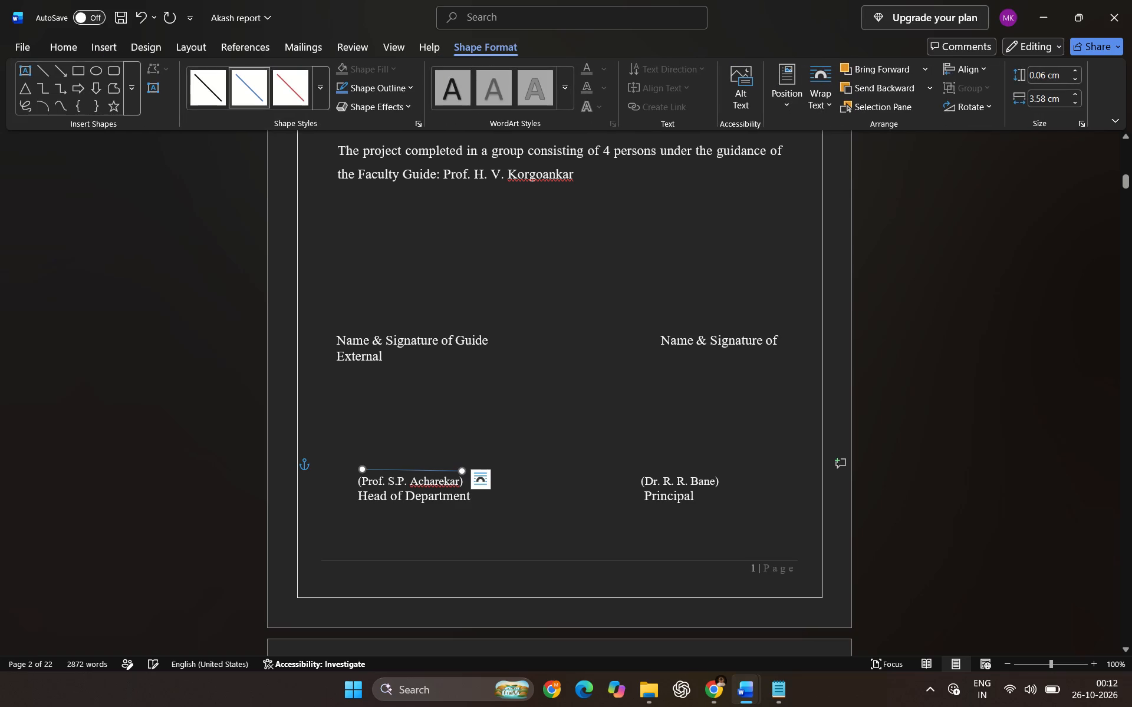
Nudge the department head's signature line slightly left and lengthen it to about 3.64 cm, ending at the name's closing parenthesis.
left_click(423, 471)
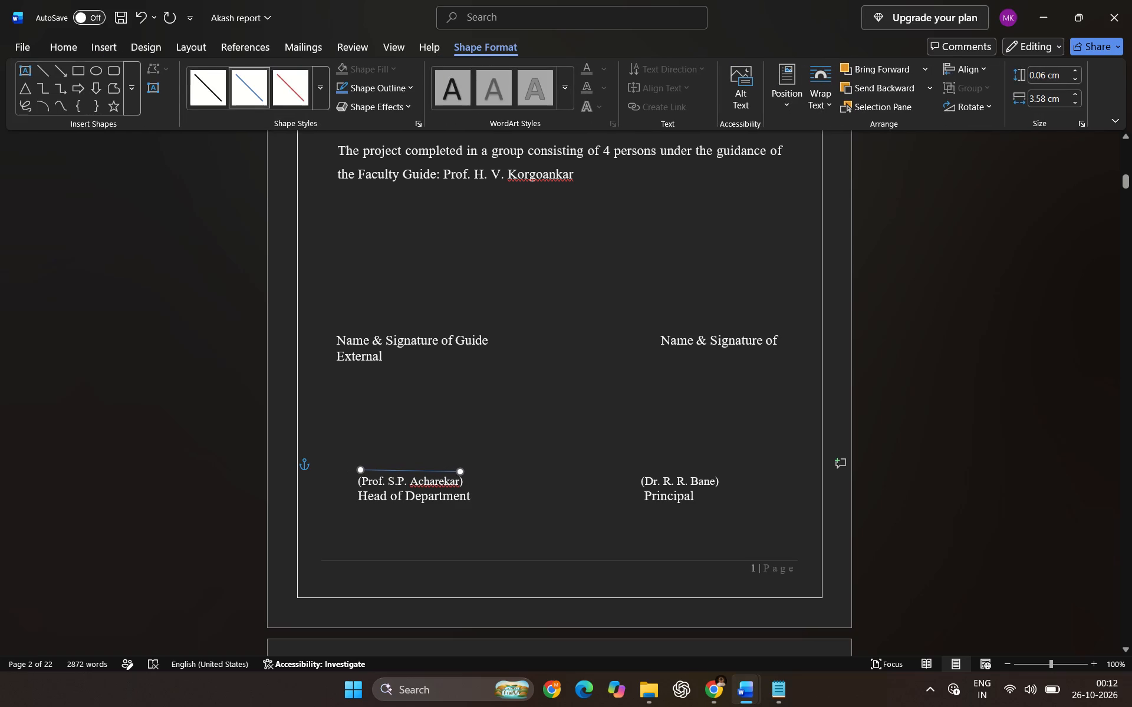
left_click(458, 472)
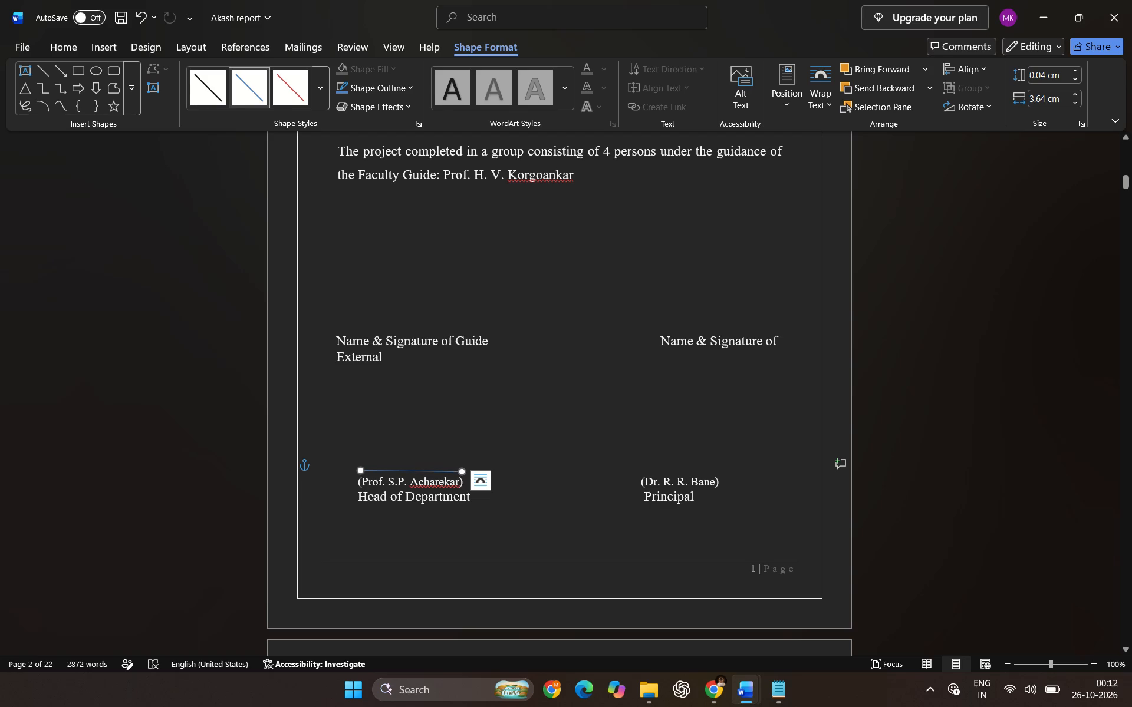
Copy the department head's signature line and place the duplicate just above the principal's name.
key("ctrl+c")
key("ctrl+v")
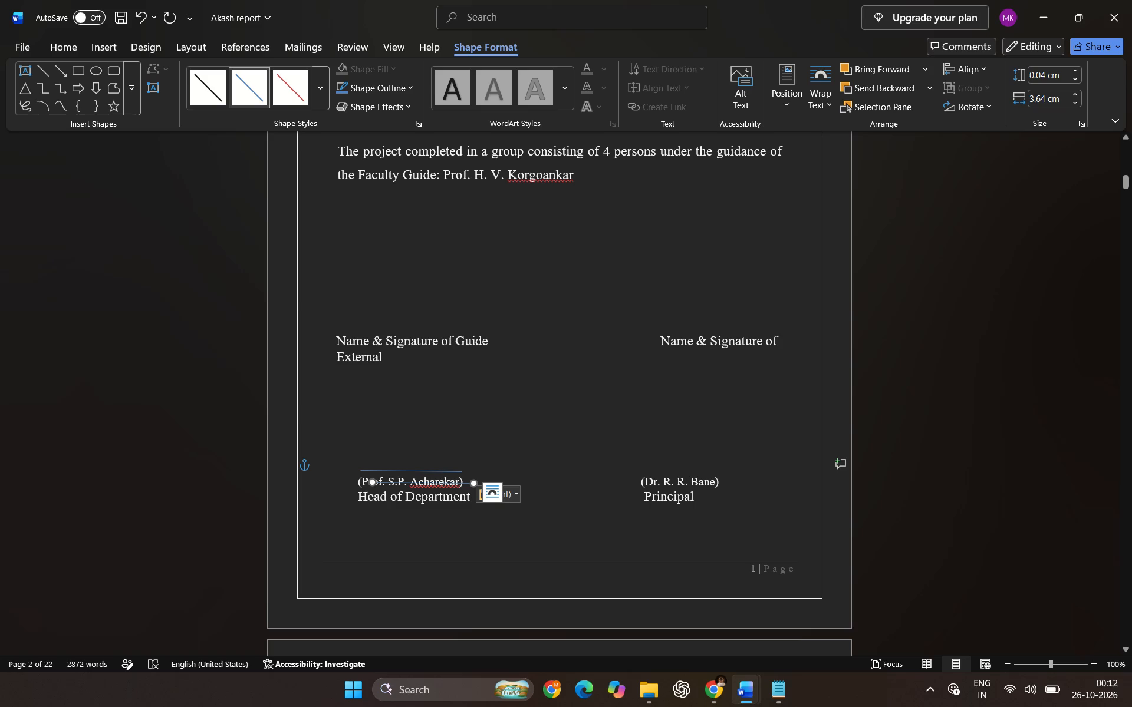
left_click_drag(423, 483, 683, 464)
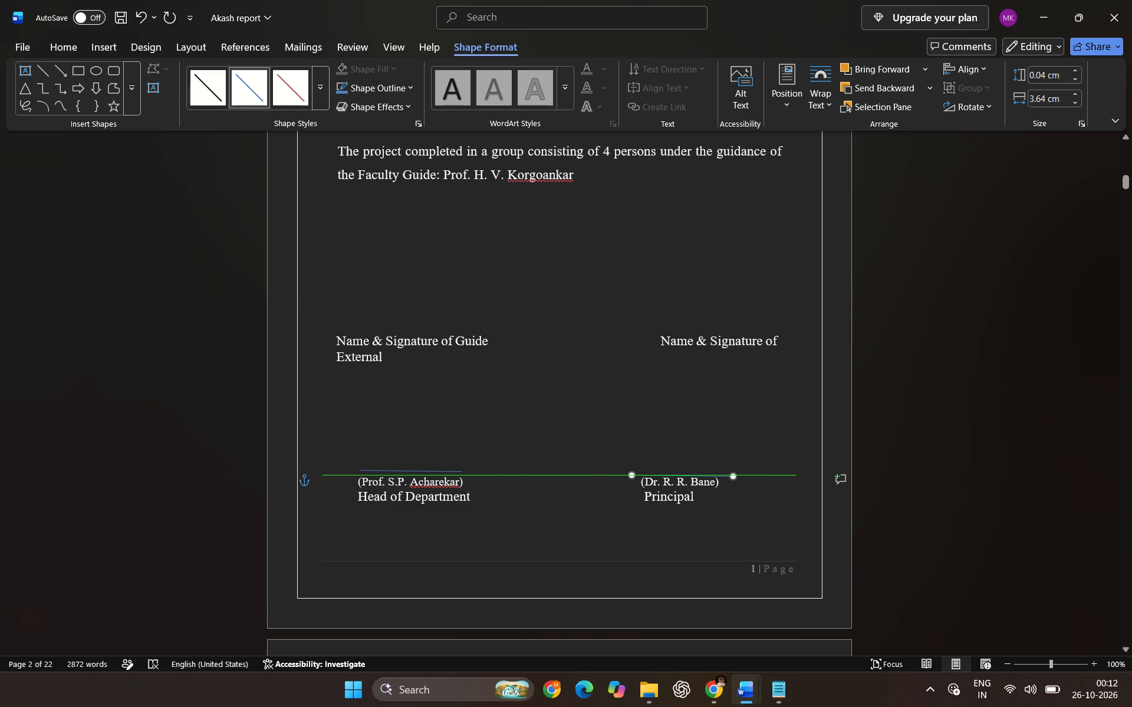
left_click_drag(683, 464, 676, 461)
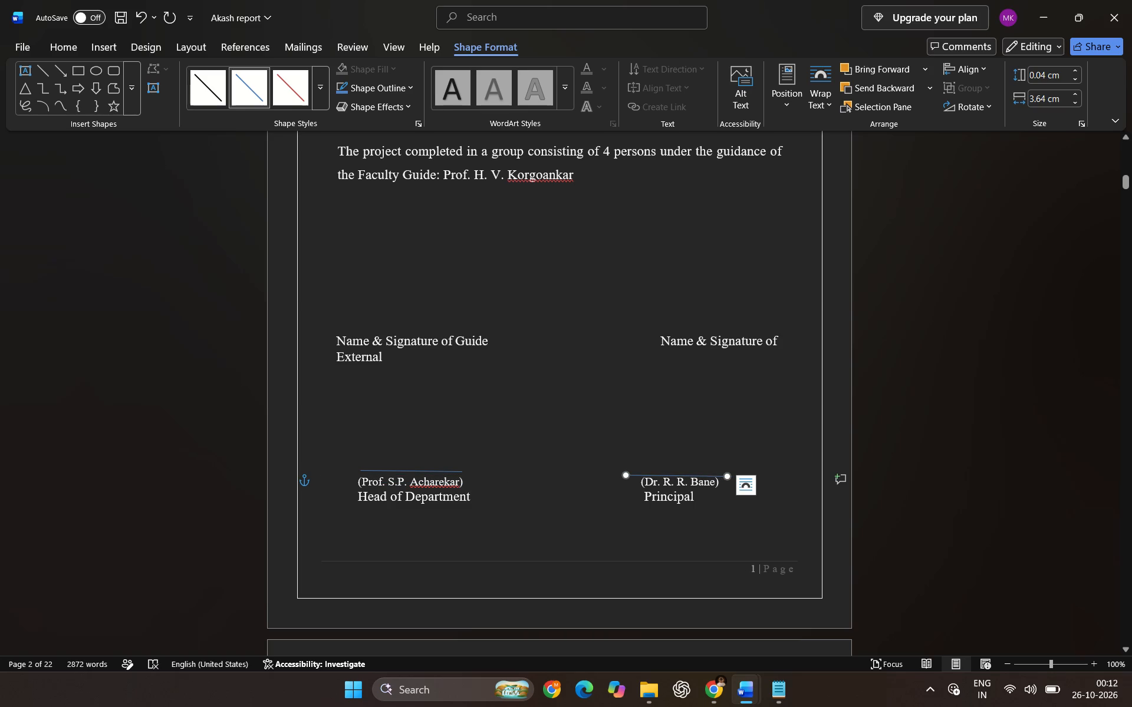
Paste another copy of the signature line and place it just above the external's "Name & Signature of" label.
key("ctrl+v")
left_click_drag(673, 488, 683, 384)
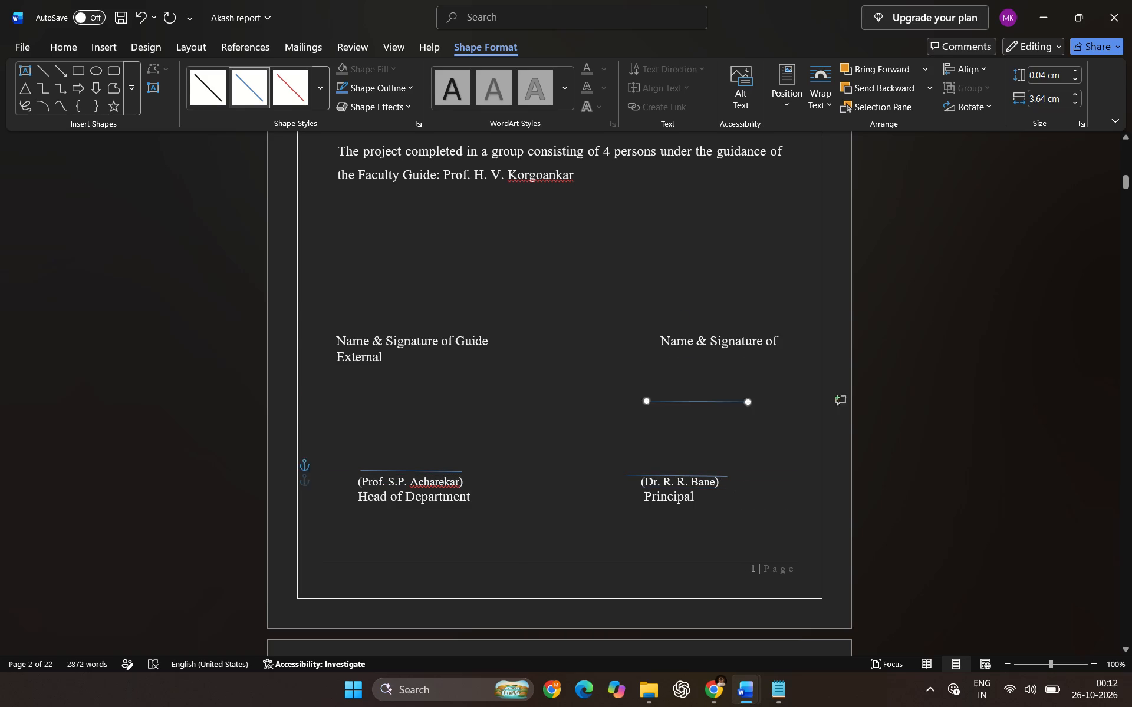
left_click_drag(683, 384, 704, 336)
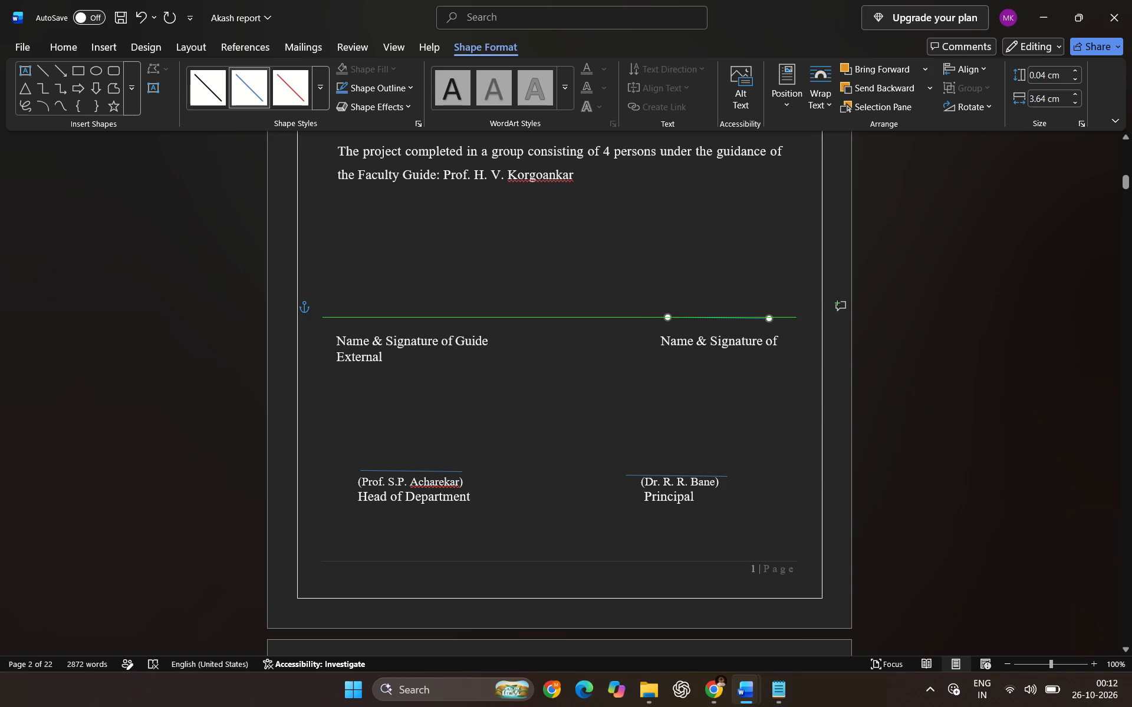
left_click_drag(704, 336, 705, 332)
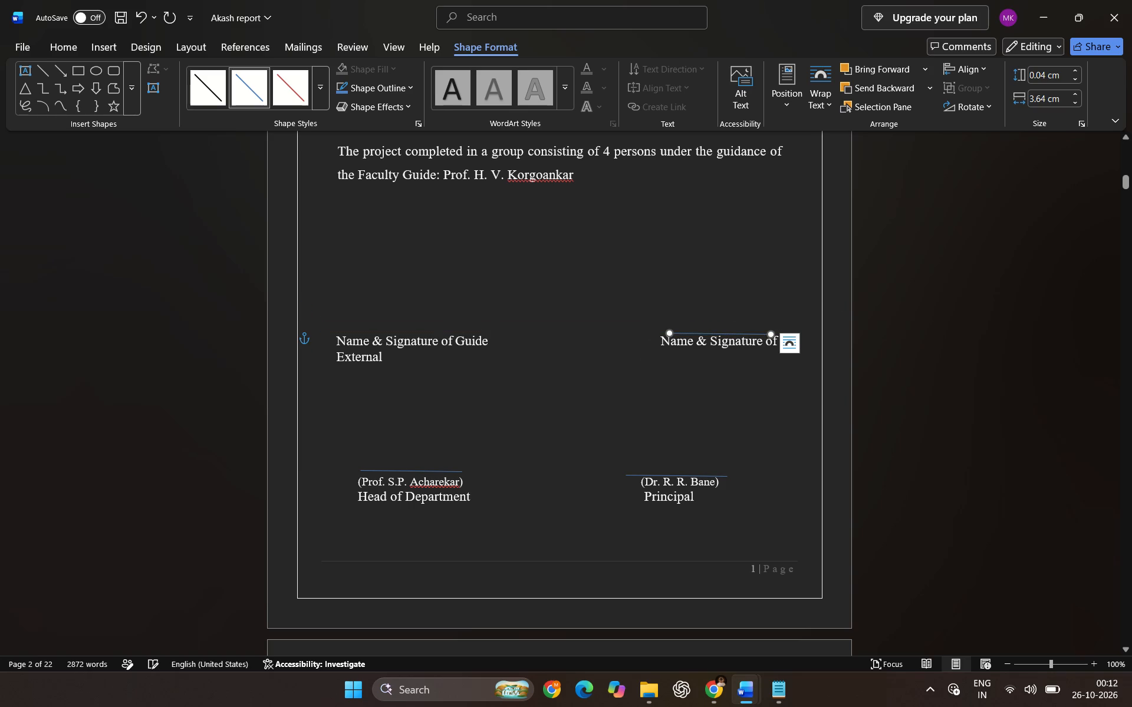
Paste another copy of the signature line and place it just above the "Name & Signature of Guide" label.
left_click(399, 325)
key("ctrl+v")
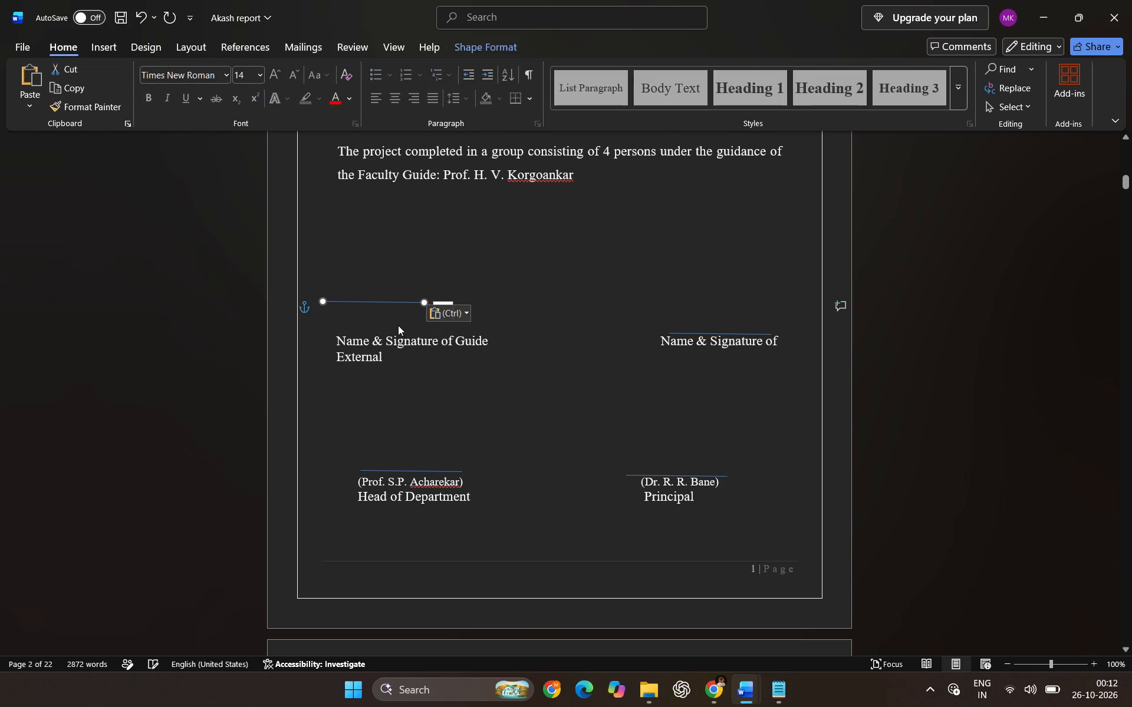
left_click(379, 300)
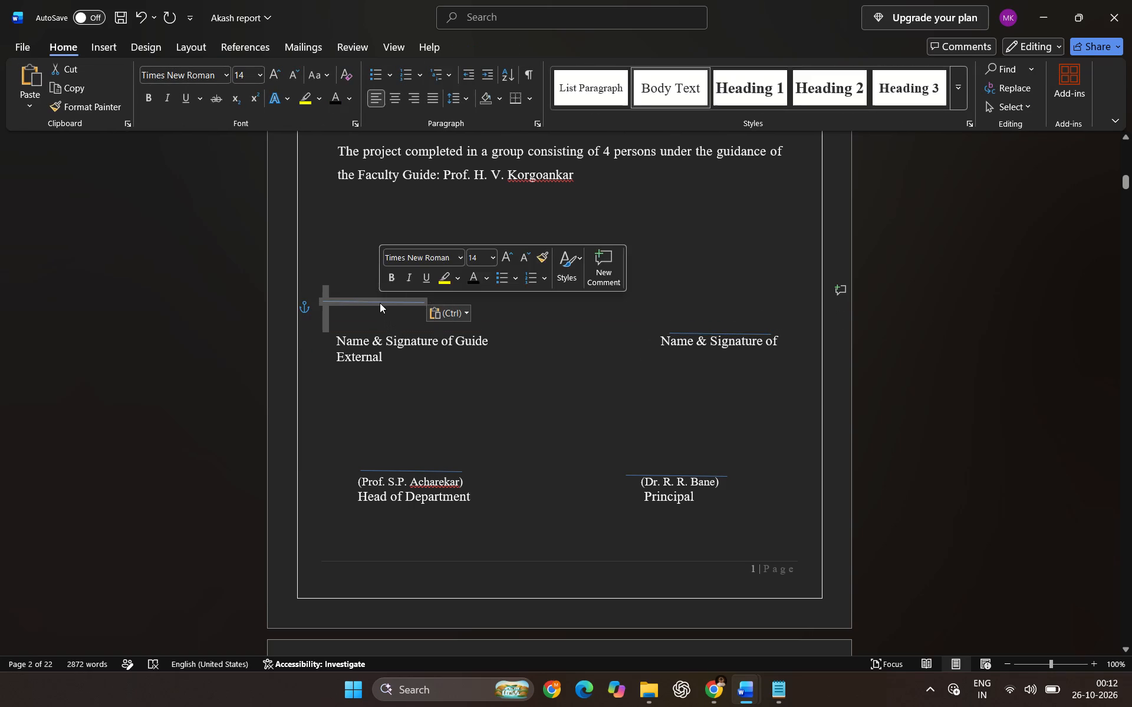
left_click(380, 303)
left_click_drag(380, 303, 396, 348)
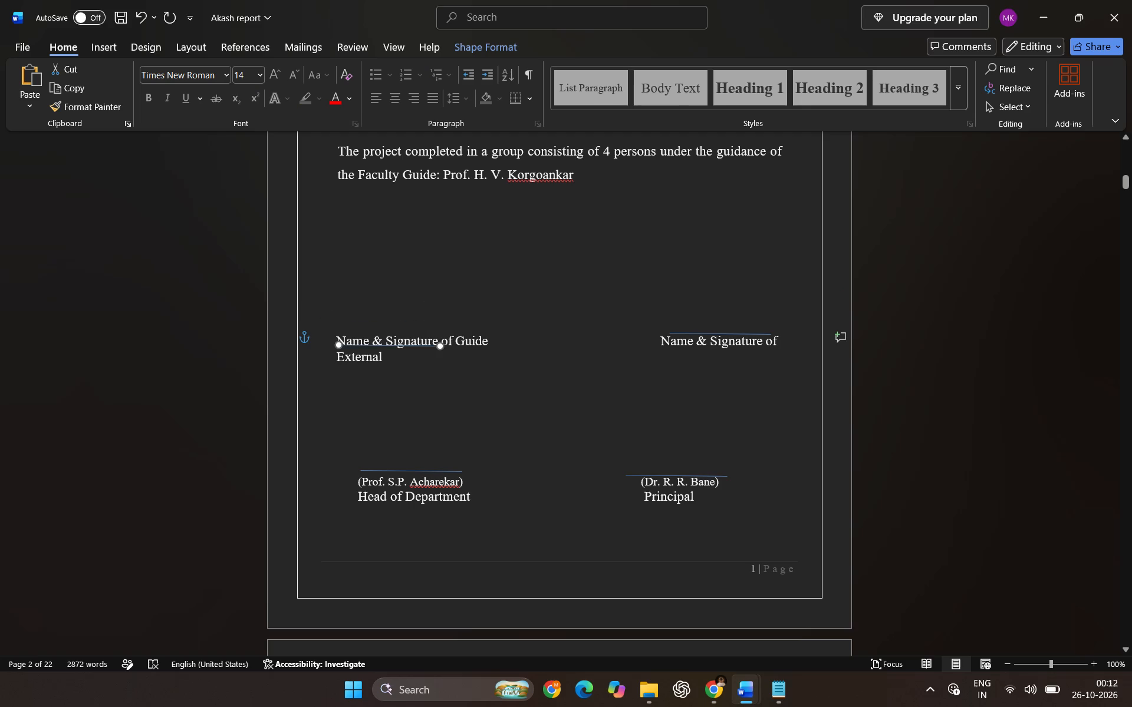
left_click_drag(396, 348, 397, 331)
left_click(419, 428)
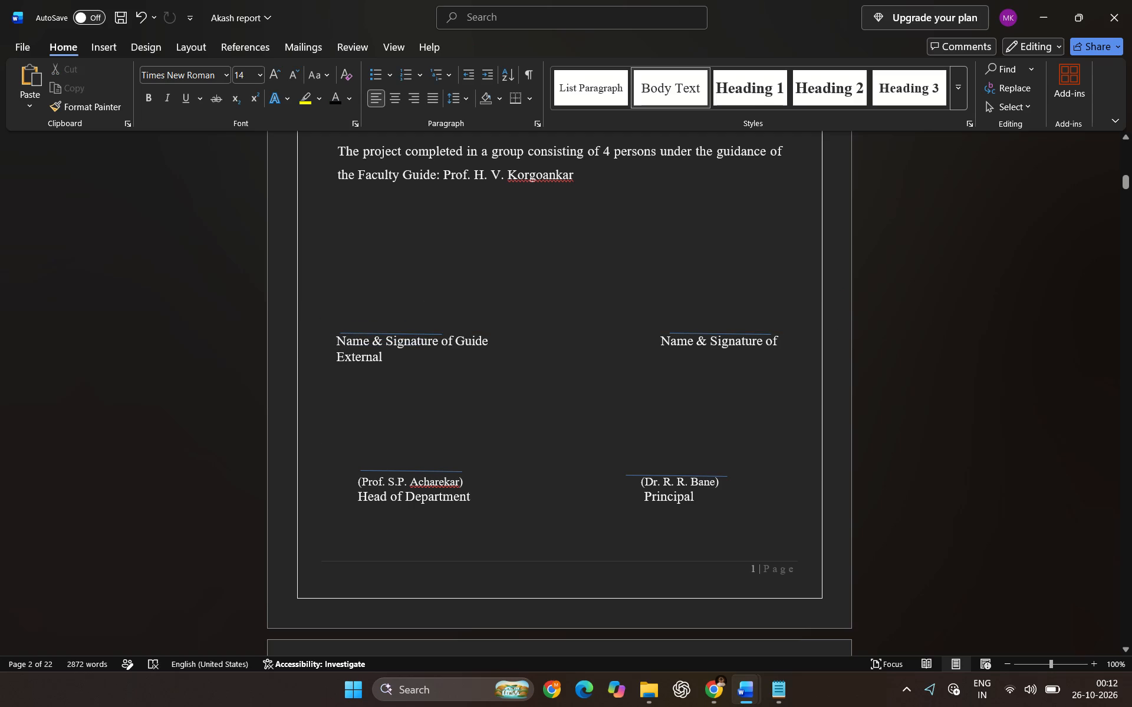
Lower the department head's signature line slightly so it sits closer to the name.
left_click(417, 470)
double_click(417, 470)
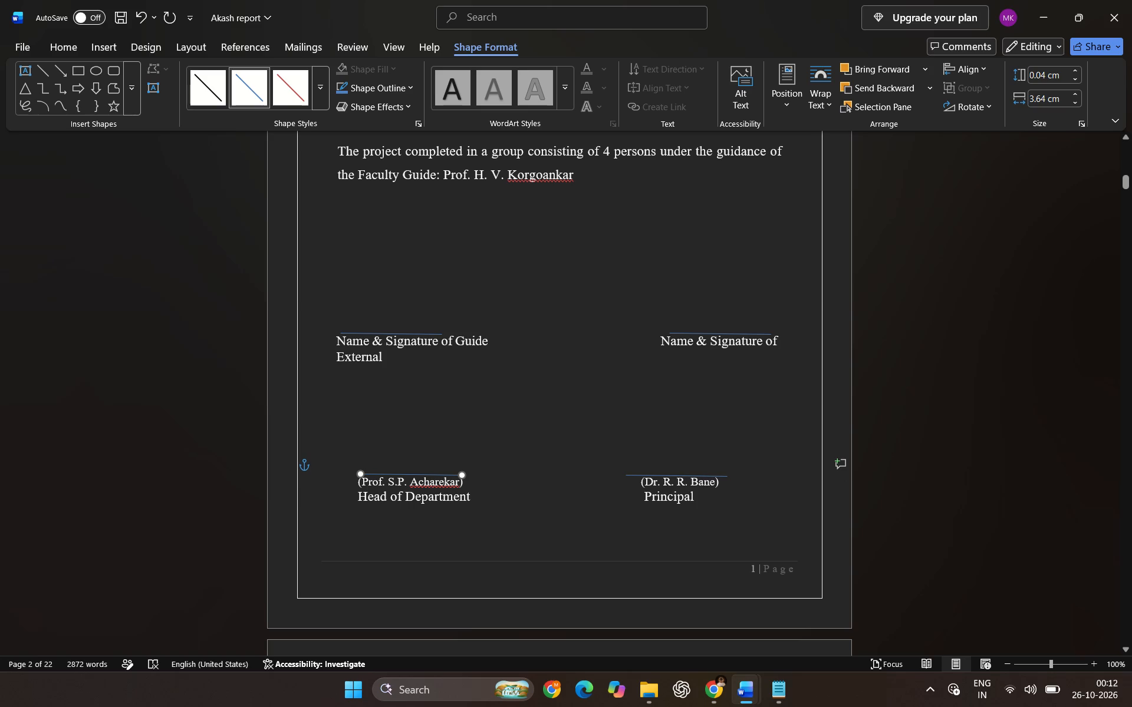
left_click(514, 445)
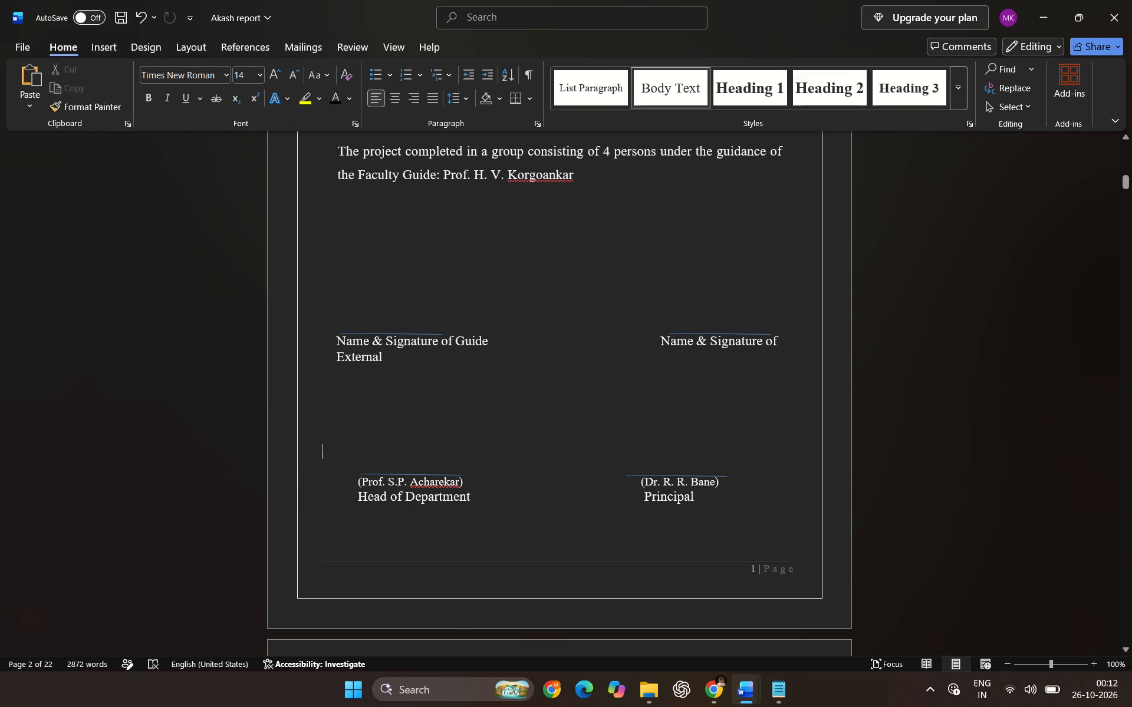
Check the certificate page in print preview against the reference report, close the reference, and return to editing.
key("ctrl+p")
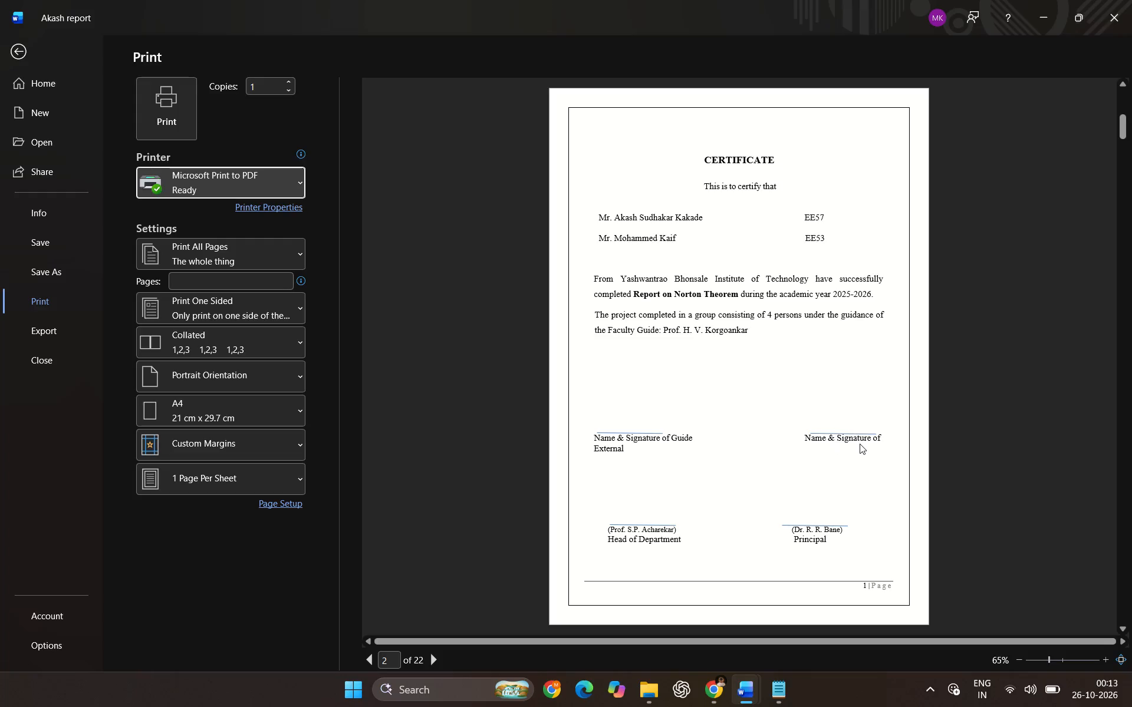
key("alt+Tab")
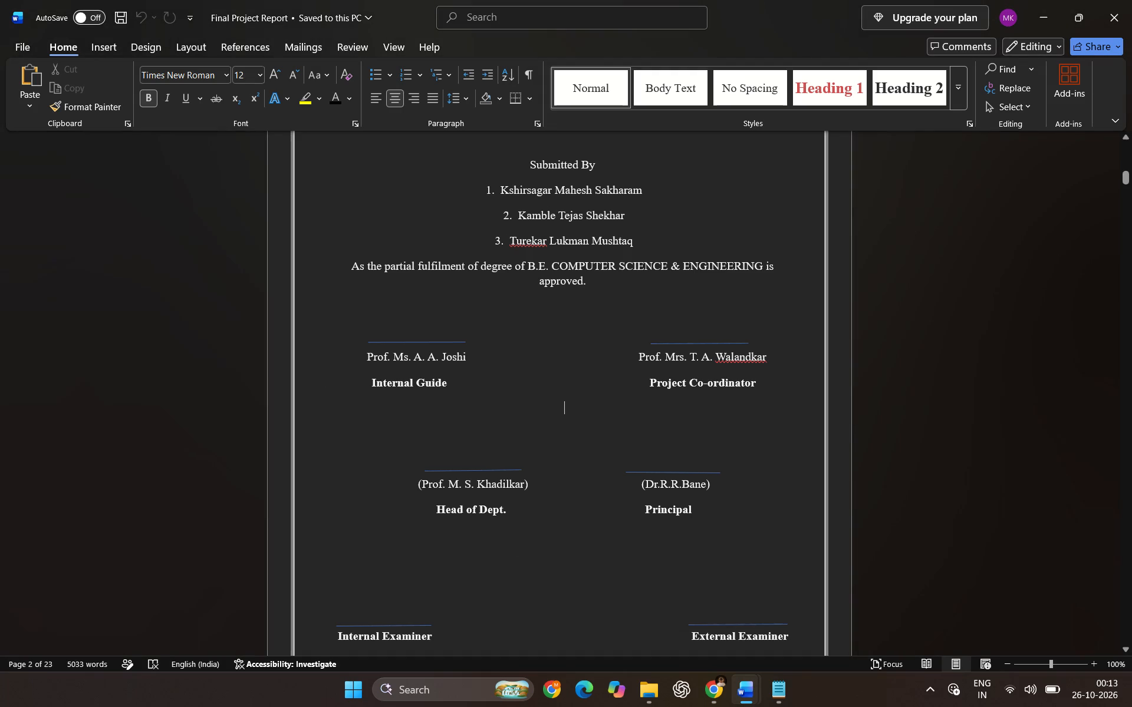
left_click(1124, 0)
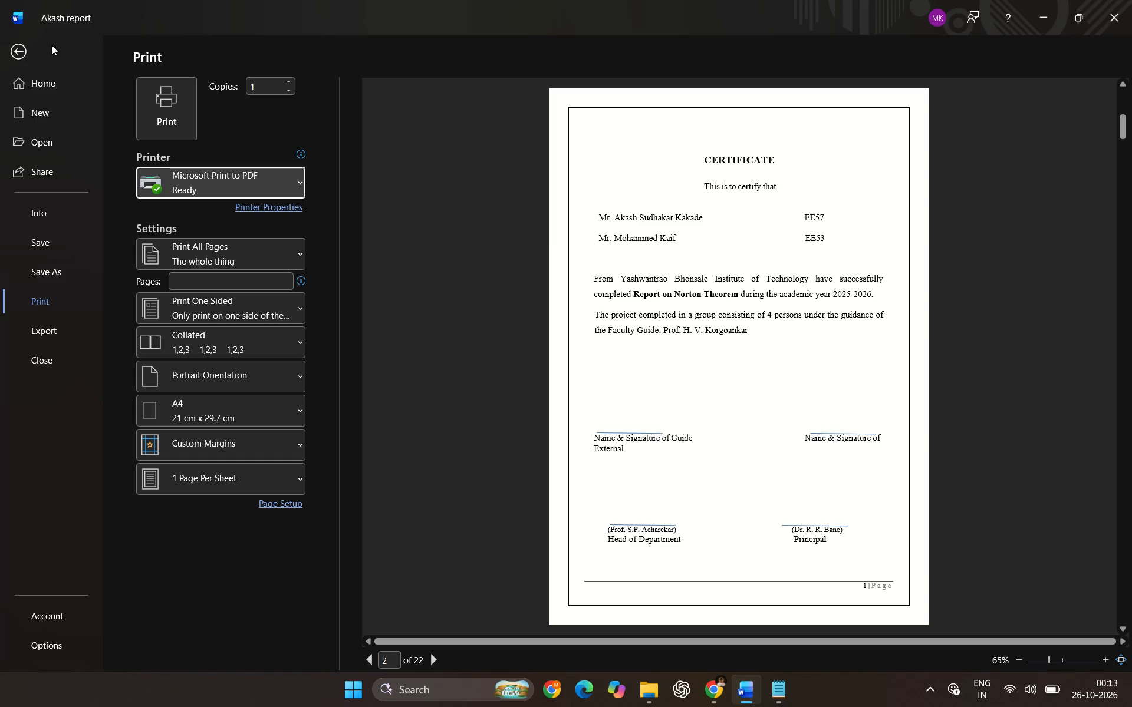
left_click(14, 48)
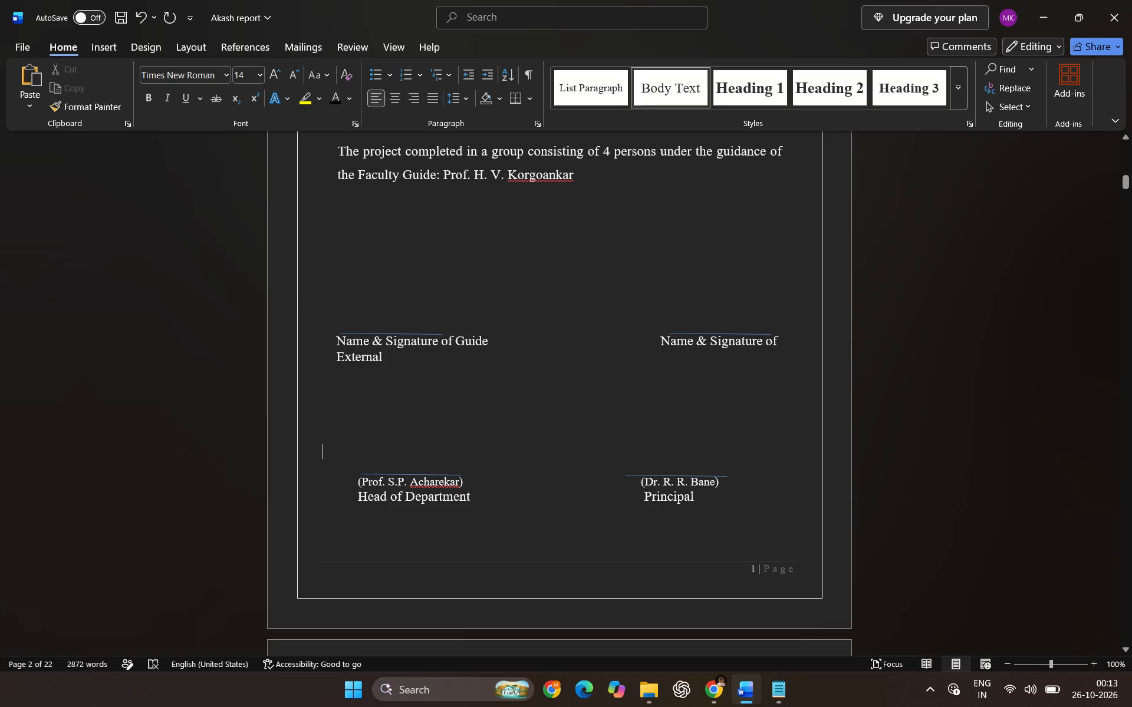
Indent "External" with tabs so it sits beneath the second "Name & Signature of" label.
left_click(336, 358)
key("Tab")
key("Tab")
key("Tab")
key("Tab")
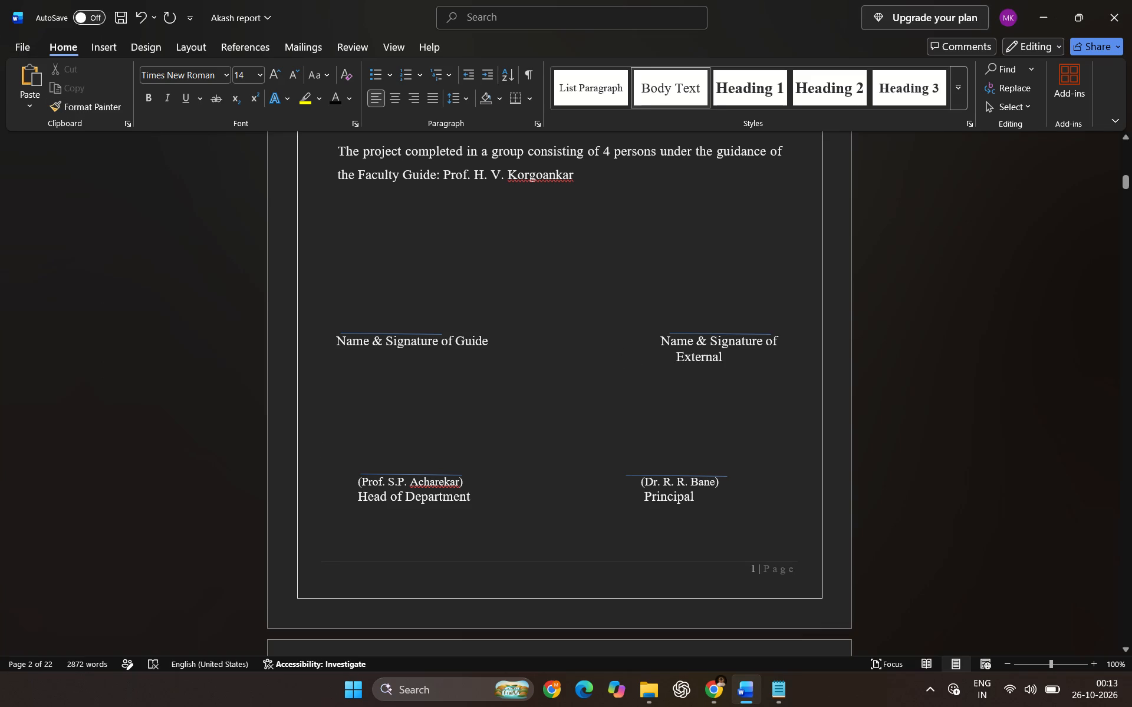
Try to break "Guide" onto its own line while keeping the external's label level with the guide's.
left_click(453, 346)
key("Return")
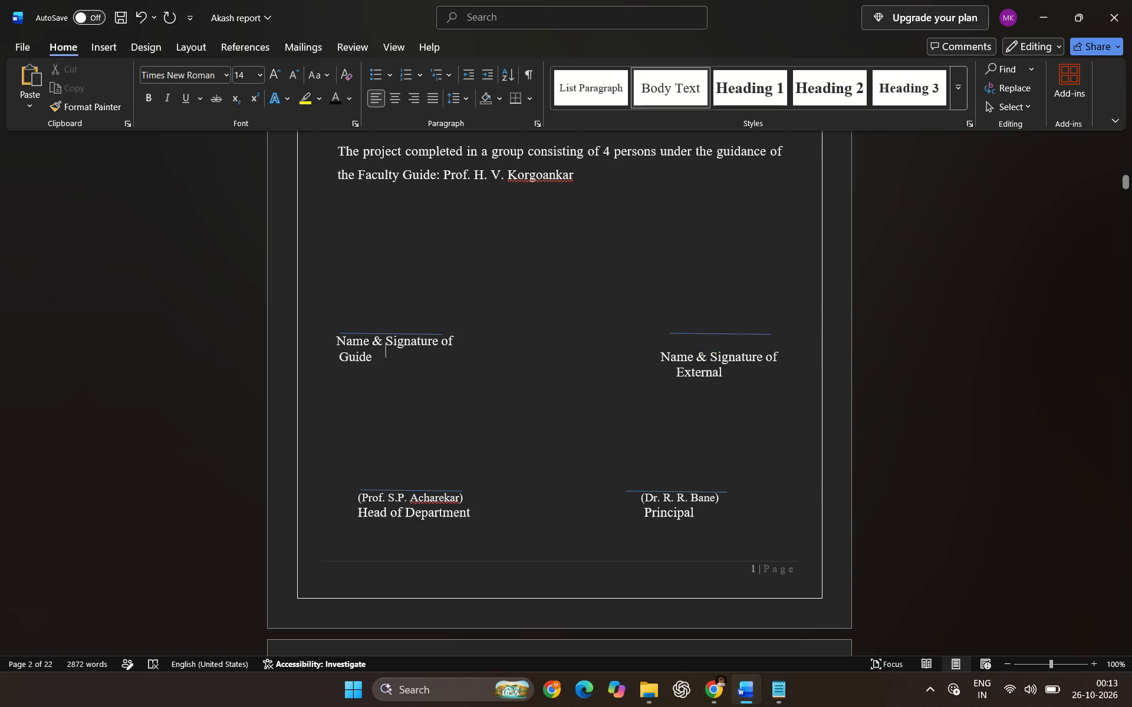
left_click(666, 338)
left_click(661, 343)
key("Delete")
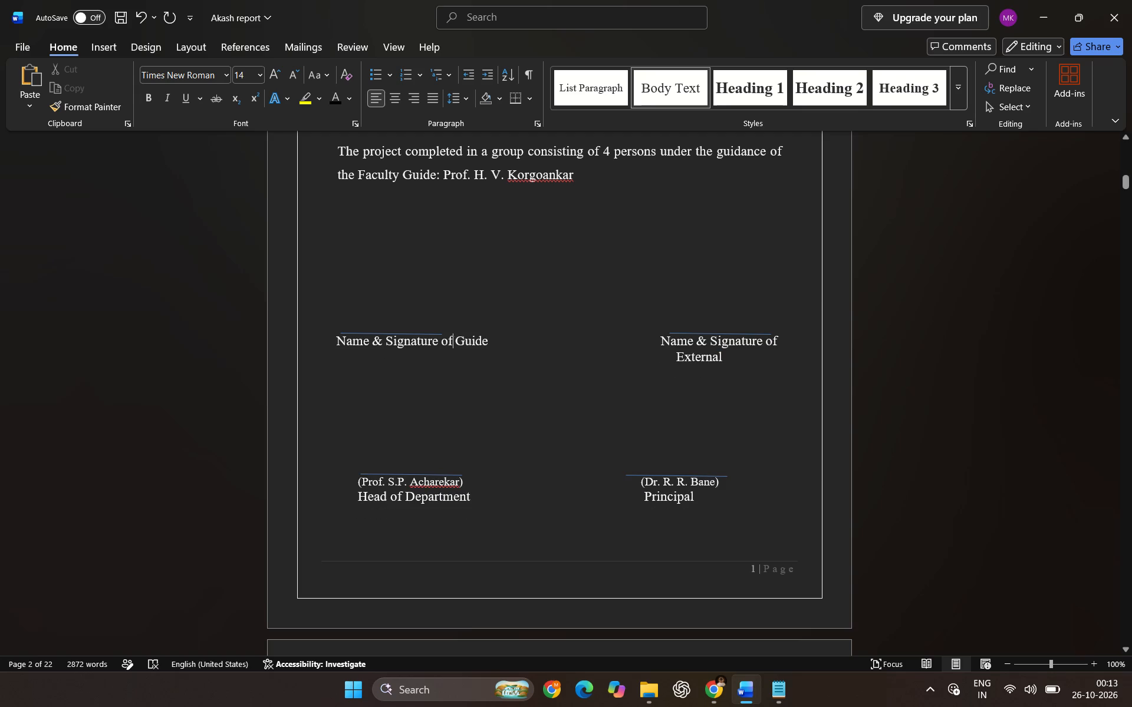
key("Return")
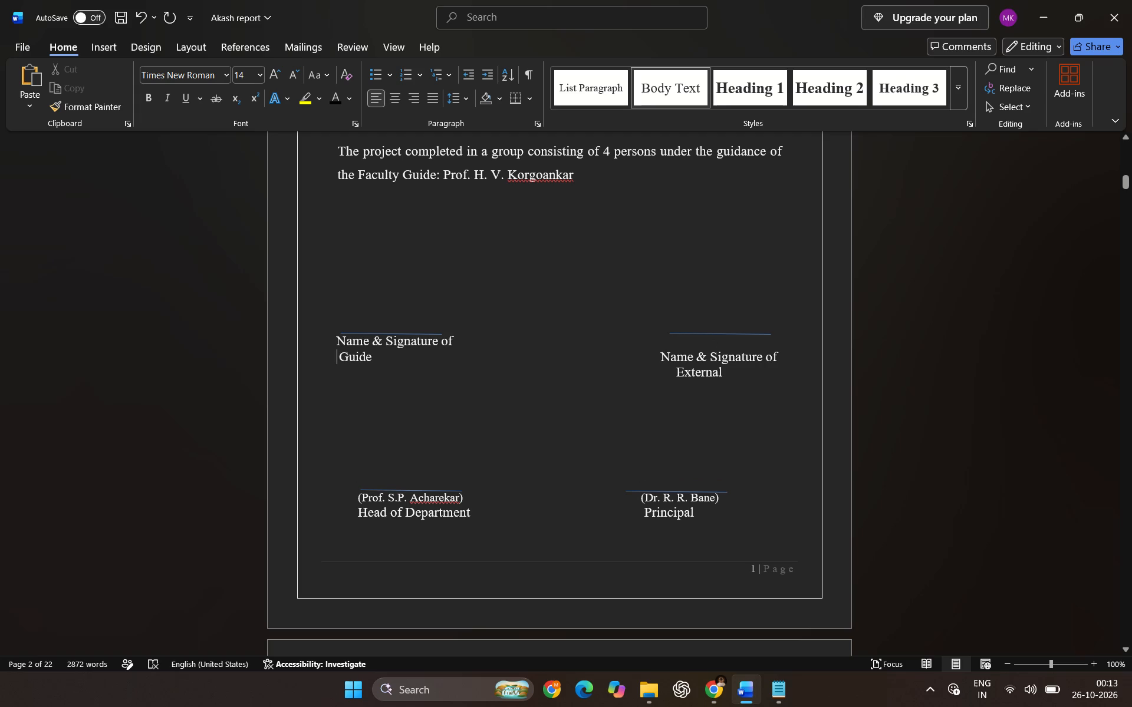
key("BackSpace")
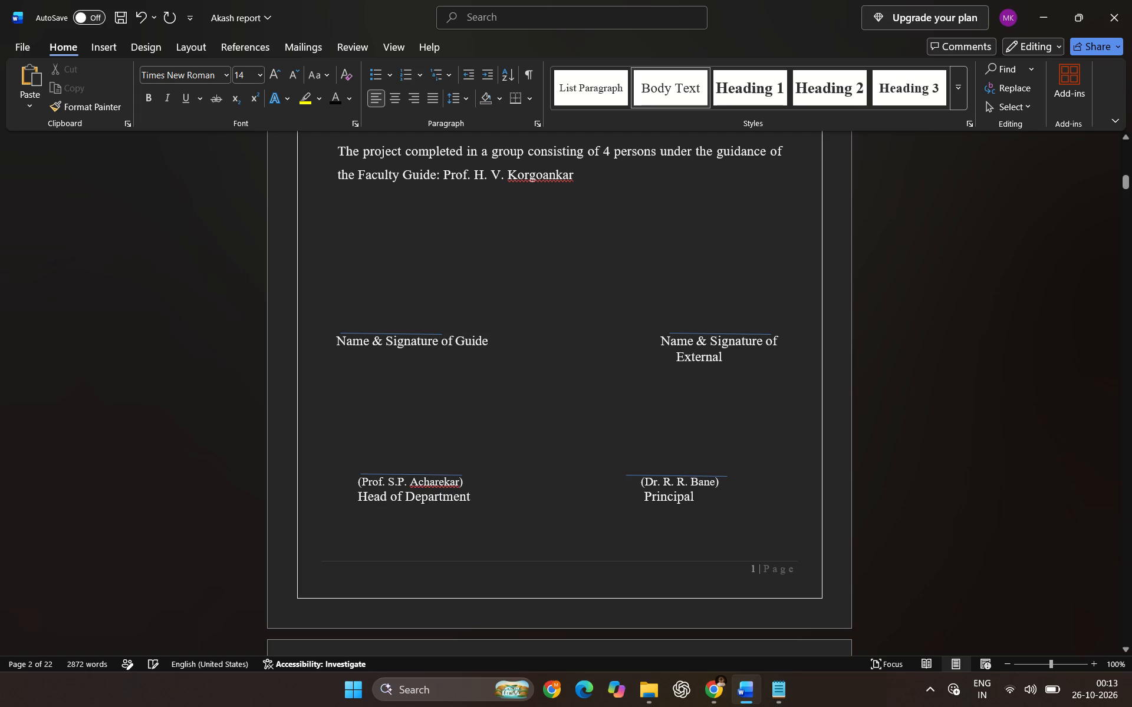
Cut the external's two-line "Name & Signature of External" label from the signature block.
left_click(621, 348)
left_click(575, 340)
left_click_drag(561, 340, 613, 341)
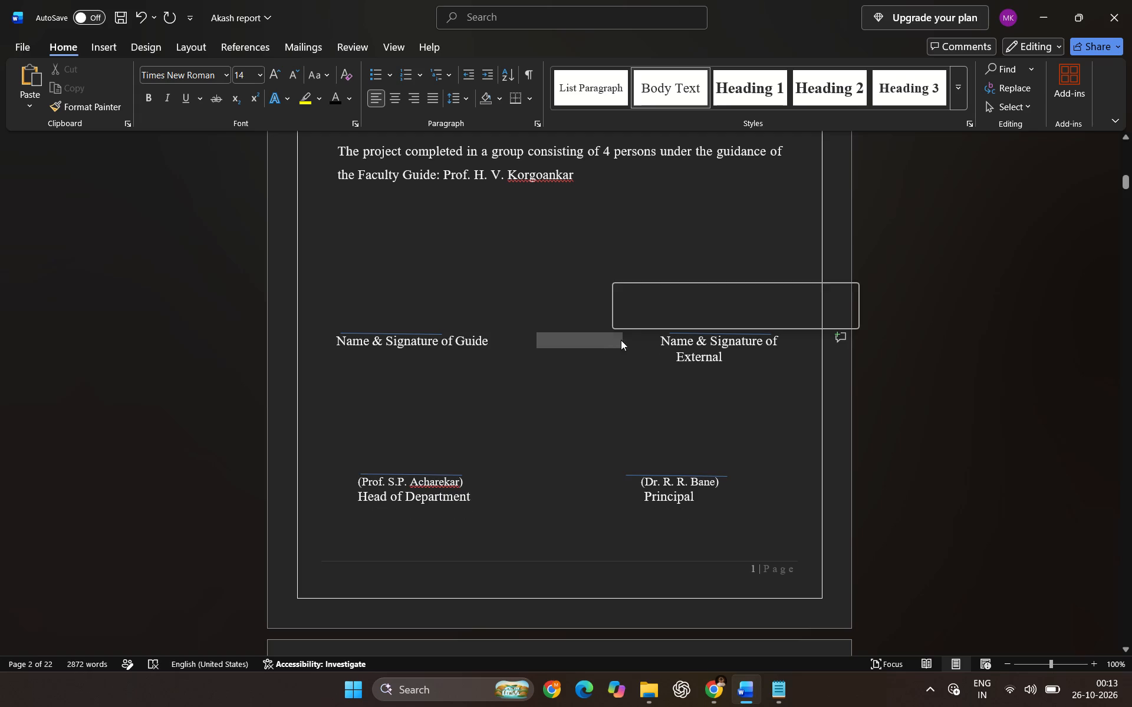
left_click(638, 339)
left_click(649, 340)
left_click(659, 341)
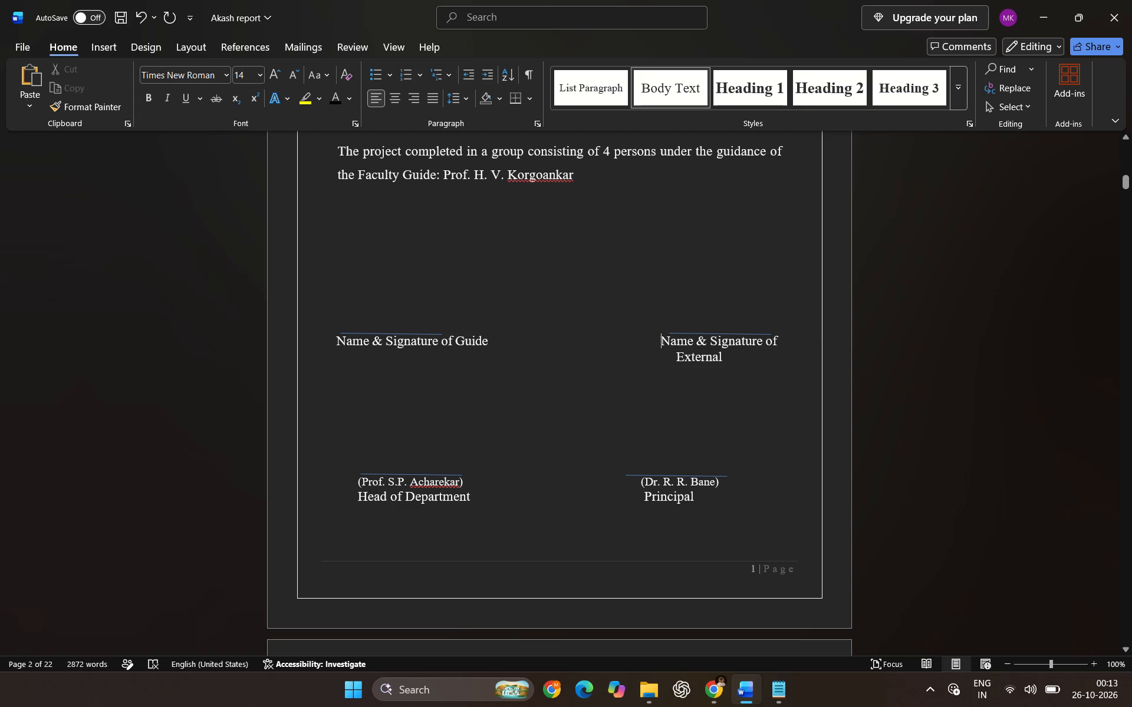
left_click_drag(659, 341, 718, 359)
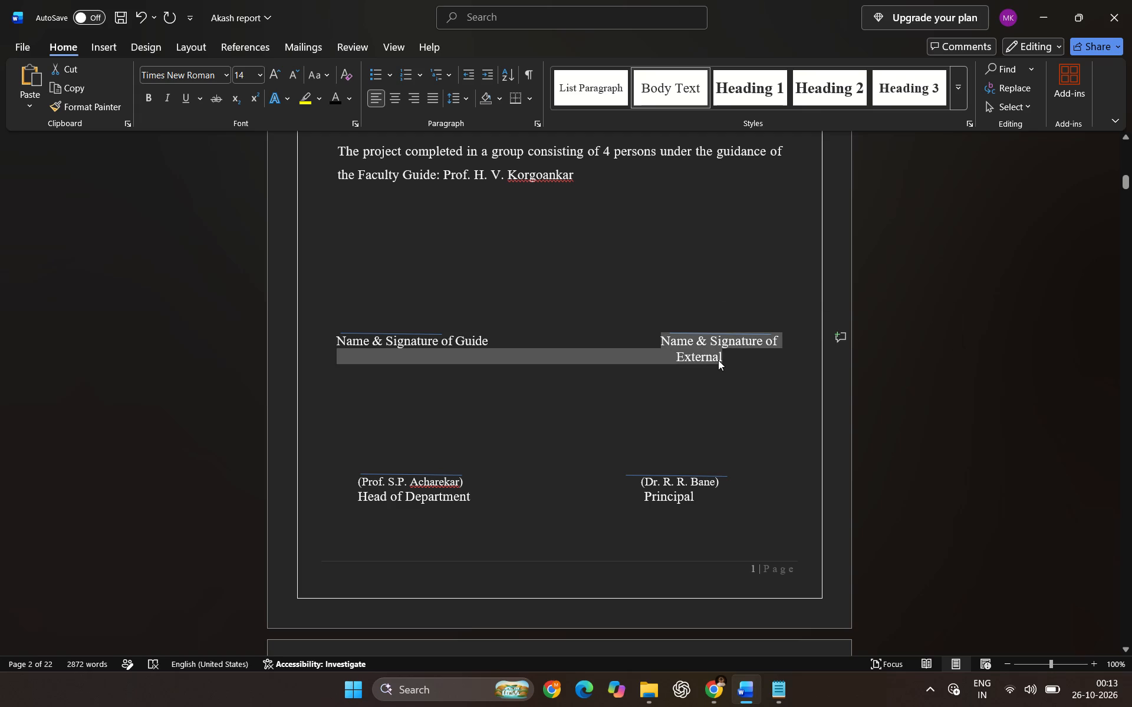
key("ctrl+x")
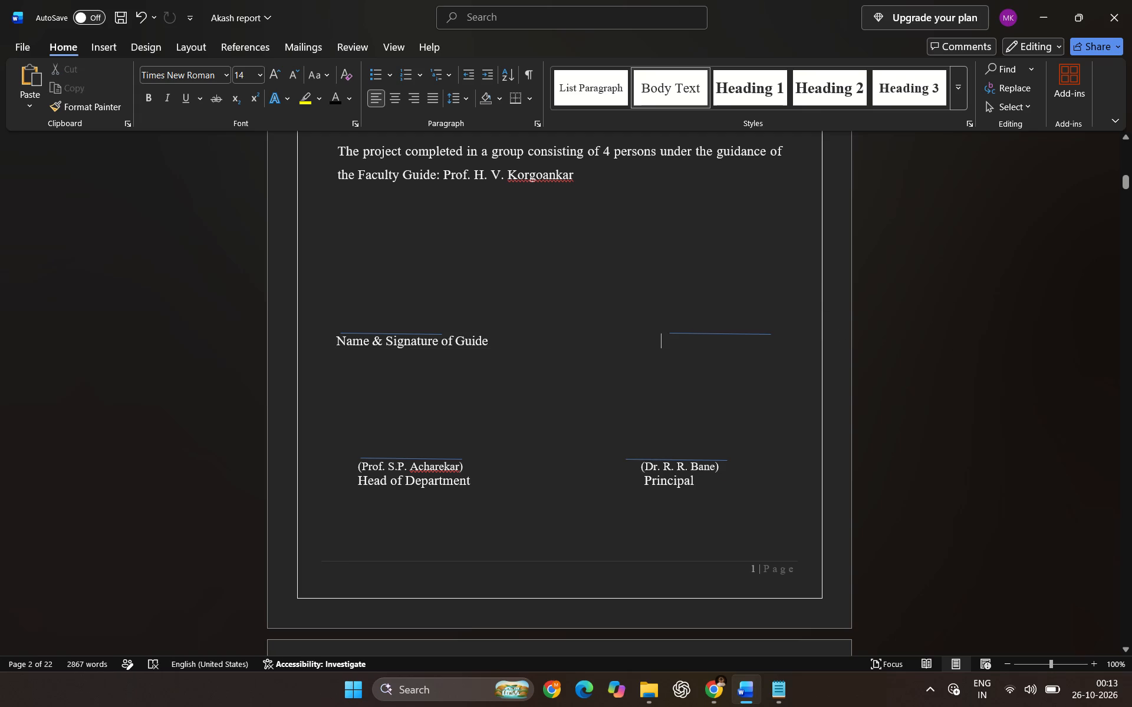
Break "Guide" onto its own line beneath "Name & Signature of", with no leading space before it.
left_click(453, 345)
key("Return")
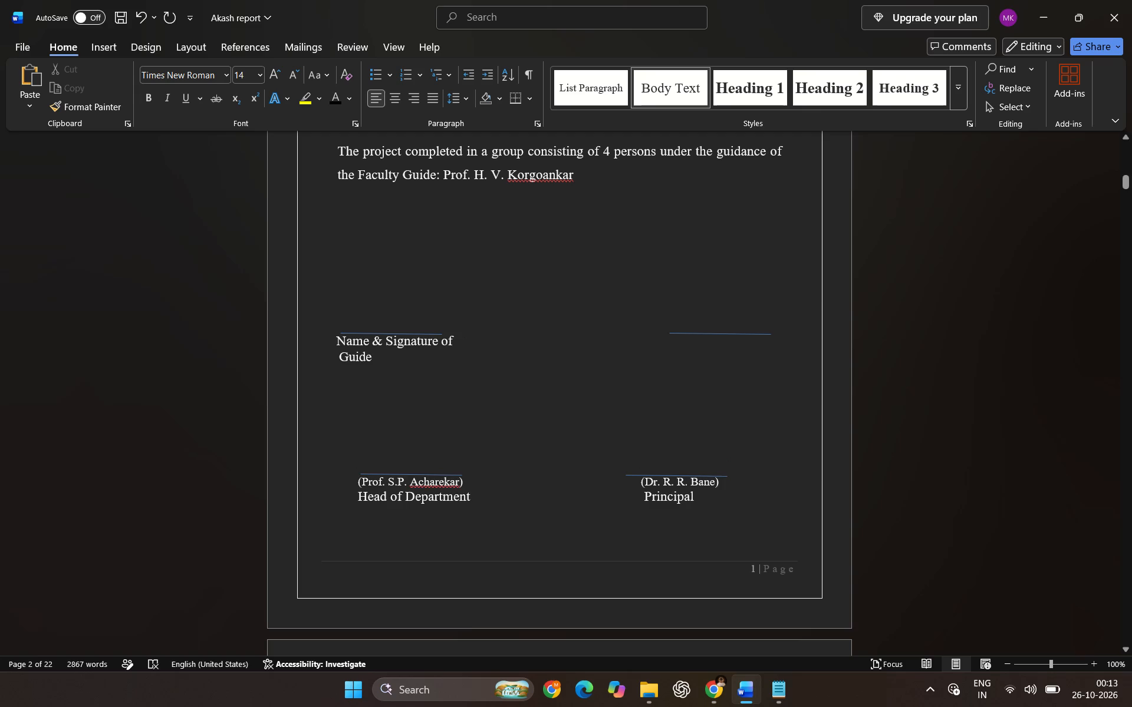
key("BackSpace")
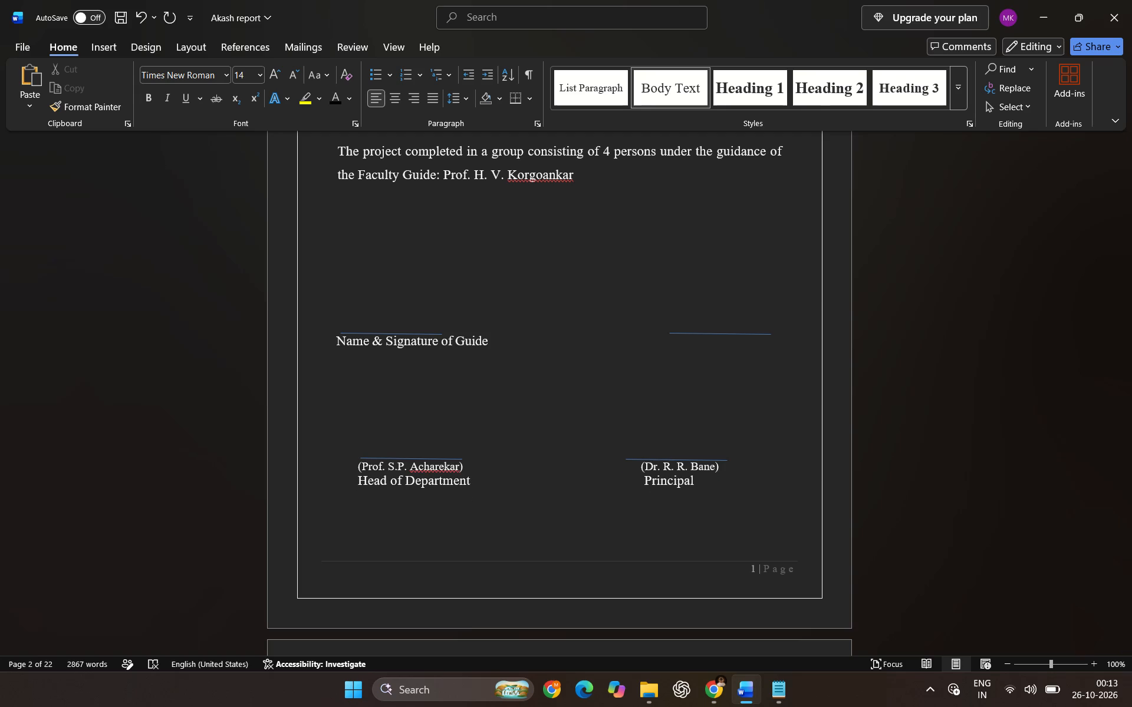
key("Right")
key("Return")
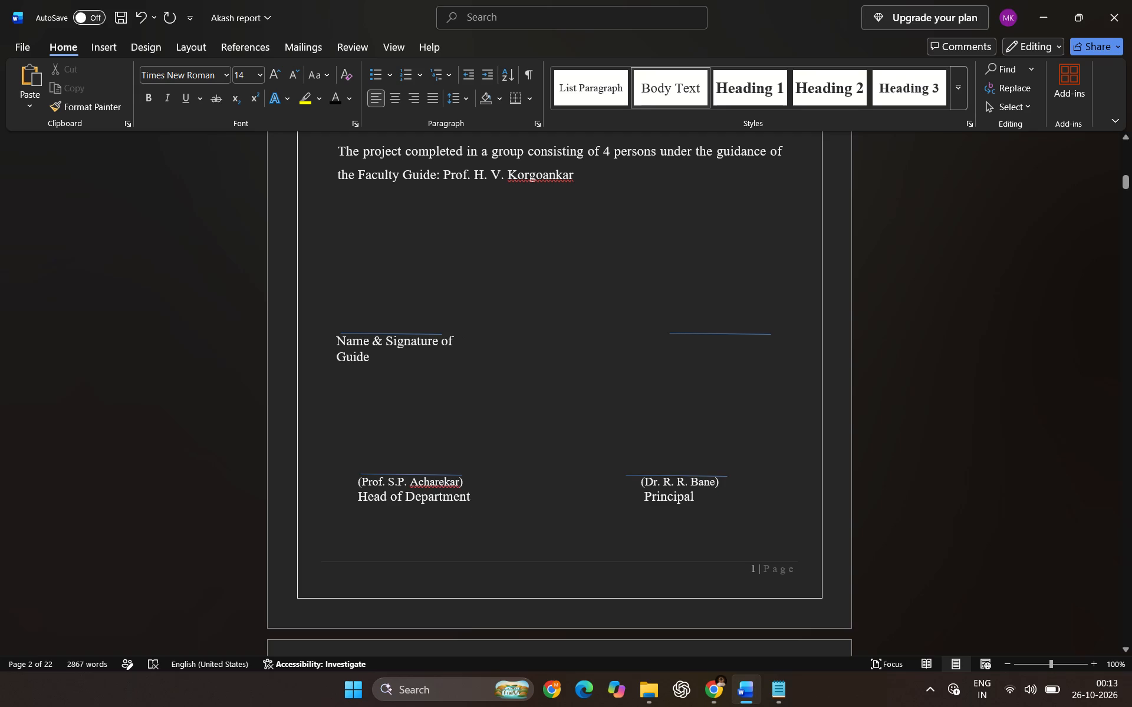
Paste the cut "Name & Signature of External" label beneath the external's signature line, level with the guide's "Name & Signature of".
left_click(667, 342)
key("Delete")
key("Return")
key("Left")
key("Tab")
key("Tab")
key("Tab")
key("ctrl+v")
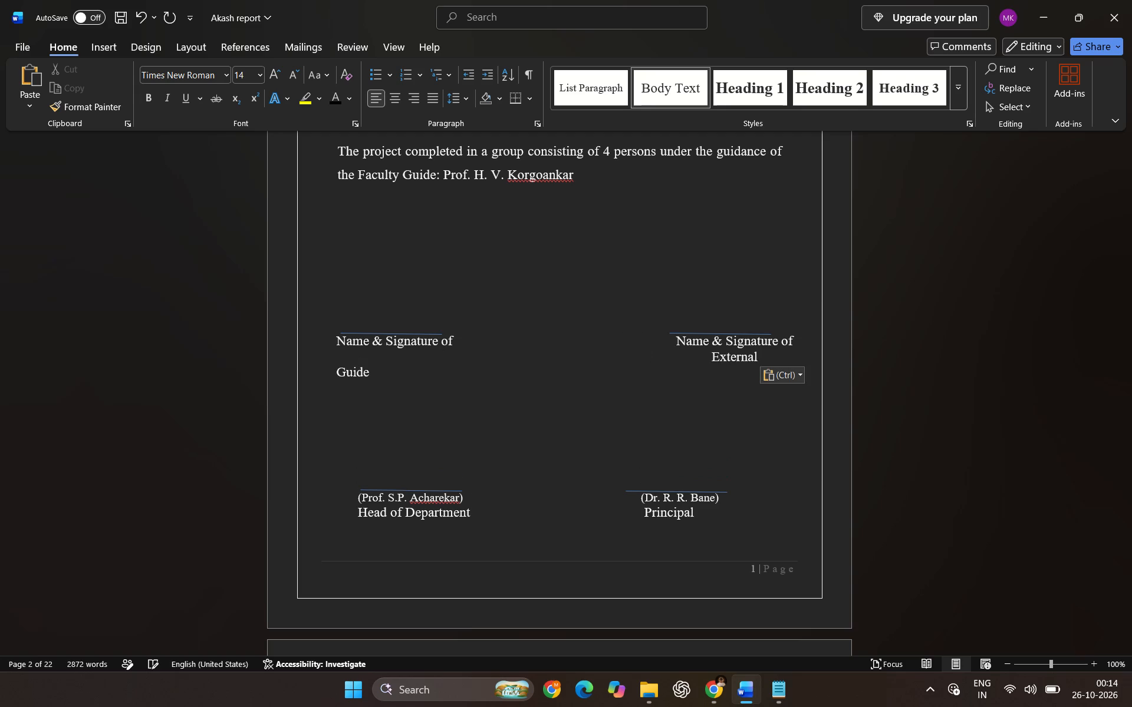
Delete the pasted word "External" and its surplus line so "Guide" sits directly beneath "Name & Signature of".
key("BackSpace")
key("BackSpace")
key("BackSpace")
key("BackSpace")
key("BackSpace")
key("BackSpace")
key("BackSpace")
key("BackSpace")
key("BackSpace")
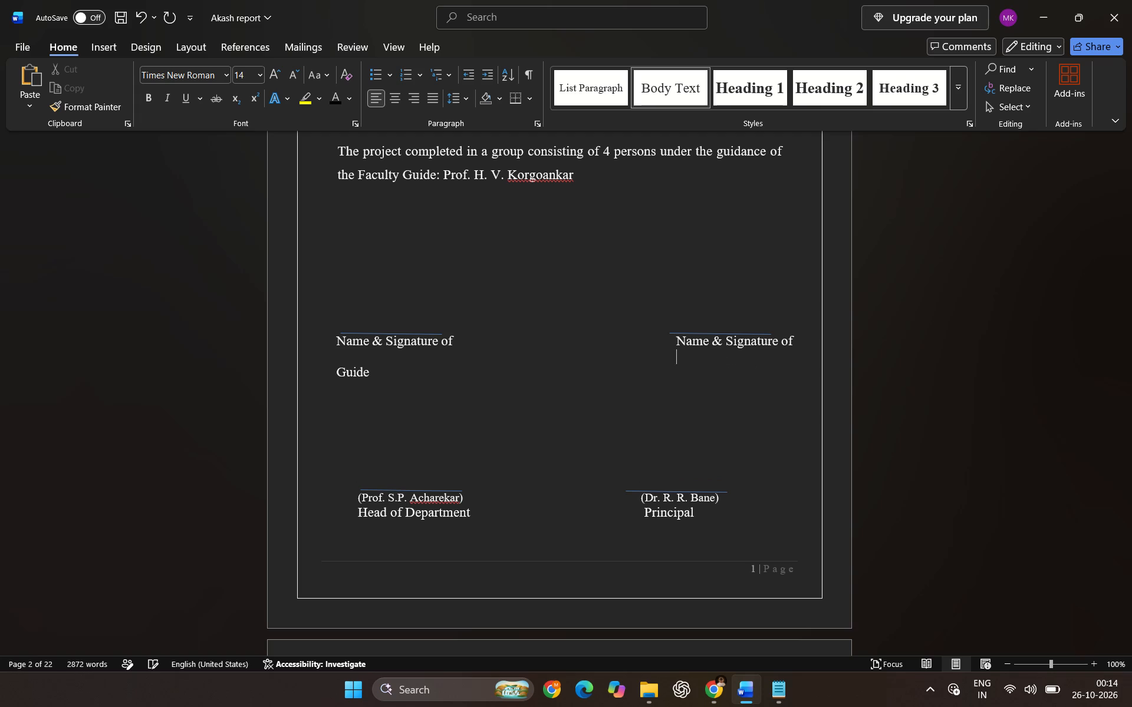
key("BackSpace")
key("BackSpace")
key("BackSpace")
key("BackSpace")
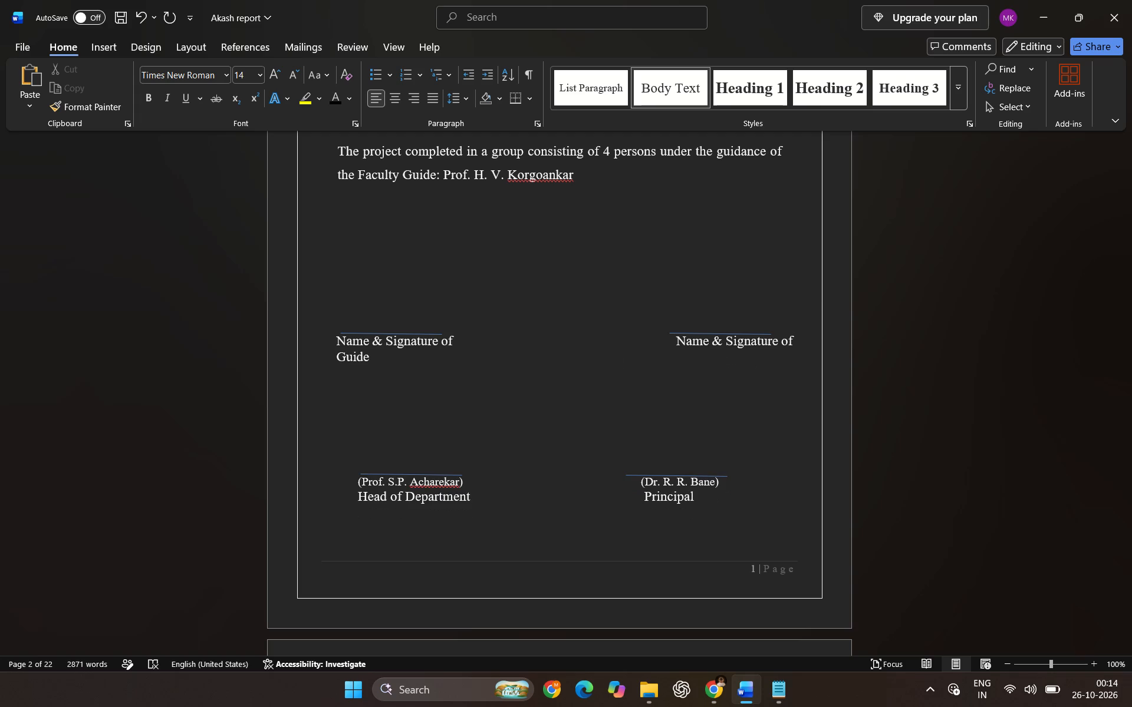
Delete the trailing blank space after "Guide" on the second line of the guide's label.
key("Down")
key("Down")
key("Left")
key("Left")
key("Left")
key("Left")
key("Left")
key("Left")
key("Left")
key("Left")
key("Left")
key("Left")
key("Left")
key("Left")
key("Left")
key("Left")
key("Left")
key("Left")
key("Left")
key("Left")
key("Left")
key("Left")
key("Left")
key("Left")
key("Left")
key("Left")
key("Delete")
key("Delete")
key("Delete")
key("Delete")
key("Delete")
key("Delete")
key("Delete")
key("Delete")
key("Delete")
key("Delete")
key("Delete")
key("Delete")
key("Delete")
key("Delete")
key("Delete")
key("Delete")
key("Delete")
key("Delete")
key("Delete")
key("Delete")
key("Delete")
key("Delete")
key("Delete")
key("Delete")
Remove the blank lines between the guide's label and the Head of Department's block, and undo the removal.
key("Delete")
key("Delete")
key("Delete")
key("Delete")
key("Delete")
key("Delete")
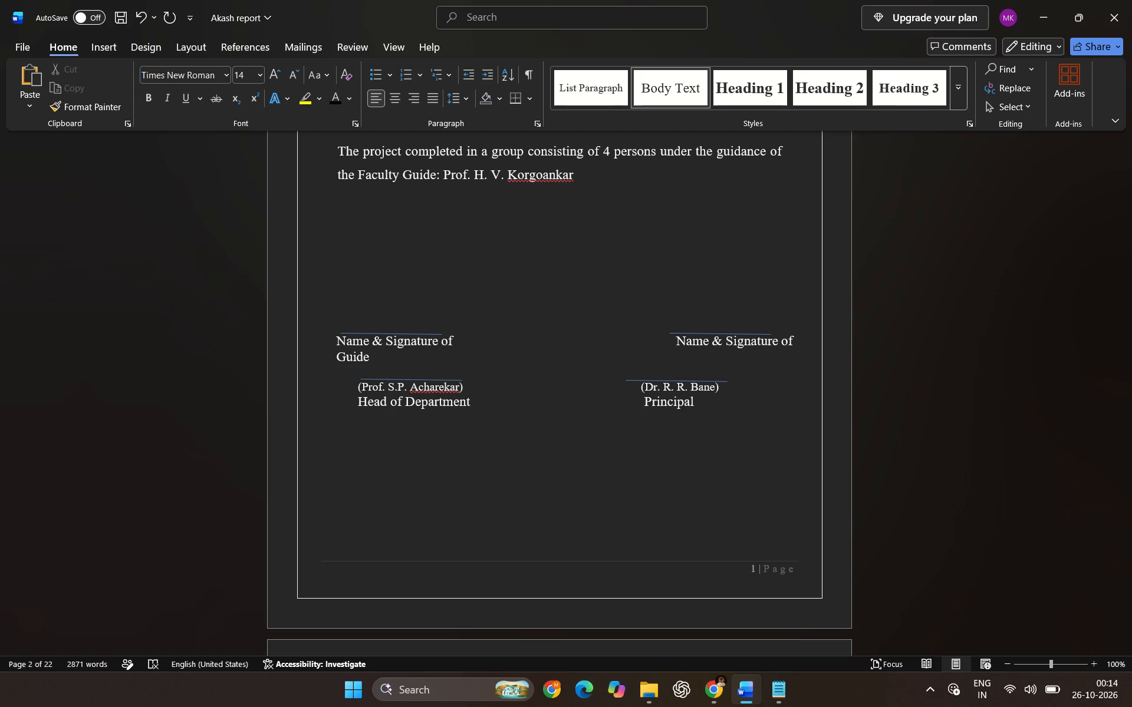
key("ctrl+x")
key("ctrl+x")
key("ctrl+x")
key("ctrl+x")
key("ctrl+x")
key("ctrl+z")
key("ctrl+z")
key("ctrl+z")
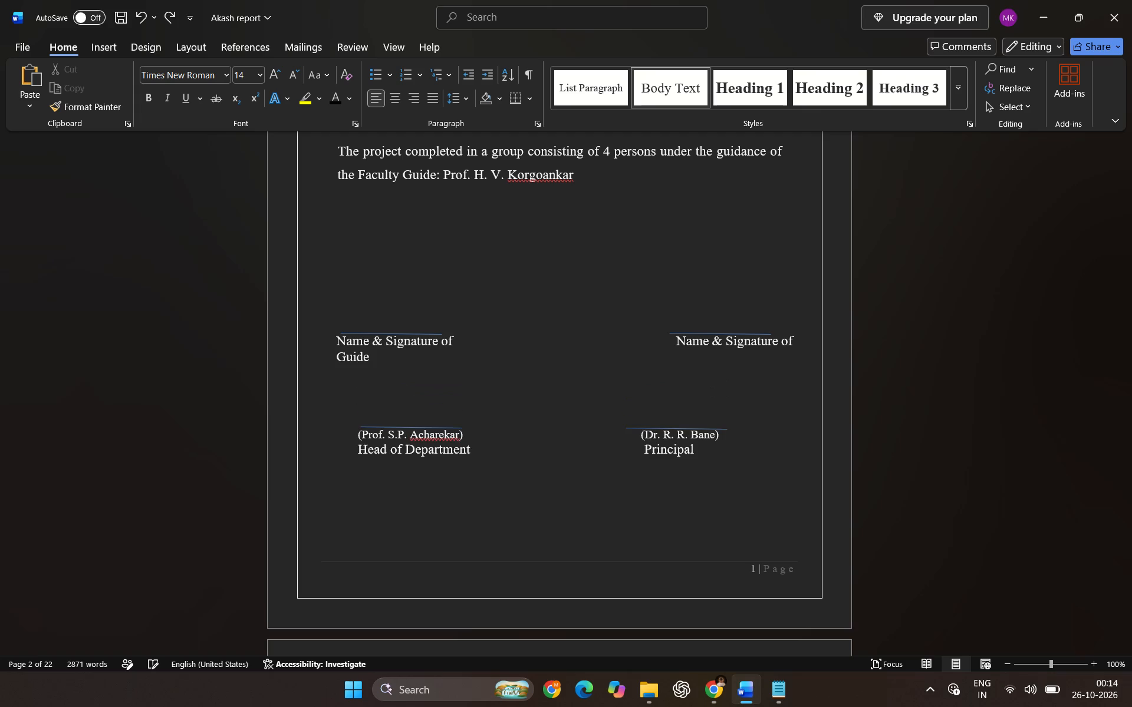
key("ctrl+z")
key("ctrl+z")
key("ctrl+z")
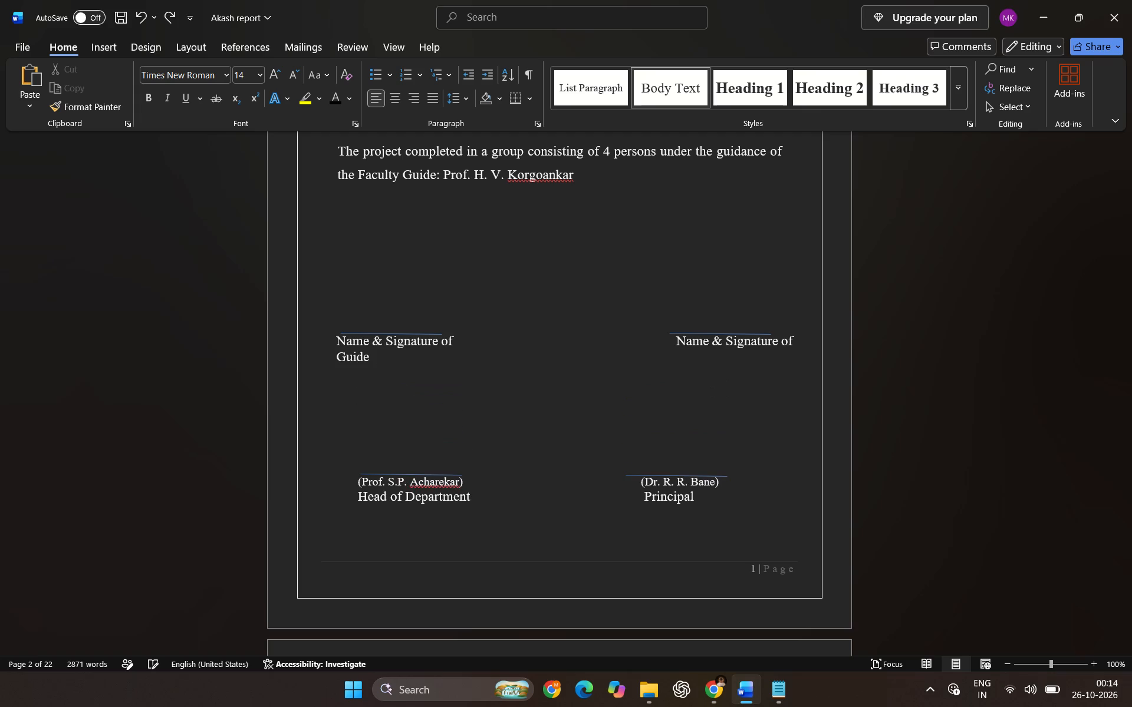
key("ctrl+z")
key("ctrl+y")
Tab across from "Guide" and paste the "Name & Signature of External" label beneath the external's "Name & Signature of".
key("BackSpace")
key("BackSpace")
key("Tab")
key("Tab")
key("Tab")
key("ctrl+v")
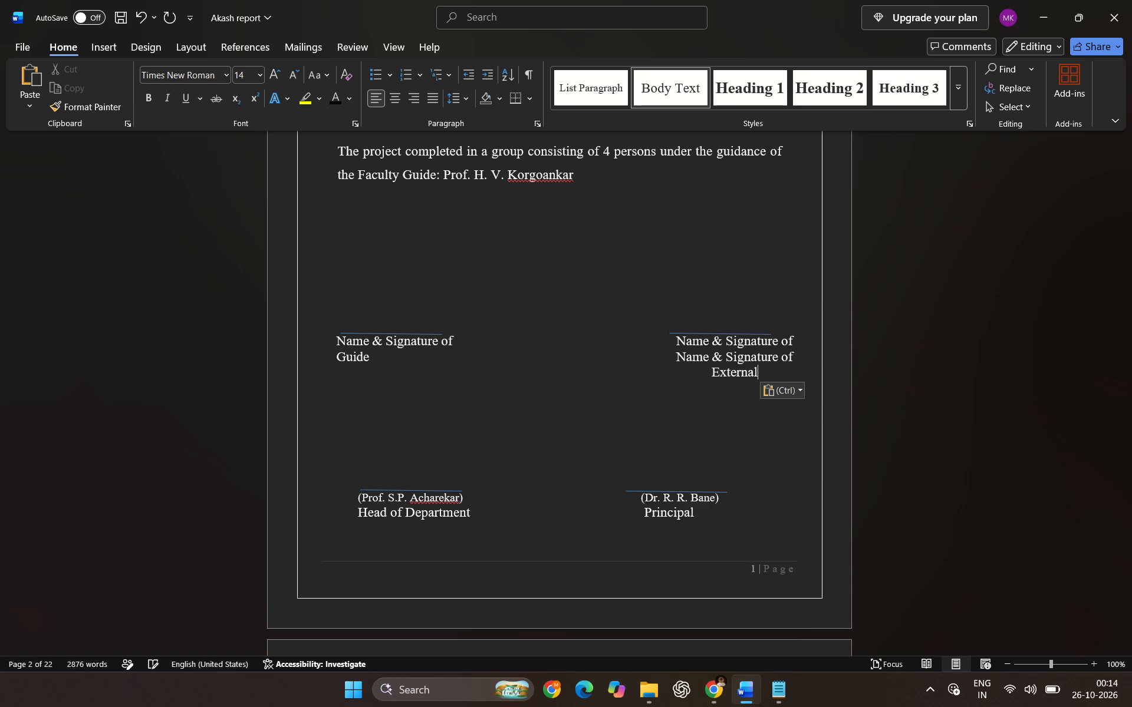
Delete the duplicate "Name & Signature of" text from the pasted label, keeping the word "External".
key("Up")
key("Delete")
key("Delete")
key("Delete")
key("Delete")
key("Delete")
key("Delete")
key("Delete")
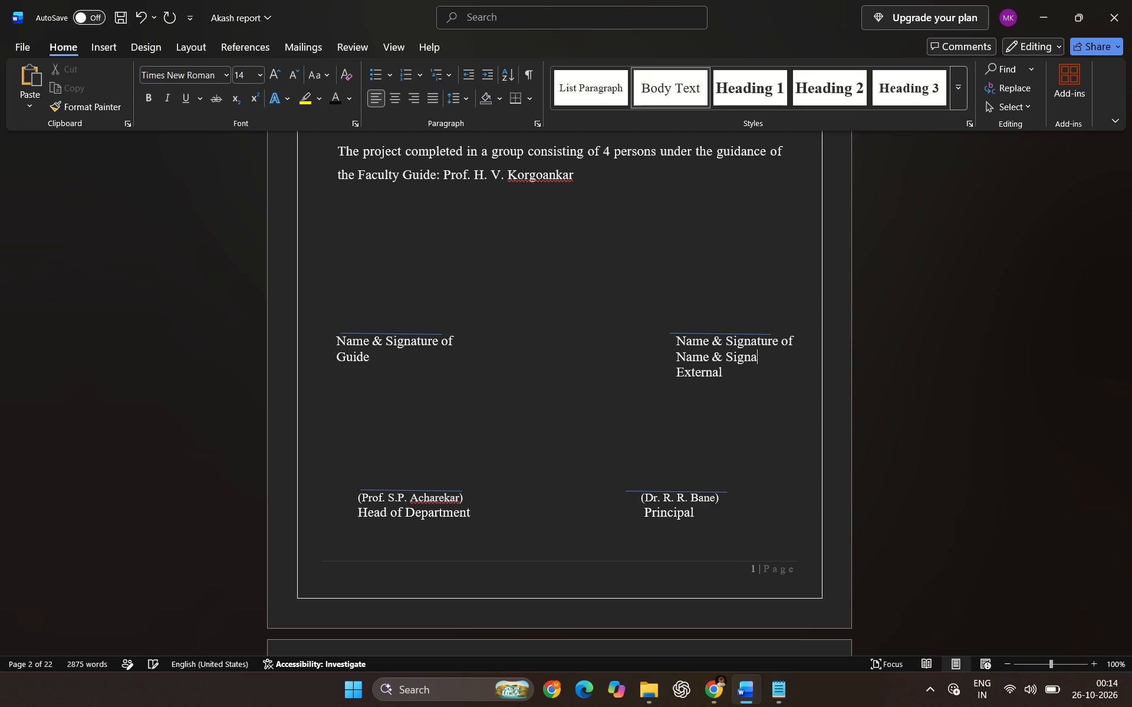
key("BackSpace")
key("BackSpace")
key("BackSpace")
key("BackSpace")
key("BackSpace")
key("BackSpace")
key("BackSpace")
key("BackSpace")
key("BackSpace")
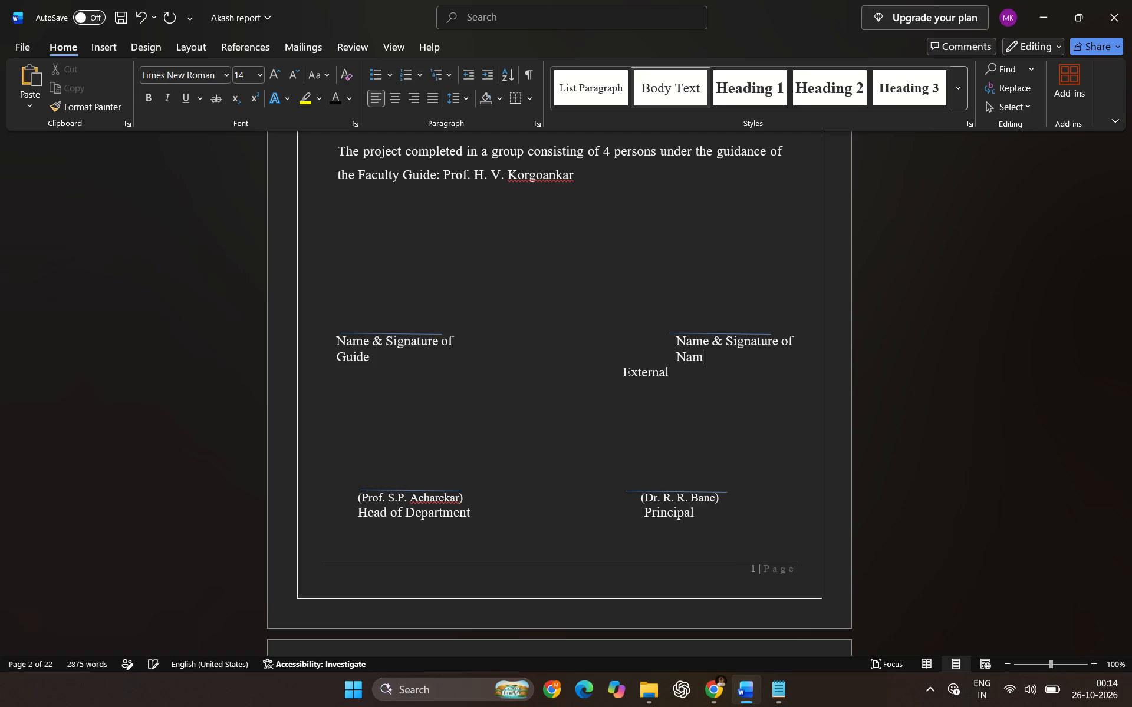
key("BackSpace")
key("BackSpace")
key("BackSpace")
Remove surplus spacing so "External" shares the line with "Guide" and aligns with the start of the external's "Name & Signature of".
key("BackSpace")
key("BackSpace")
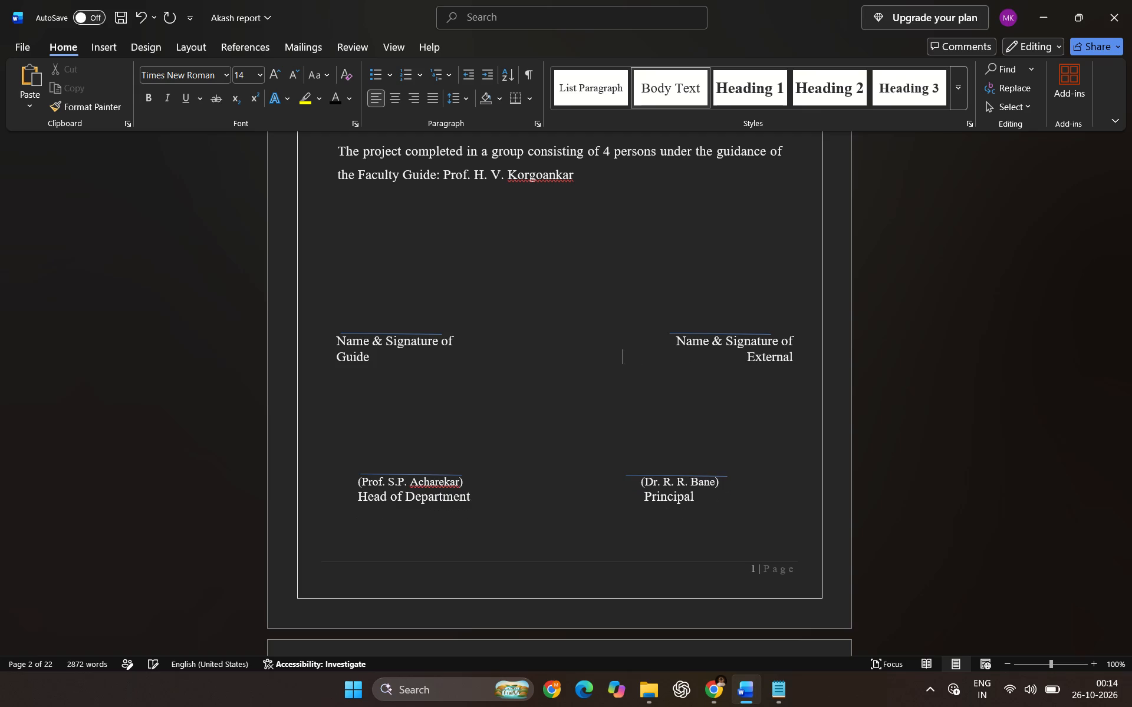
key("BackSpace")
key("Right")
key("BackSpace")
key("Right")
key("BackSpace")
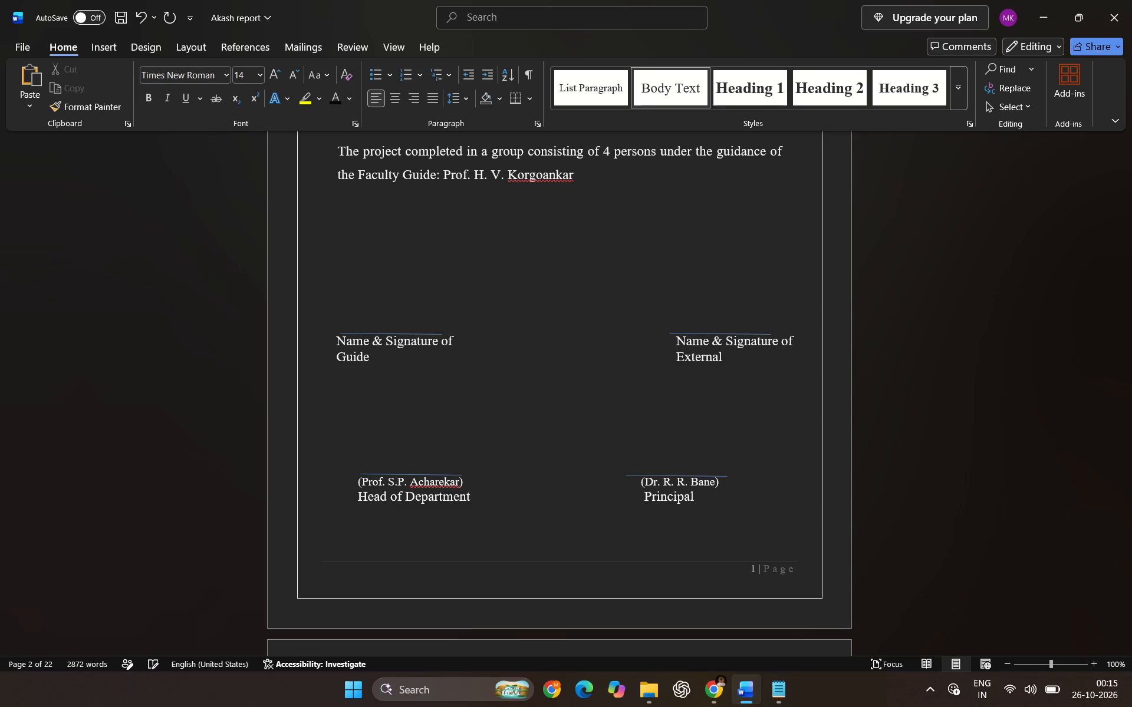
Extend both ends of the guide's signature line to span the full "Name & Signature of" label, keeping it level.
left_click(413, 329)
left_click(422, 333)
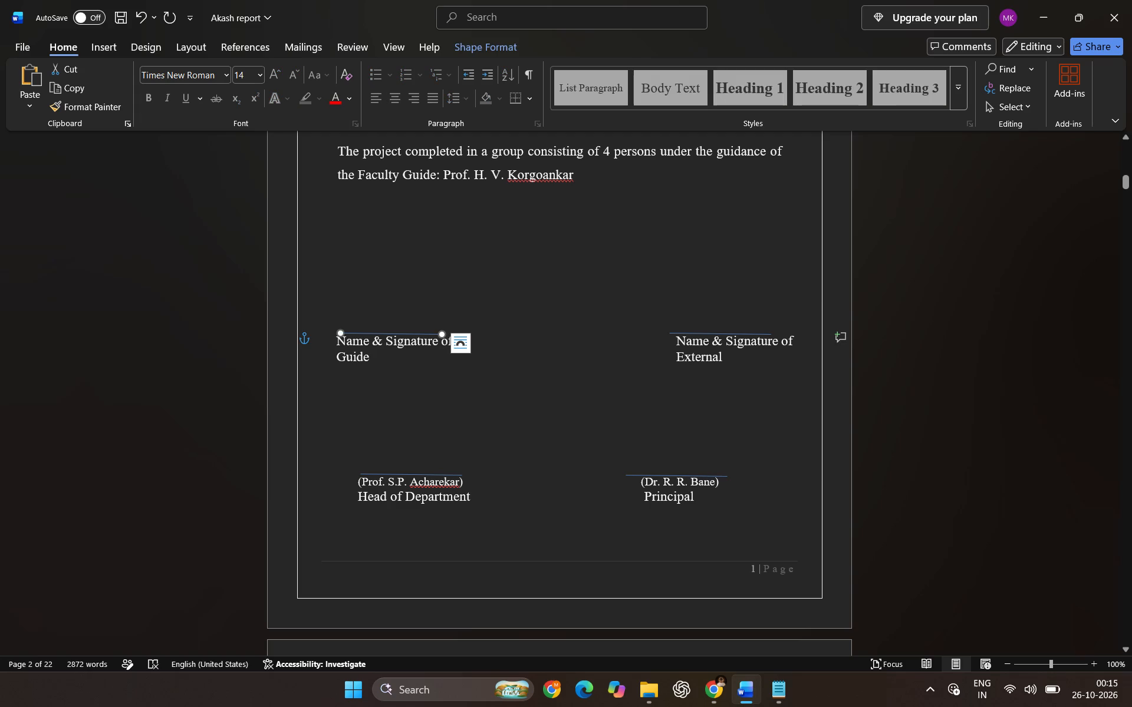
left_click_drag(443, 336, 456, 336)
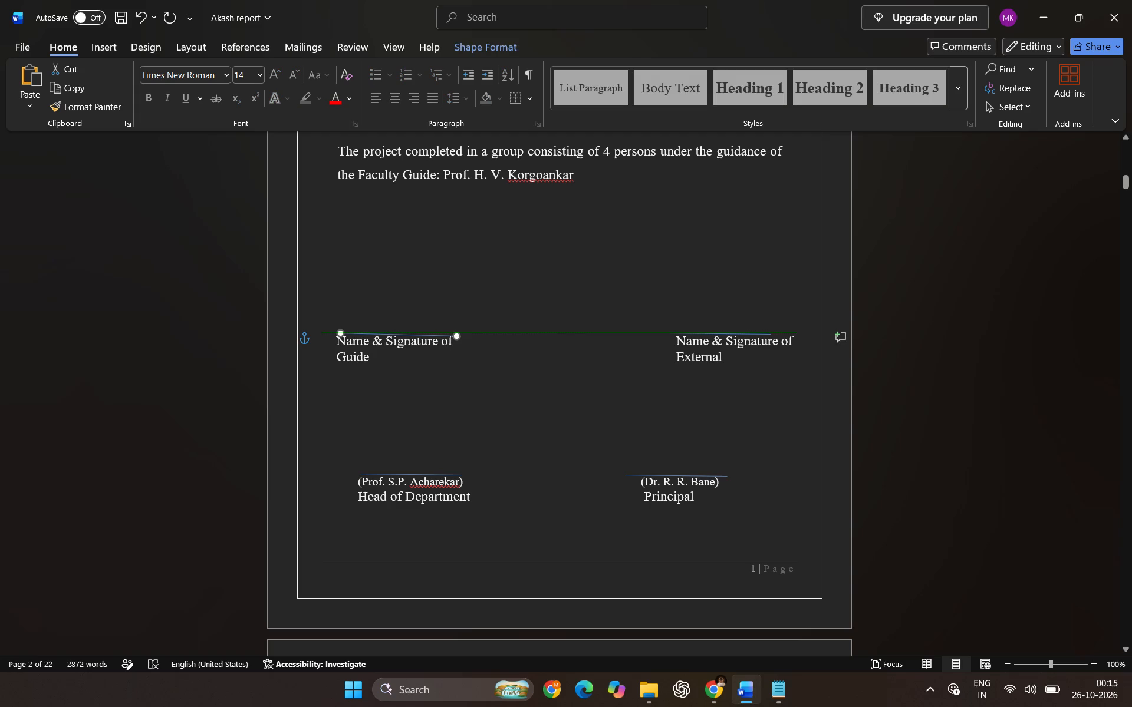
left_click_drag(456, 336, 457, 333)
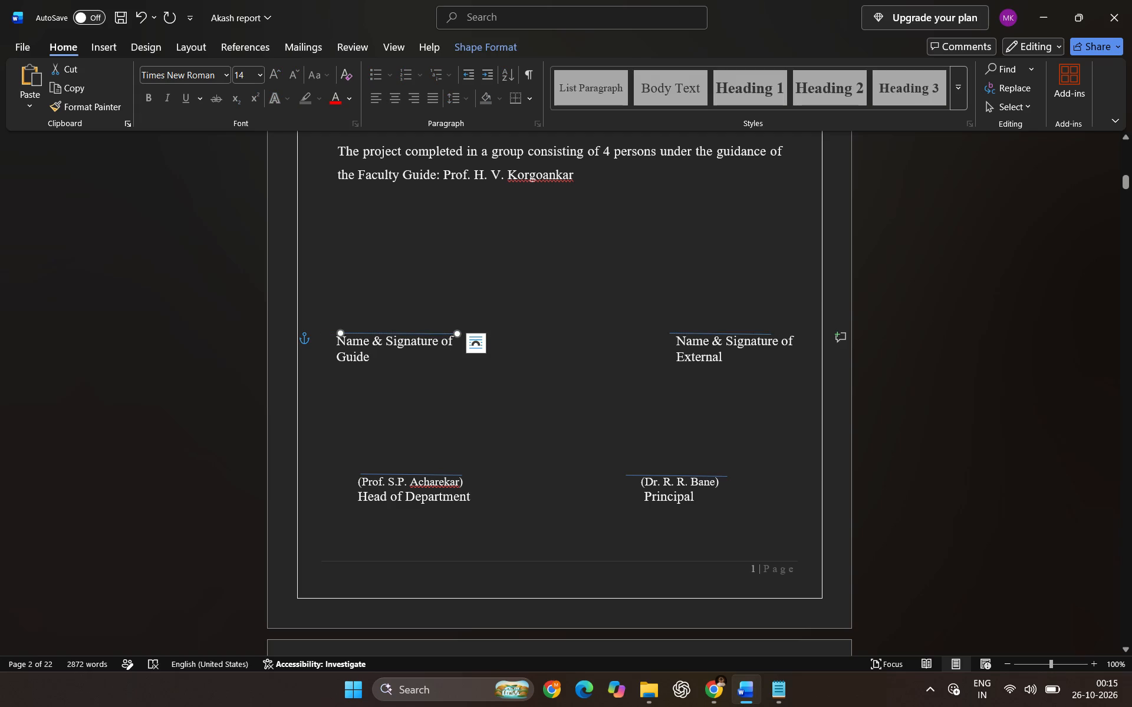
left_click_drag(343, 333, 333, 333)
Extend the external's signature line to about 4.5 cm so it spans the full "Name & Signature of" label, keeping it level.
double_click(697, 335)
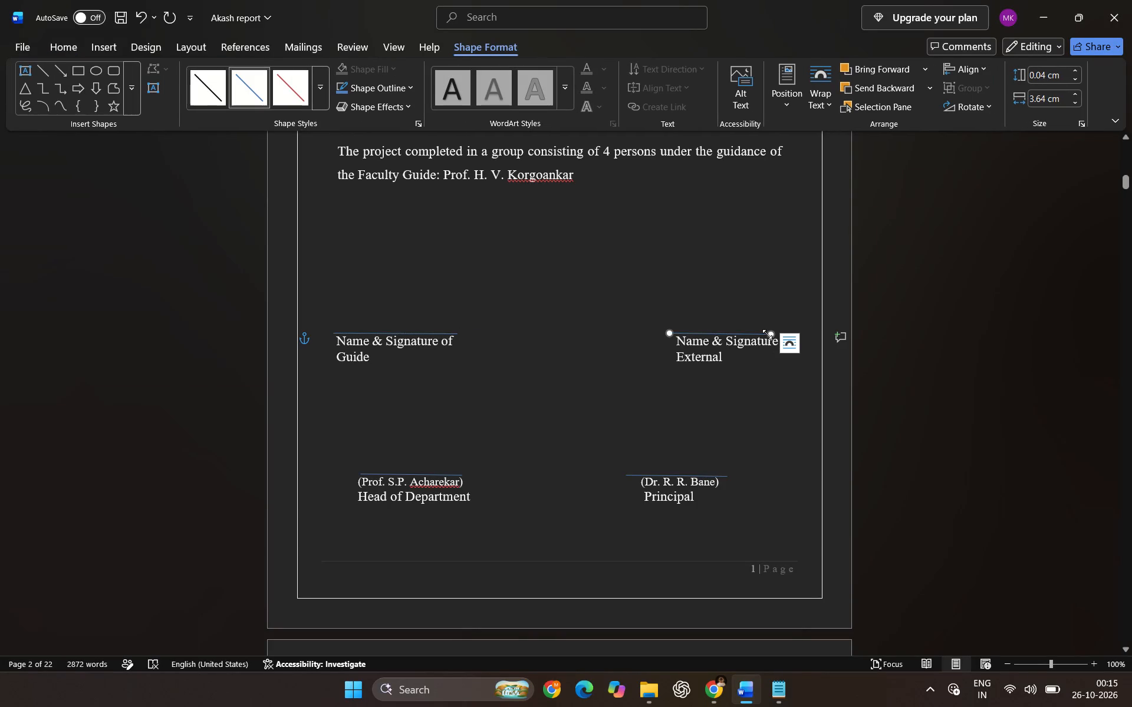
left_click_drag(773, 335, 793, 331)
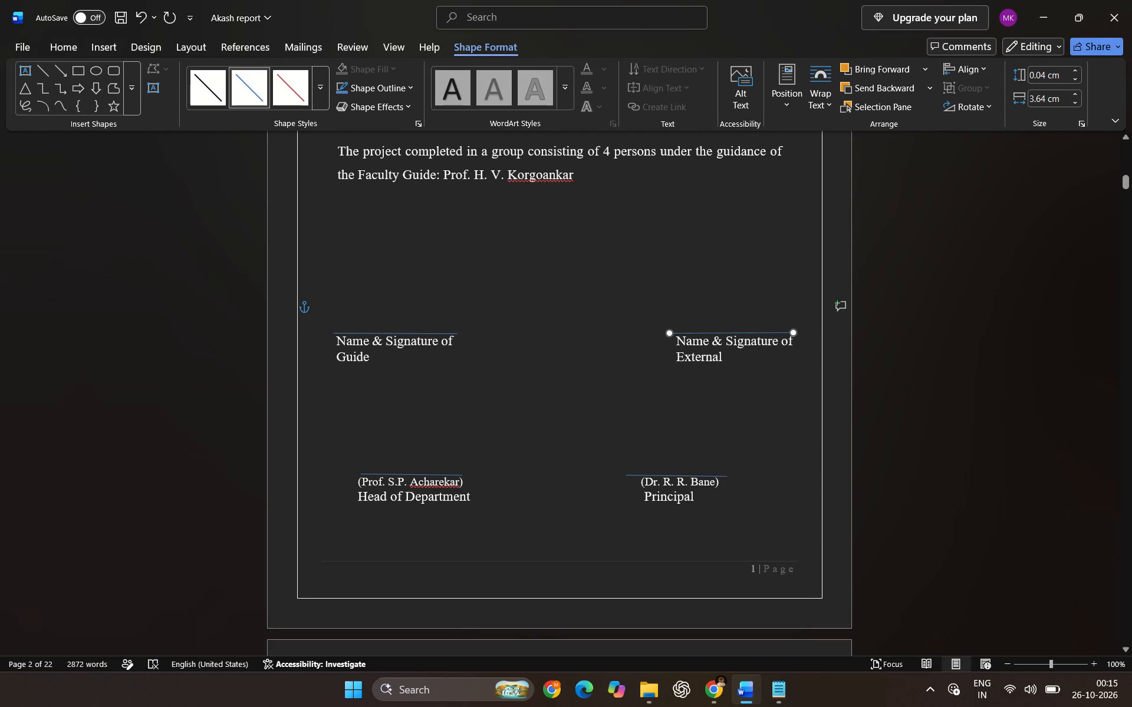
left_click_drag(793, 331, 794, 332)
left_click(787, 333)
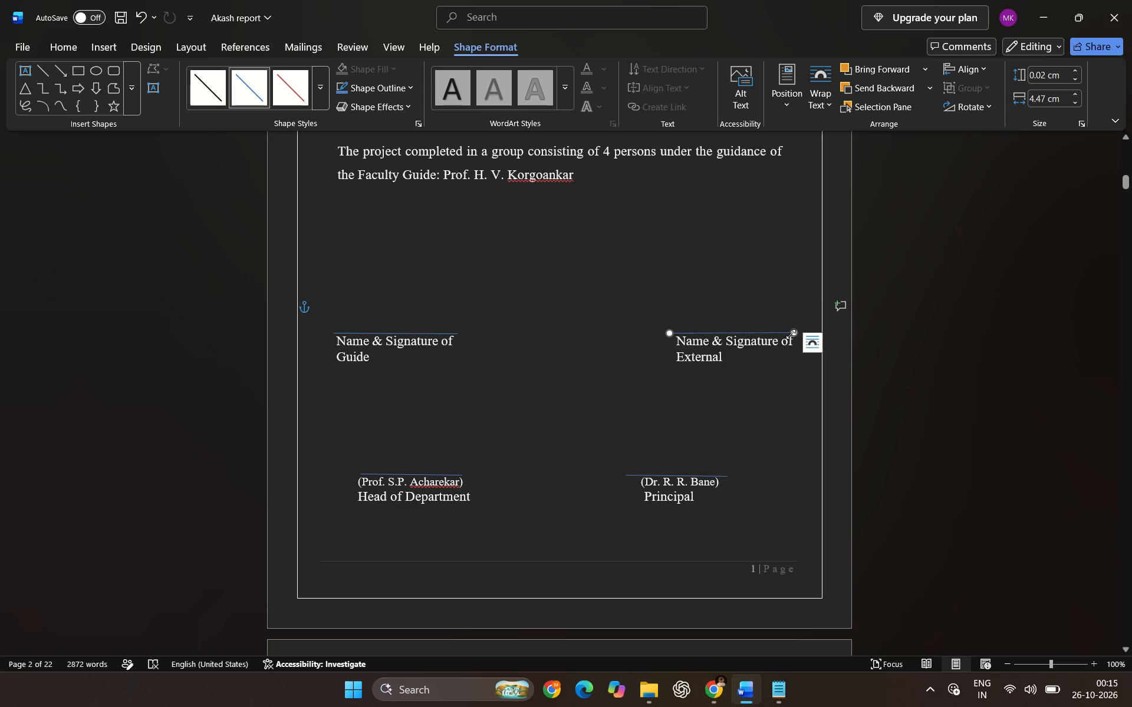
left_click(792, 334)
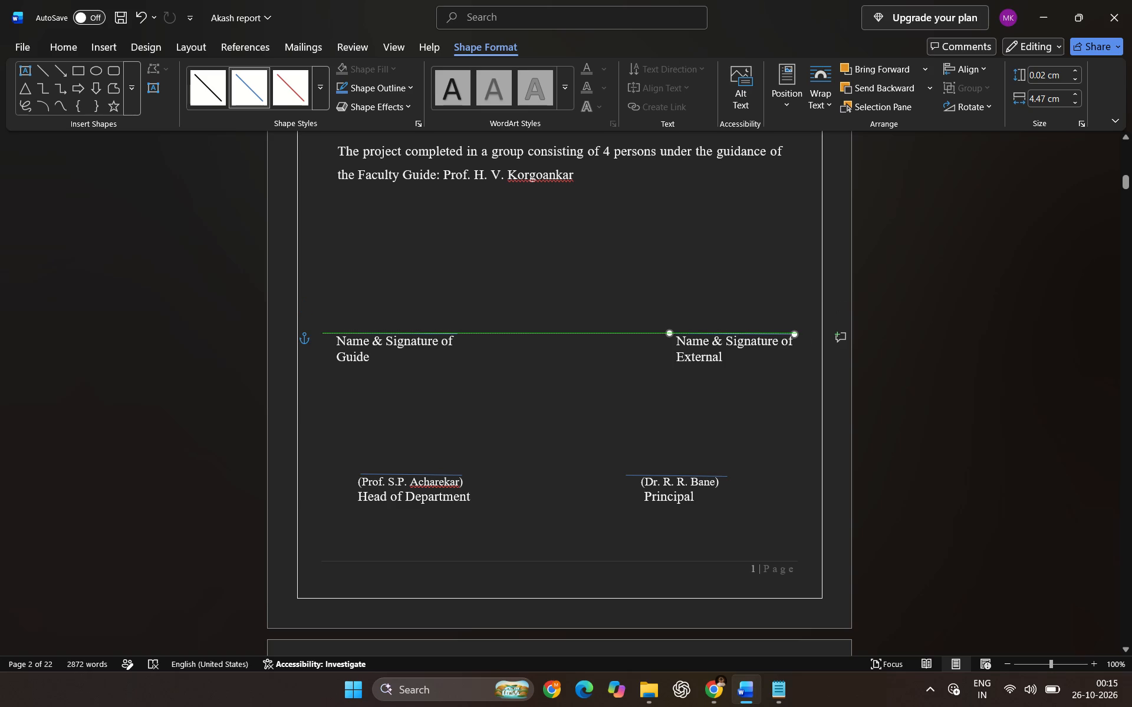
left_click(733, 412)
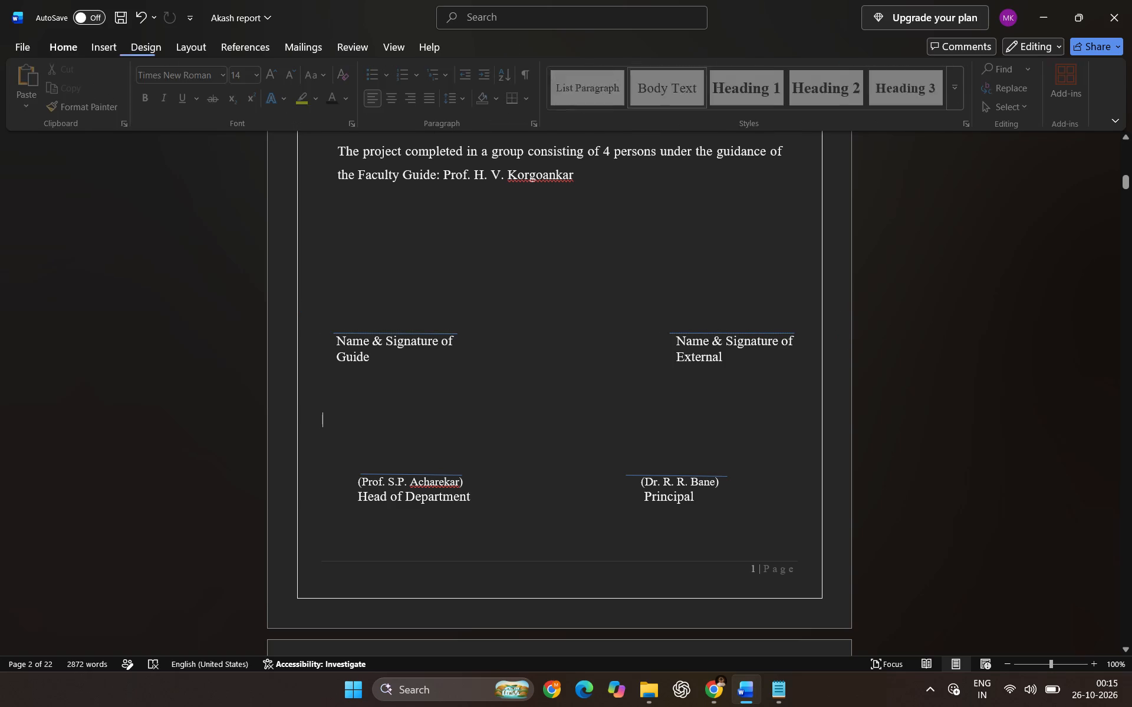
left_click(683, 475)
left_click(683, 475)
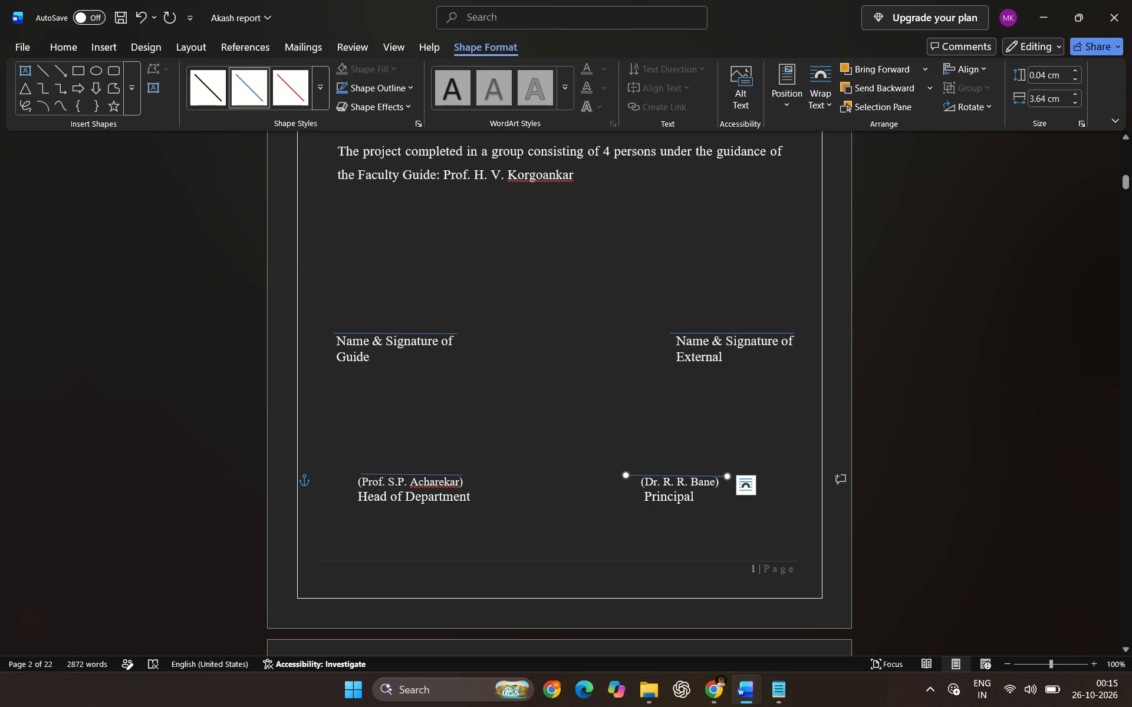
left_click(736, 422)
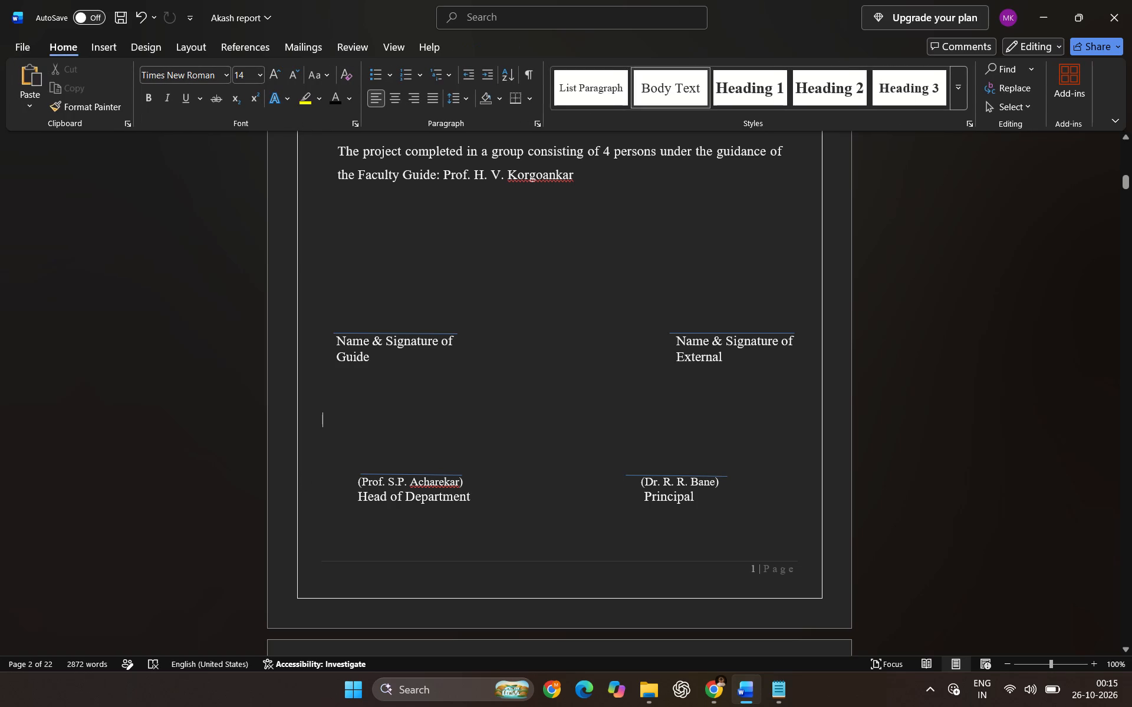
Review the cover, certificate, acknowledgement and abstract pages in the print preview, and return to the document.
key("ctrl+p")
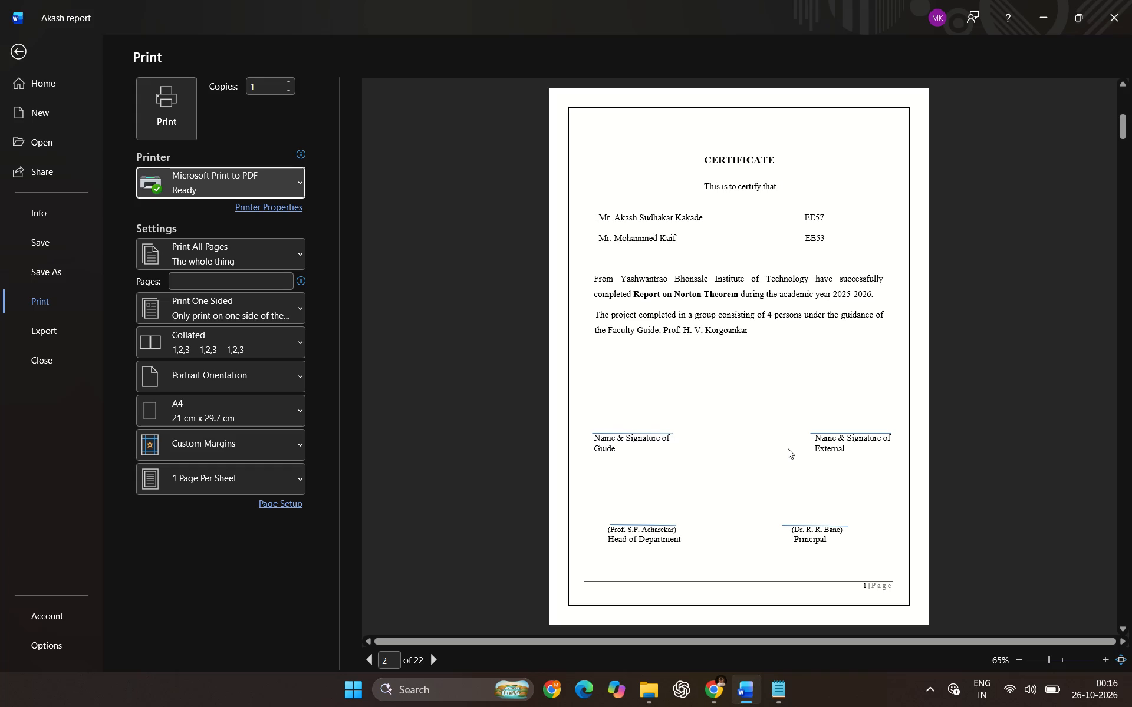
scroll(806, 487, "down", 1)
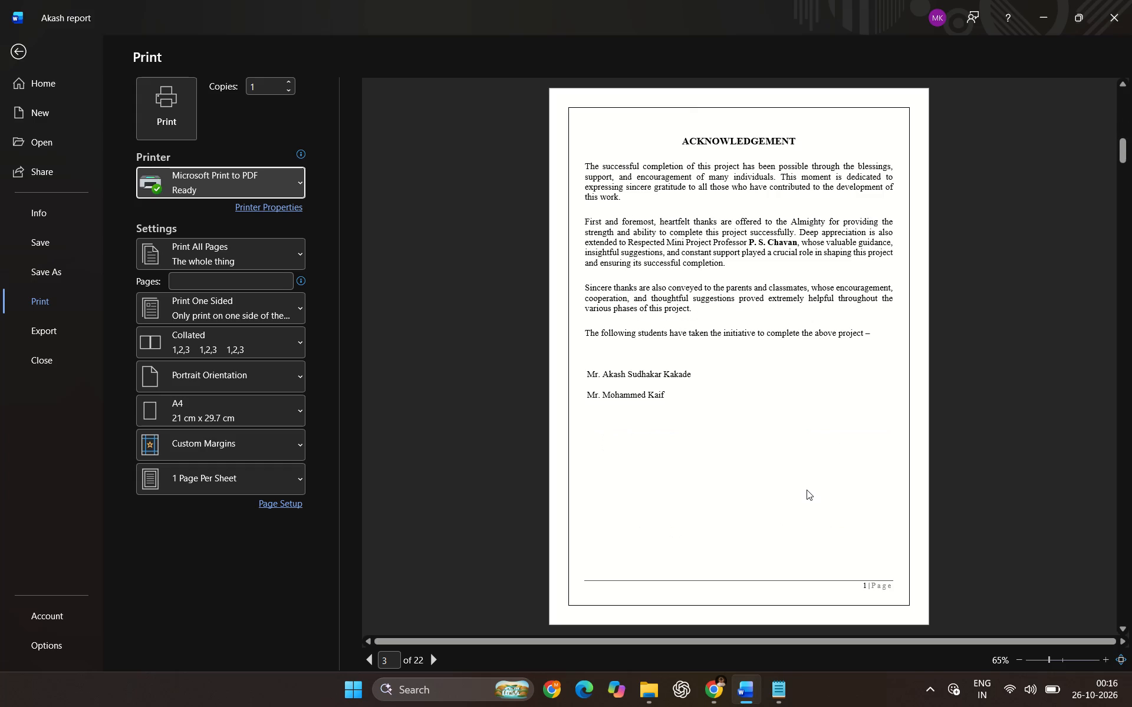
scroll(769, 487, "up", 6)
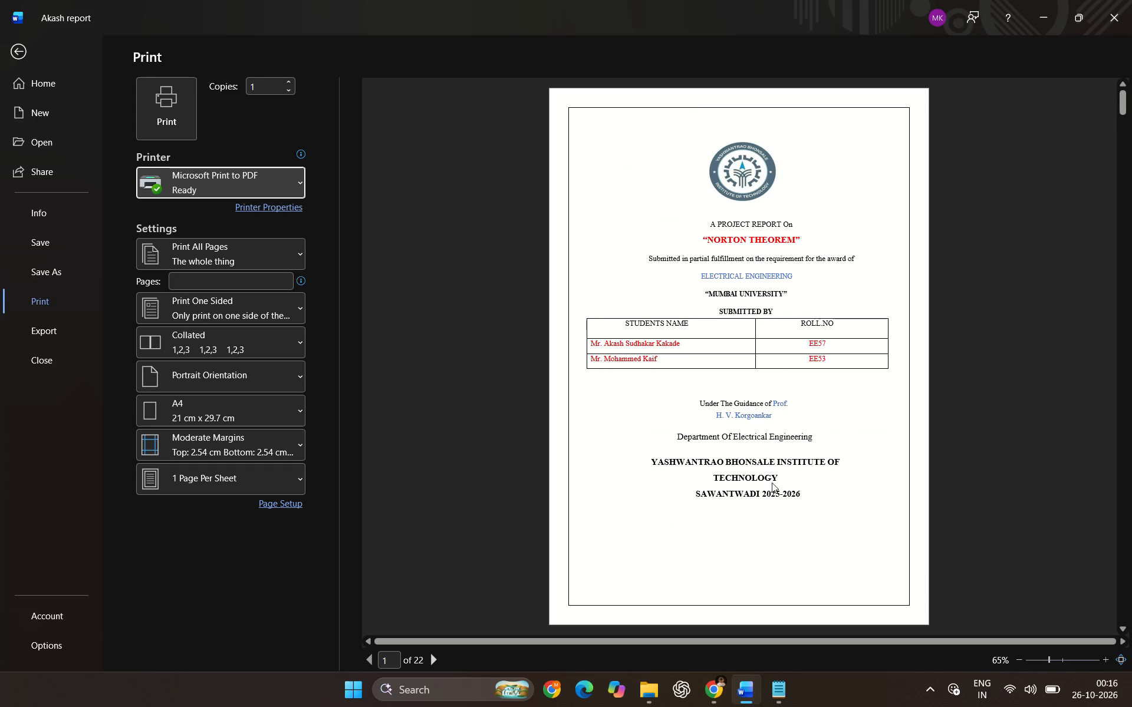
scroll(774, 480, "down", 1)
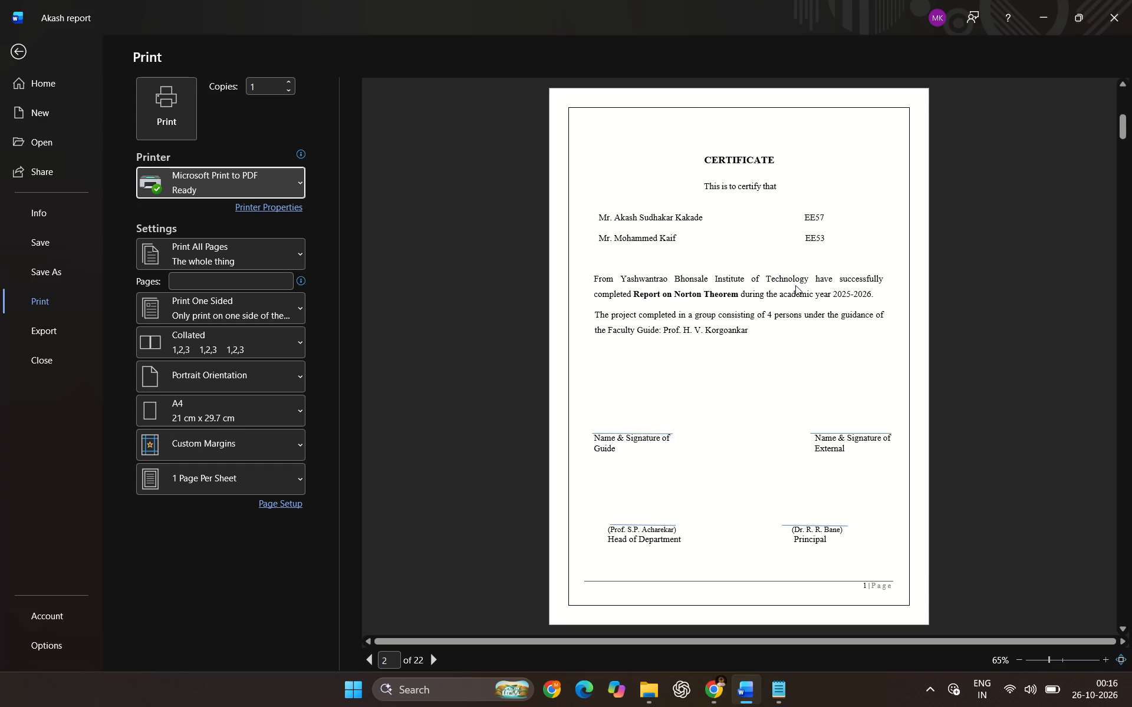
scroll(820, 352, "down", 1)
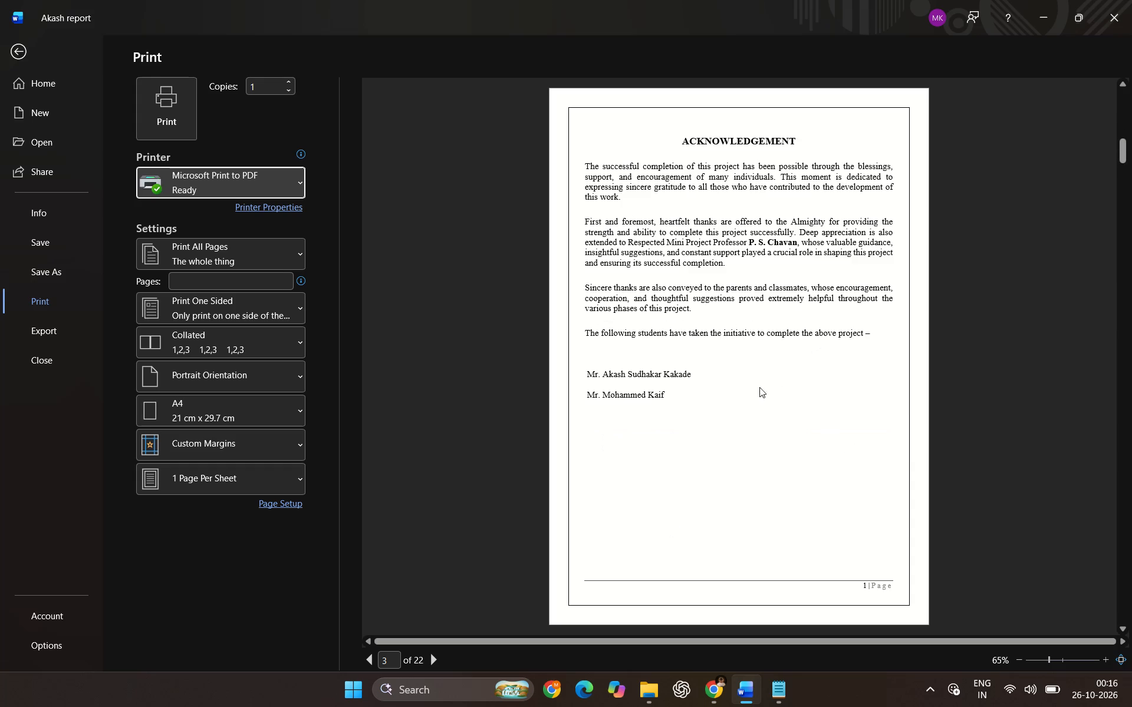
scroll(746, 395, "up", 1)
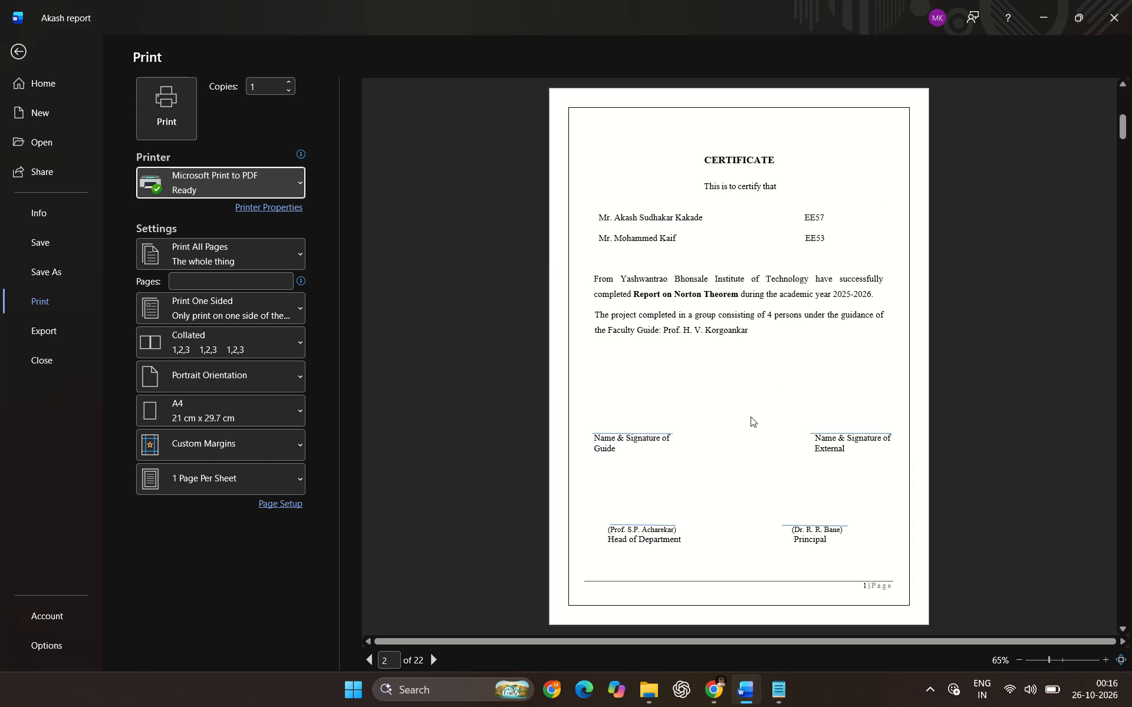
scroll(751, 419, "down", 2)
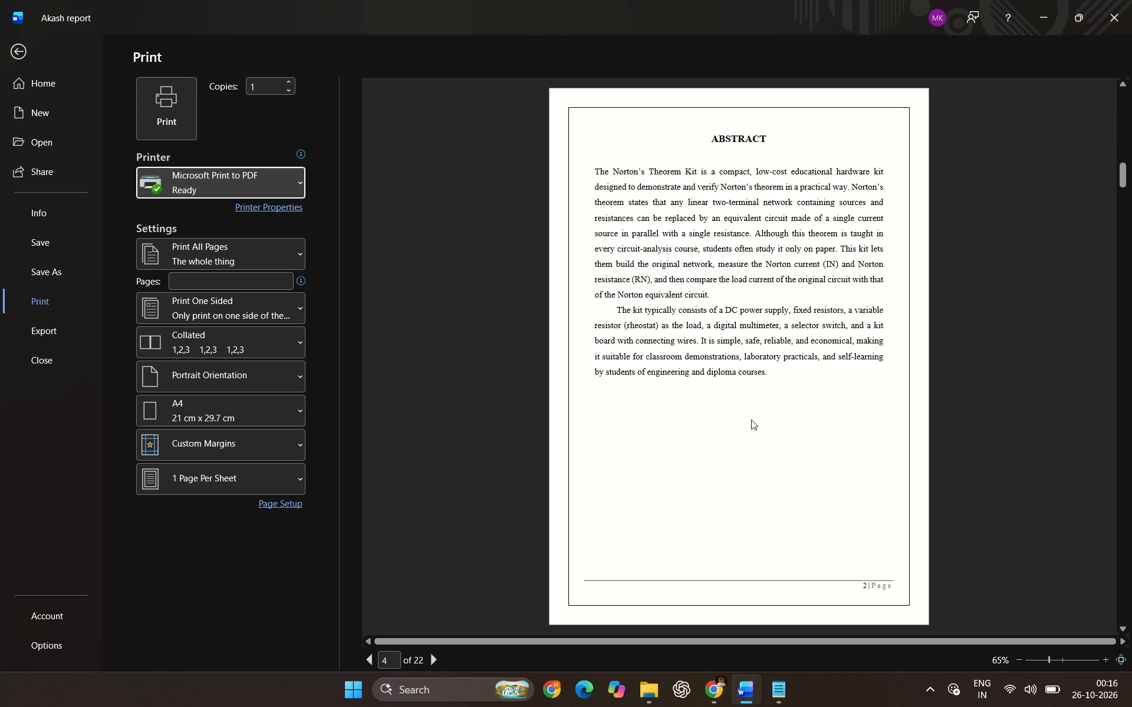
scroll(751, 419, "up", 1)
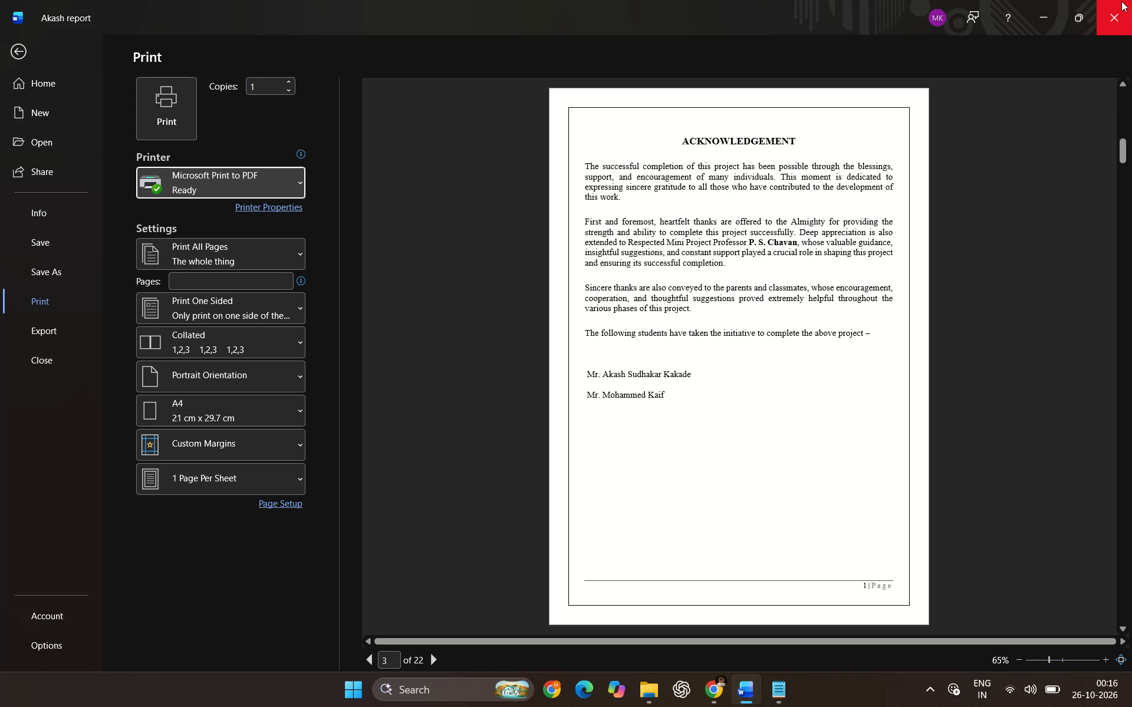
left_click(21, 49)
Replace the bold professor's name in the Acknowledgement's second paragraph with the faculty guide's name as given on the certificate.
scroll(449, 279, "down", 1)
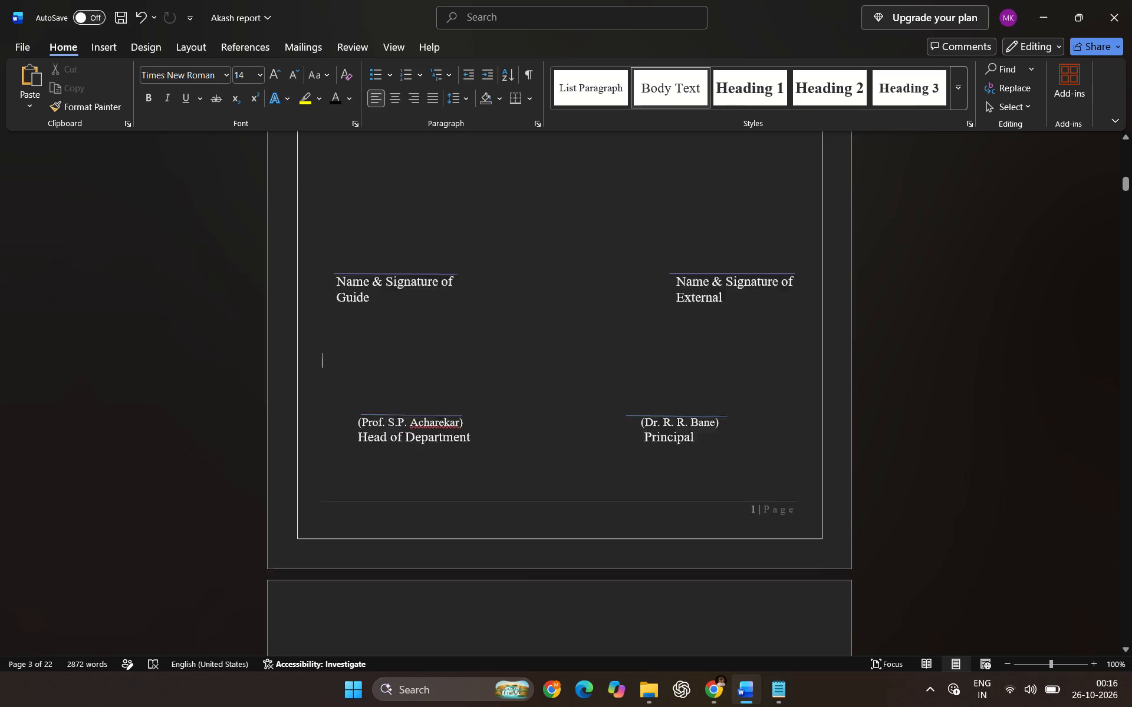
scroll(463, 306, "down", 3)
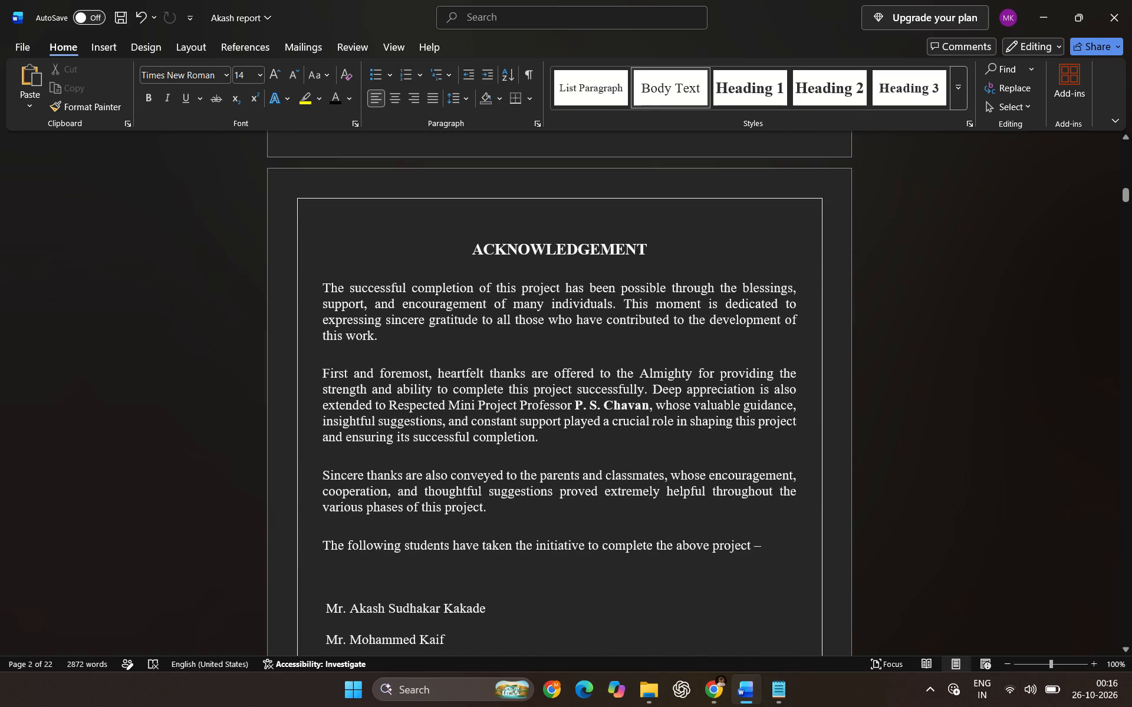
left_click(577, 407)
key("Delete")
key("Delete")
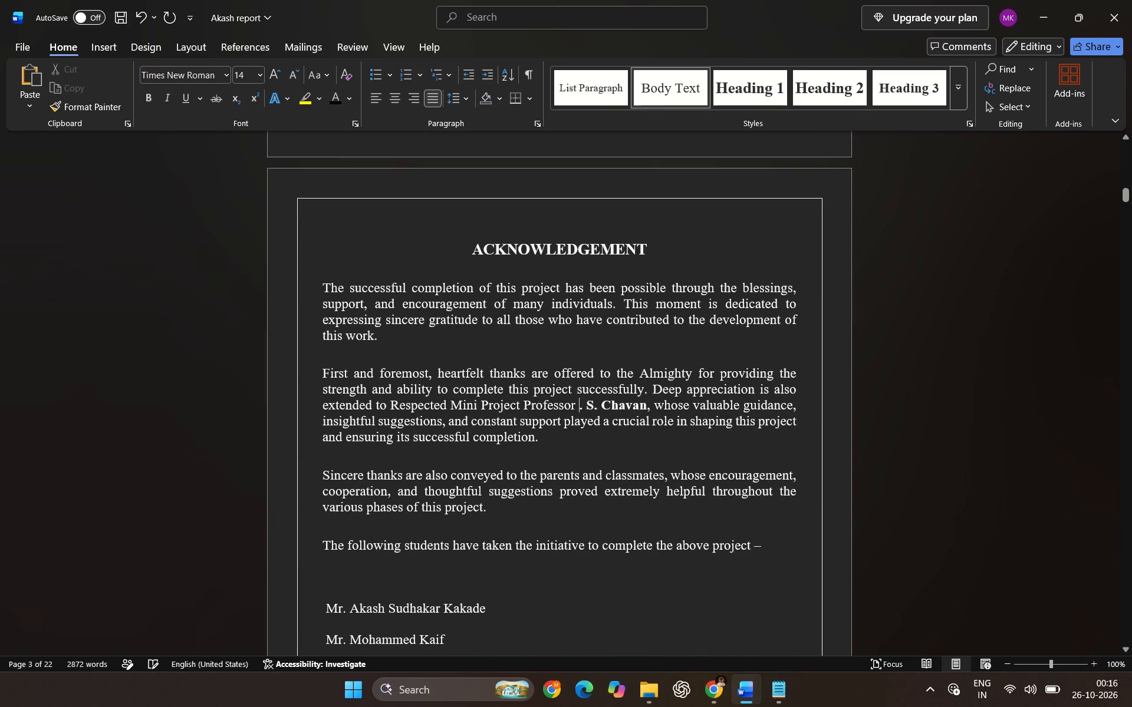
key("Delete")
key("Delete")
key("Delete")
key("Delete")
key("Delete")
key("Delete")
key("Delete")
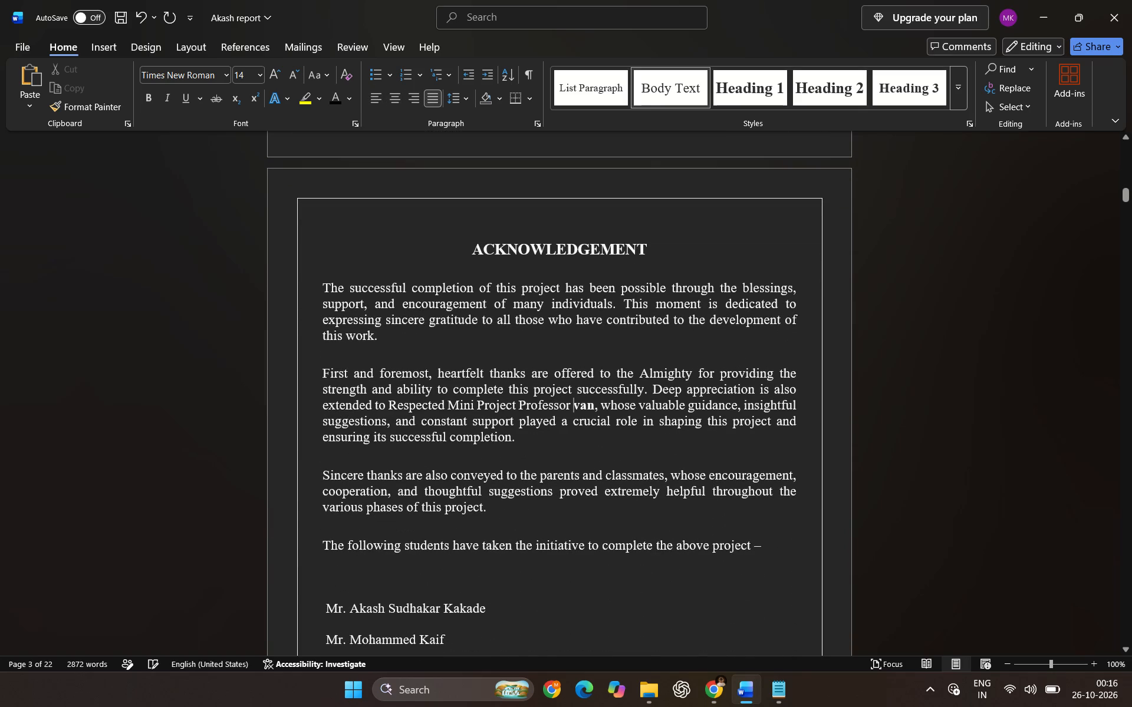
key("Delete")
key("Delete")
key("Delete")
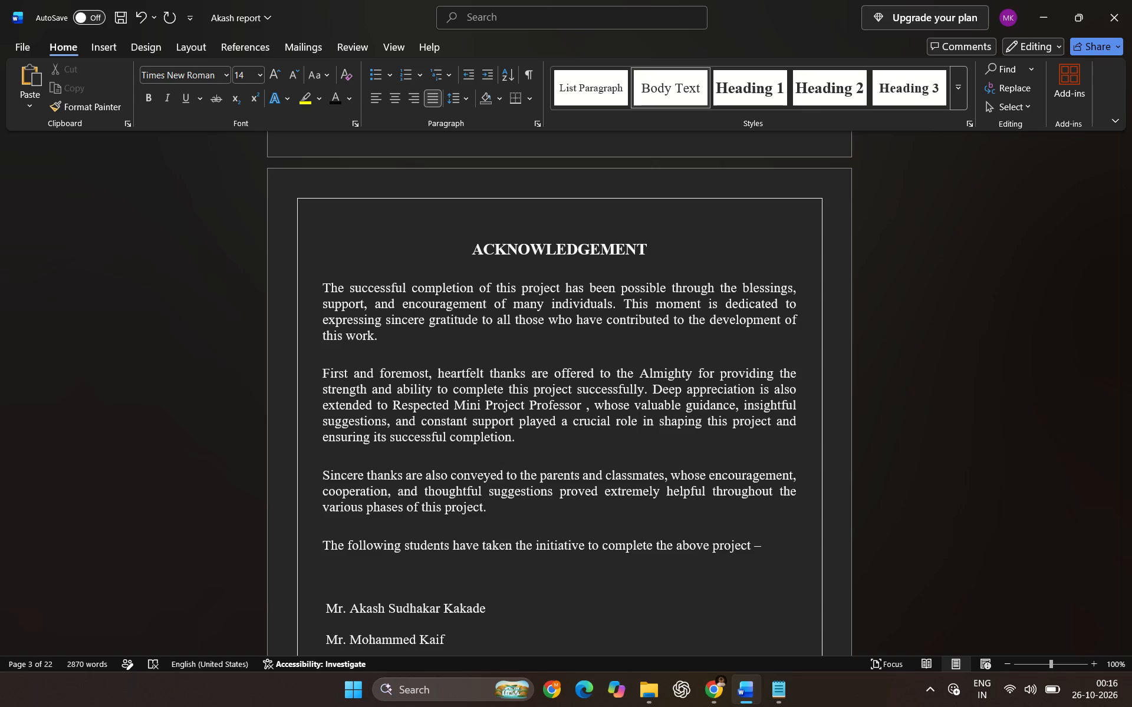
key("shift+h")
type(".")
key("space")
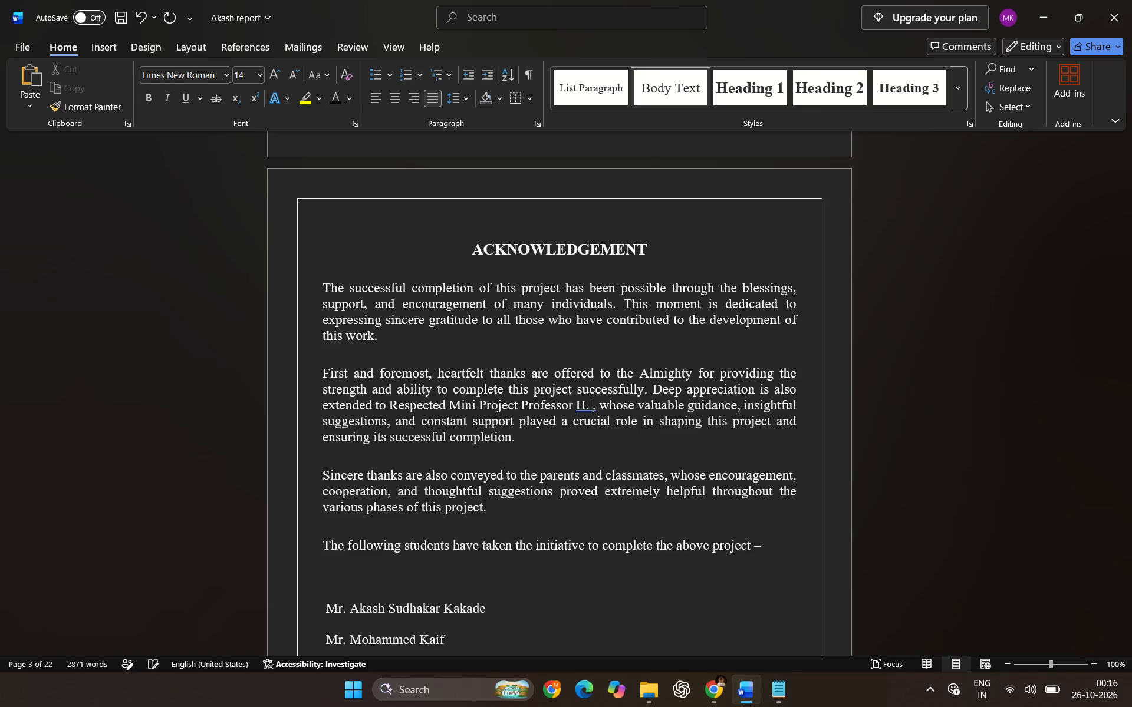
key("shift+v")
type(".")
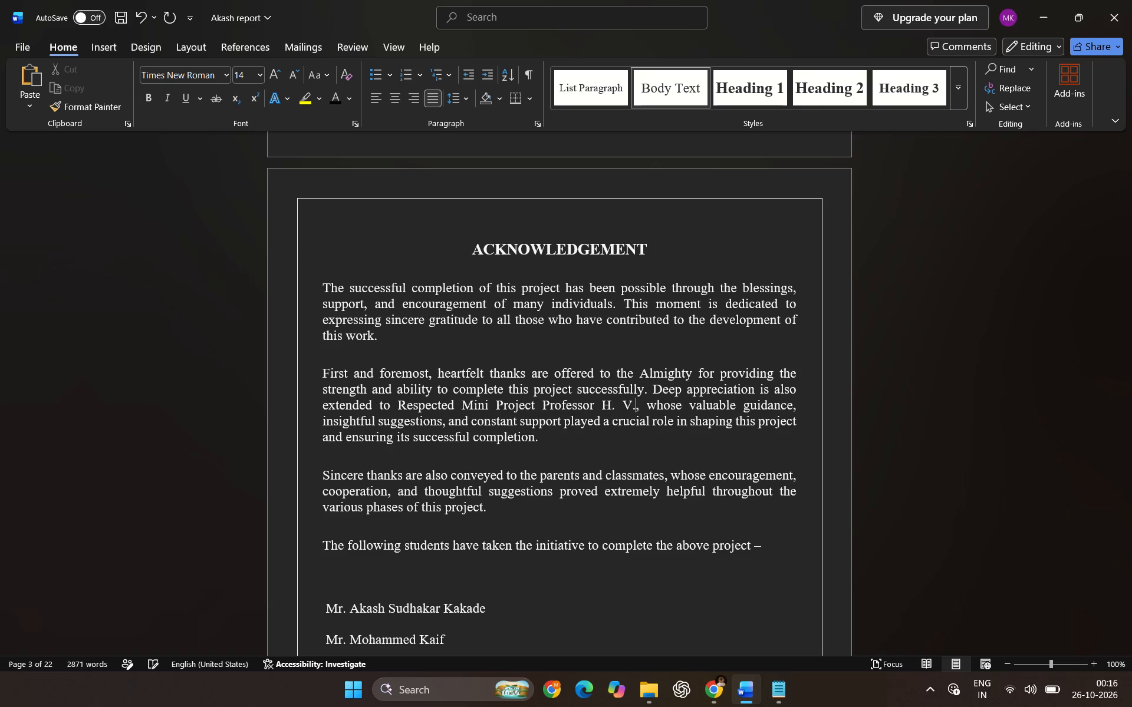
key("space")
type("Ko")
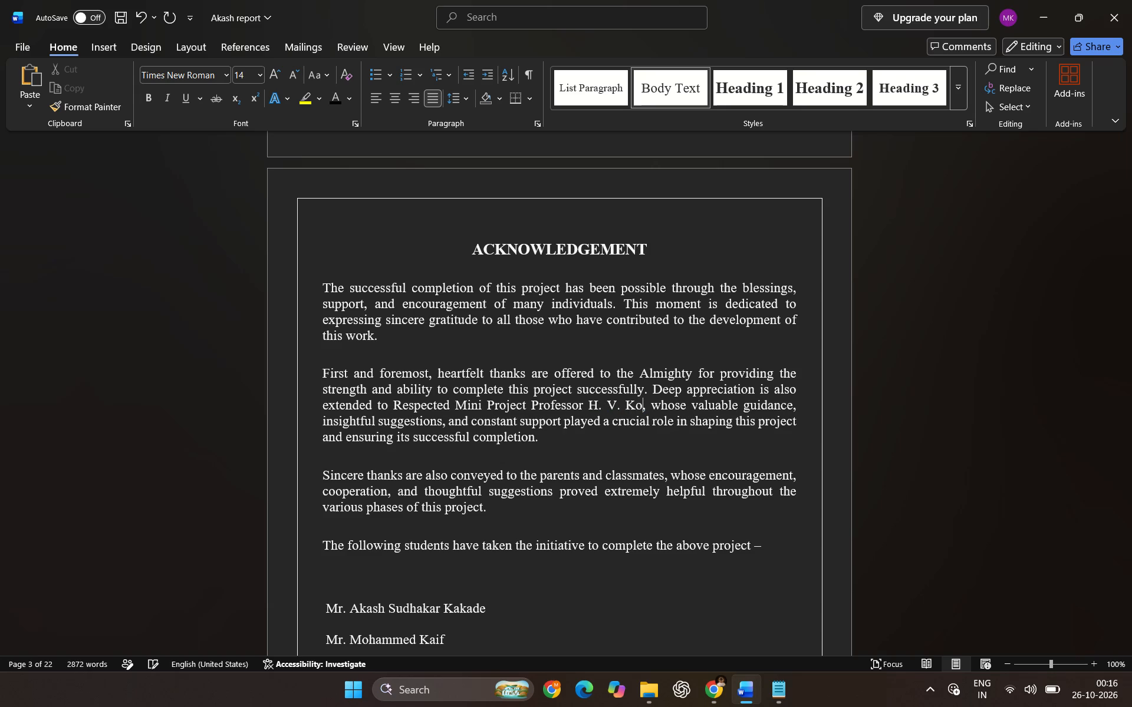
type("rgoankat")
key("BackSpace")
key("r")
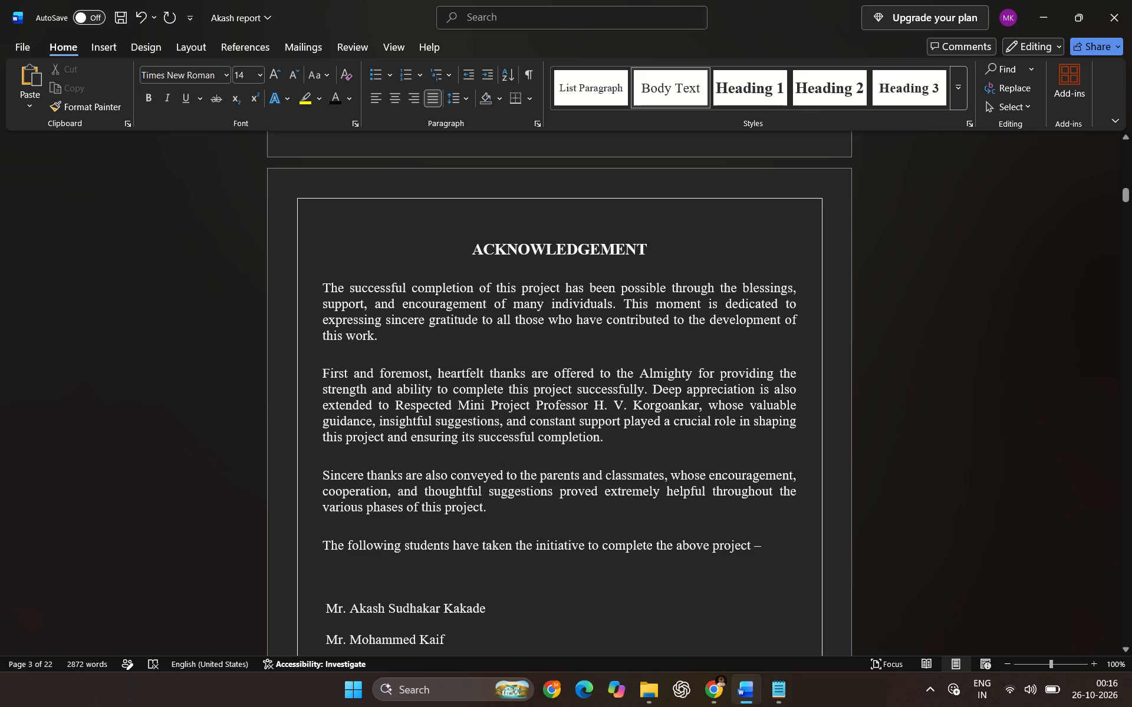
Make "Professor" and the guide's name bold in the Acknowledgement's second paragraph.
left_click_drag(697, 402, 545, 408)
left_click(561, 377)
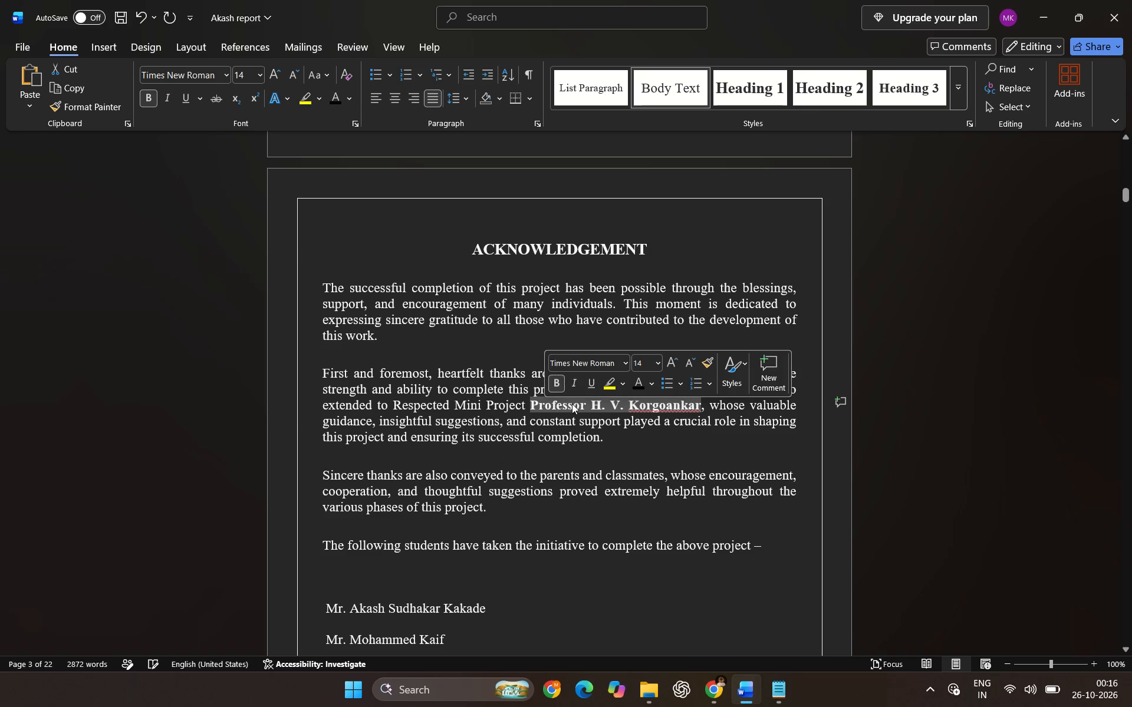
Shorten the title "Professor" before the guide's name to "Prof." in the Acknowledgement.
left_click(584, 407)
key("BackSpace")
key("BackSpace")
key("BackSpace")
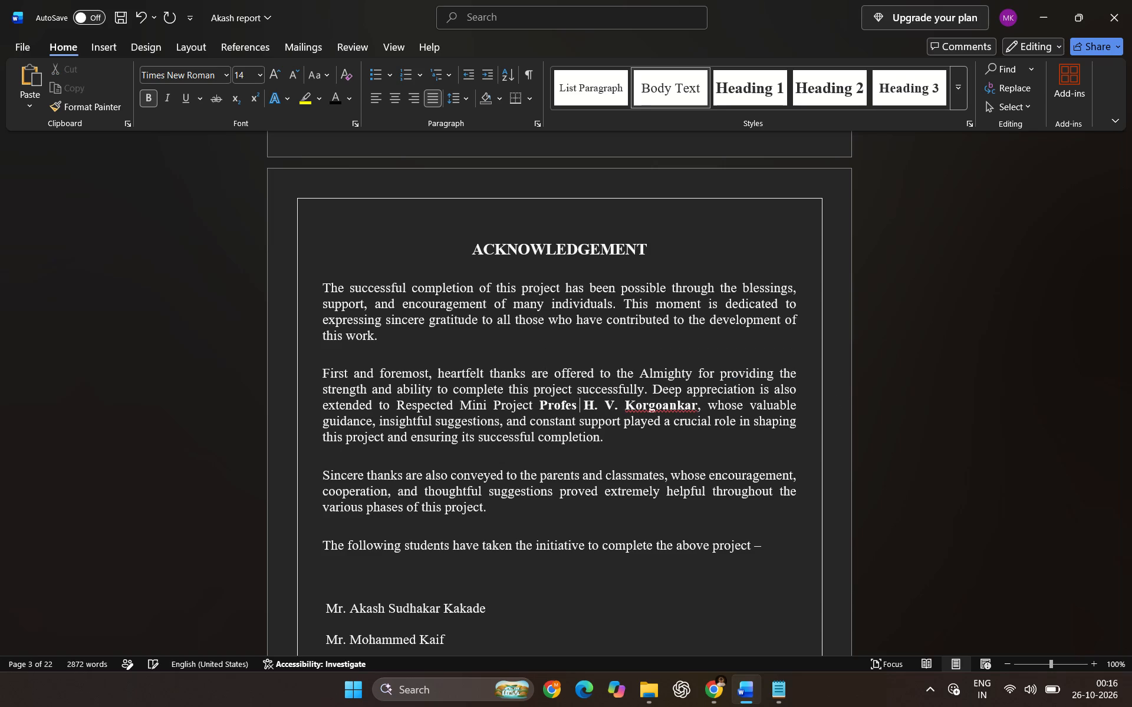
key("BackSpace")
key("BackSpace")
key("period")
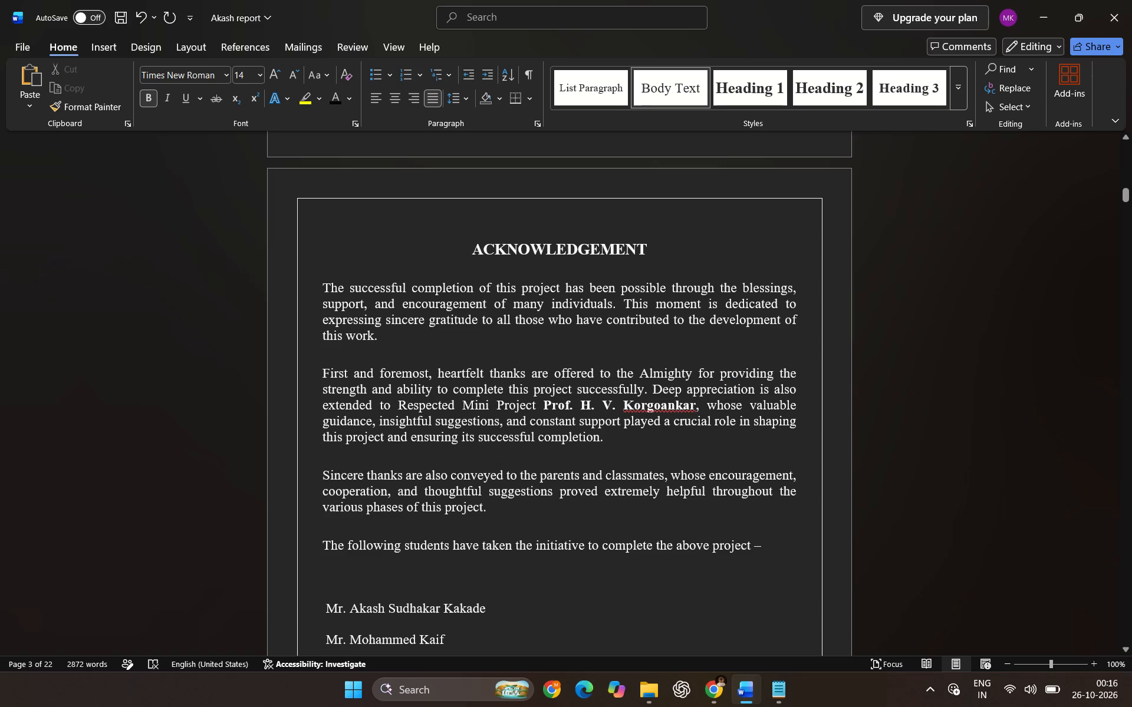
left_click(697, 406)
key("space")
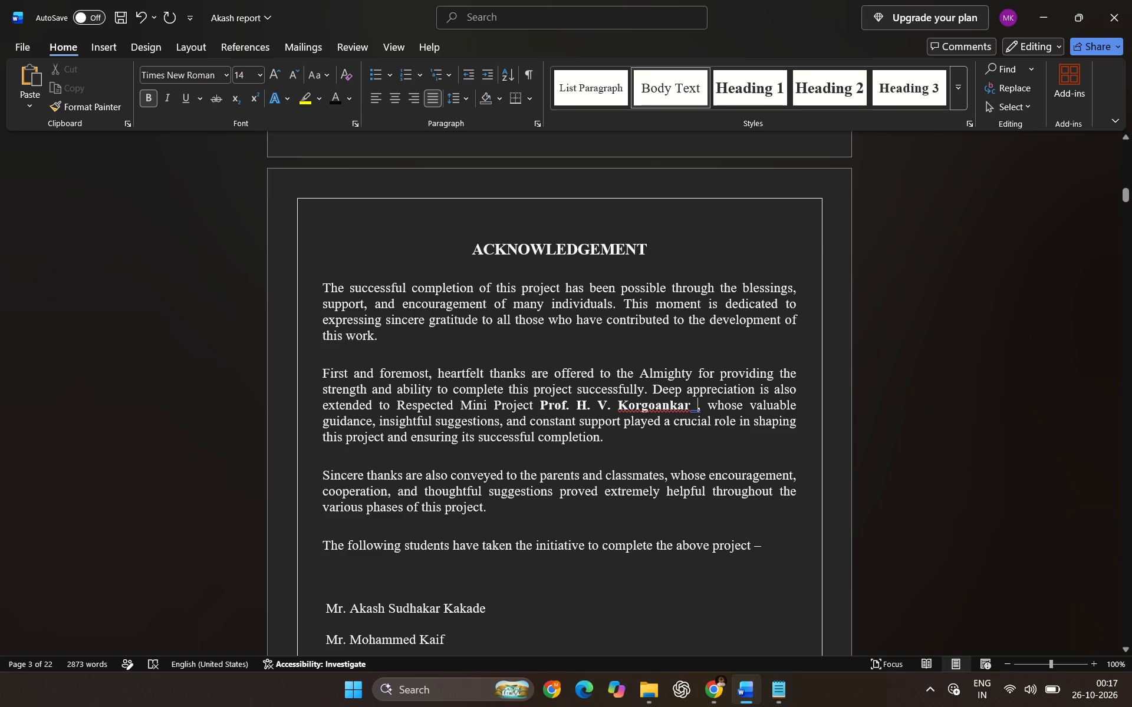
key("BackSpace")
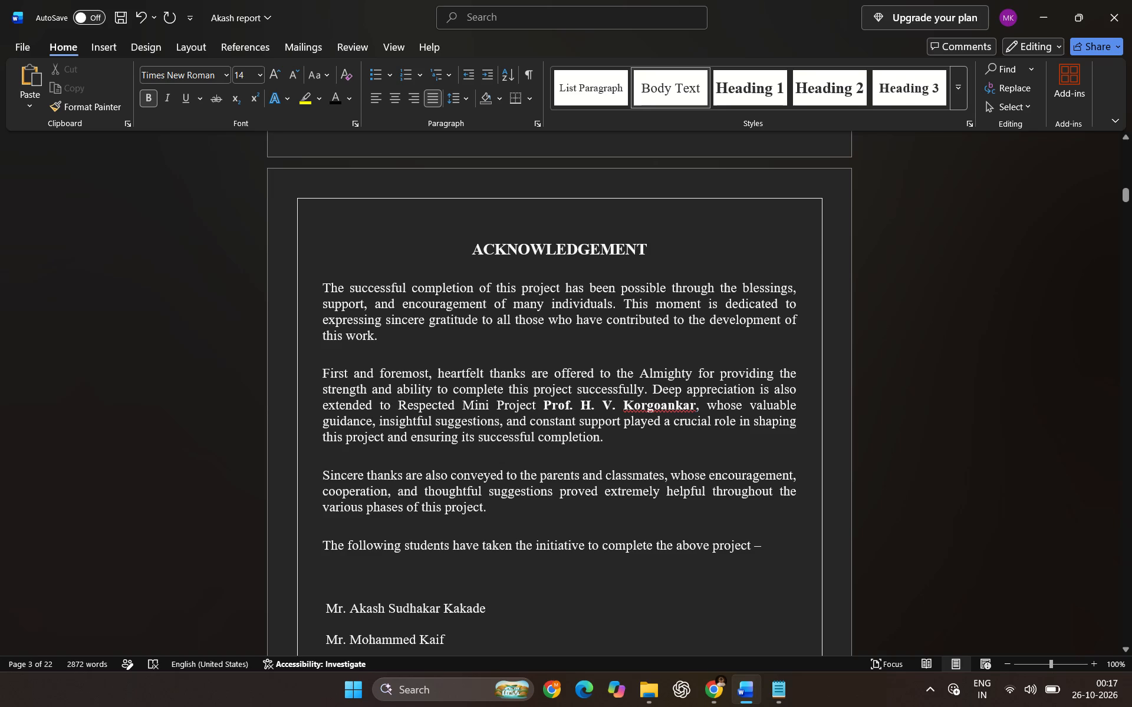
Look through the report from the abstract and index on to the DC Power Supply section and its figure.
scroll(686, 436, "down", 1)
scroll(472, 485, "down", 4)
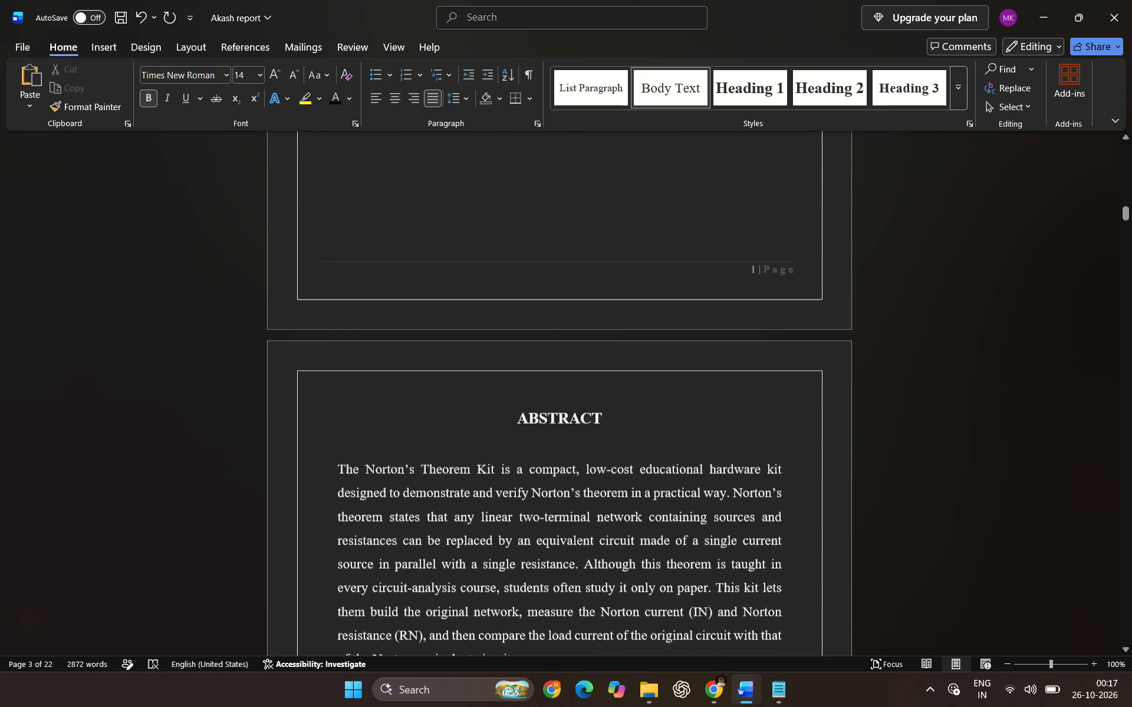
scroll(473, 487, "down", 7)
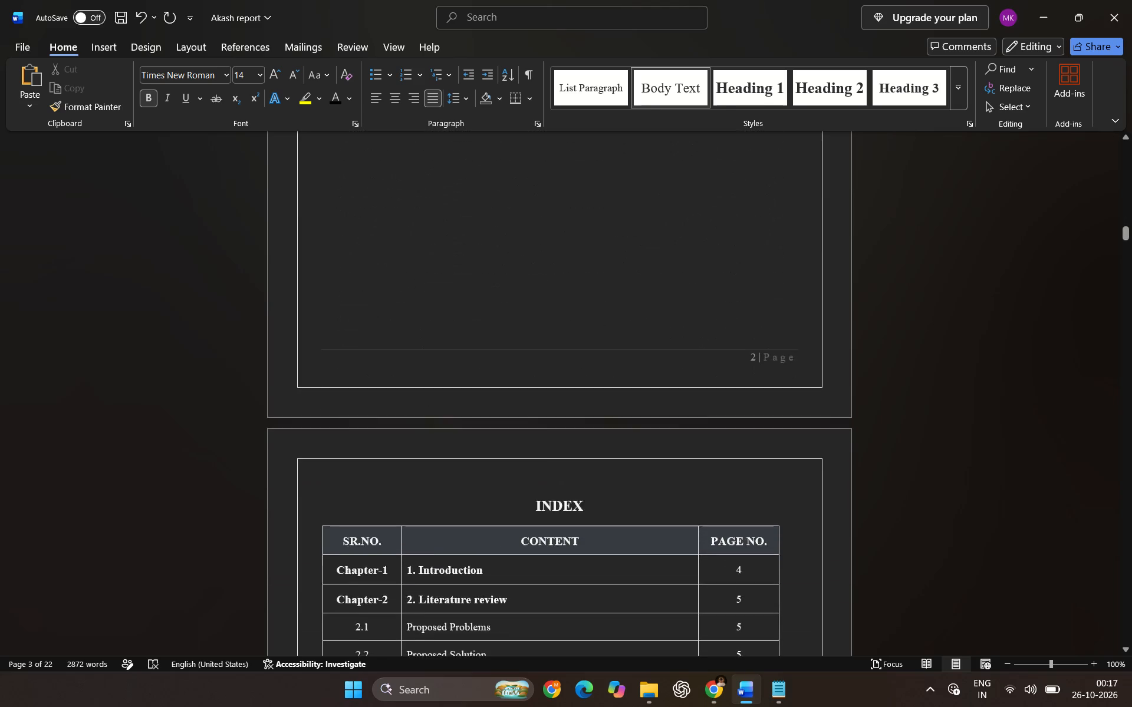
scroll(509, 504, "down", 12)
scroll(511, 501, "down", 9)
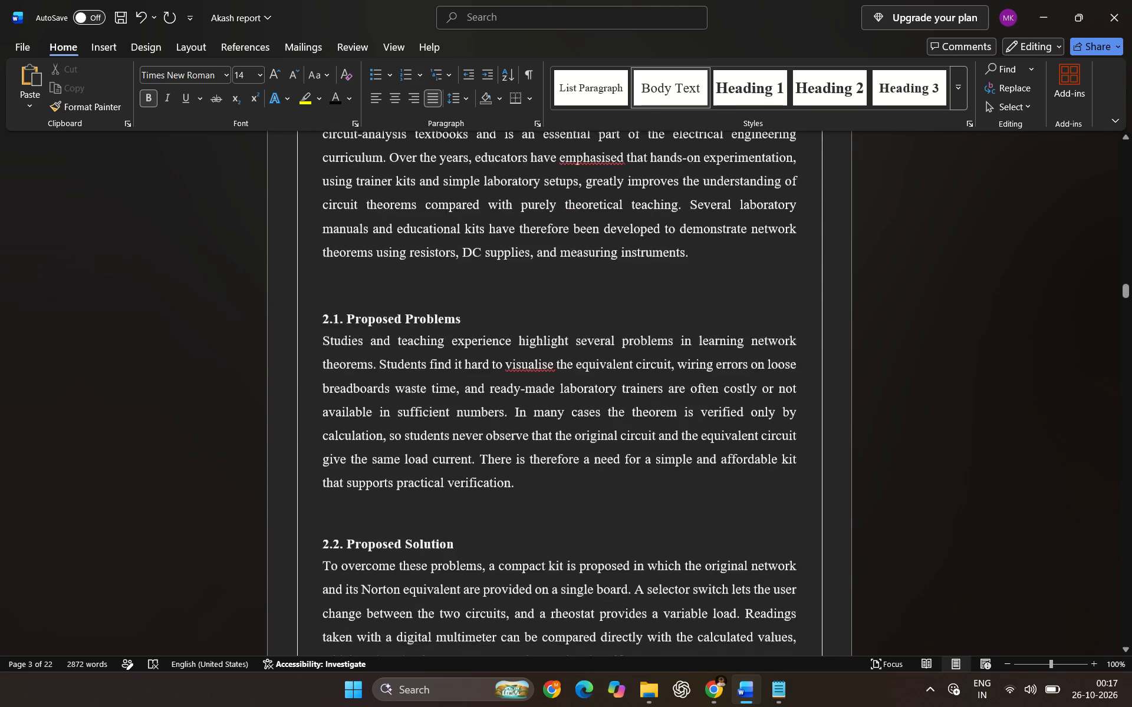
scroll(511, 501, "down", 10)
scroll(1086, 427, "down", 15)
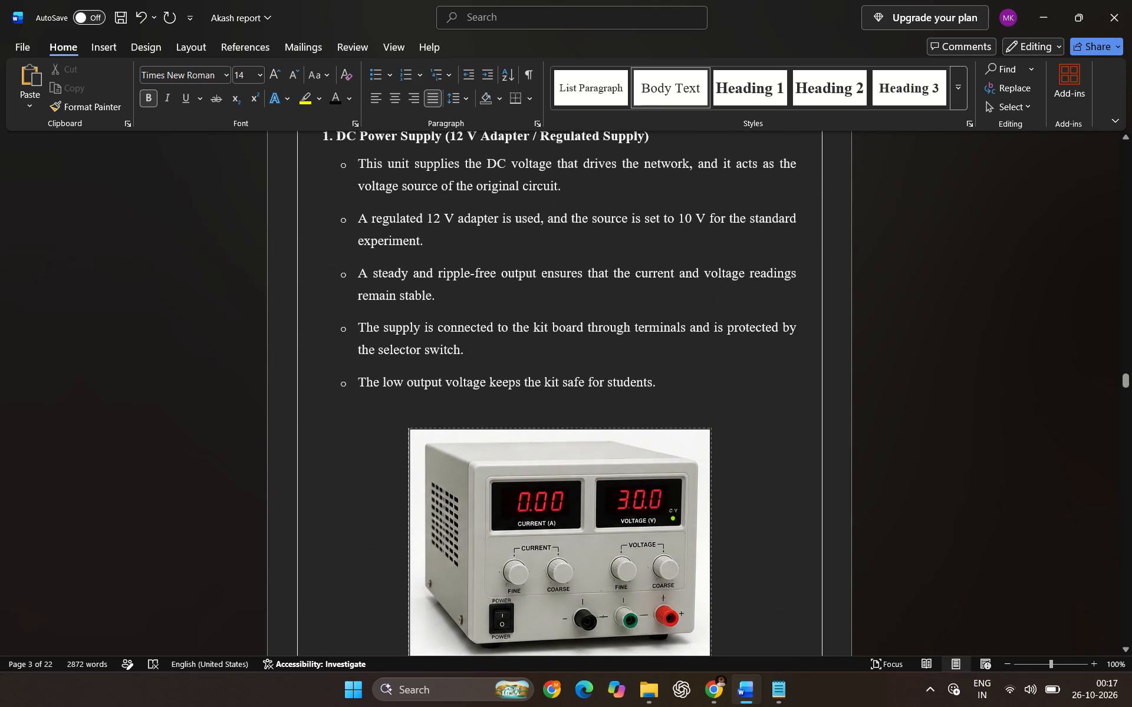
scroll(1046, 430, "down", 1)
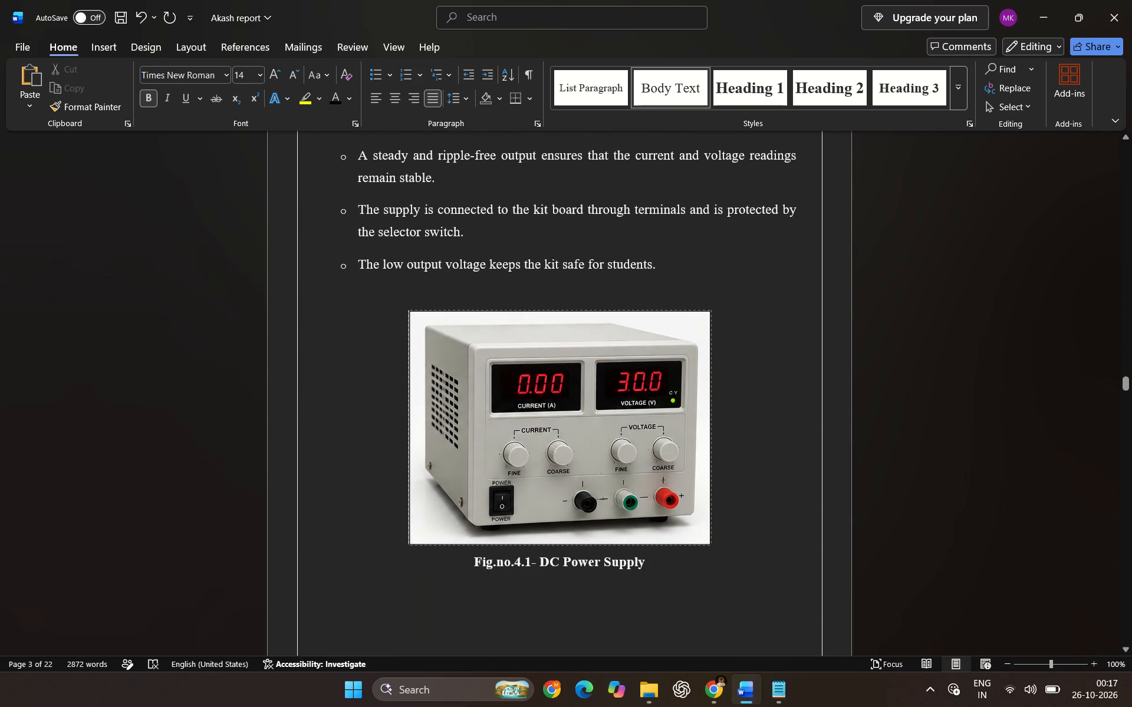
Switch to Notepad and close its window.
key("alt+Tab")
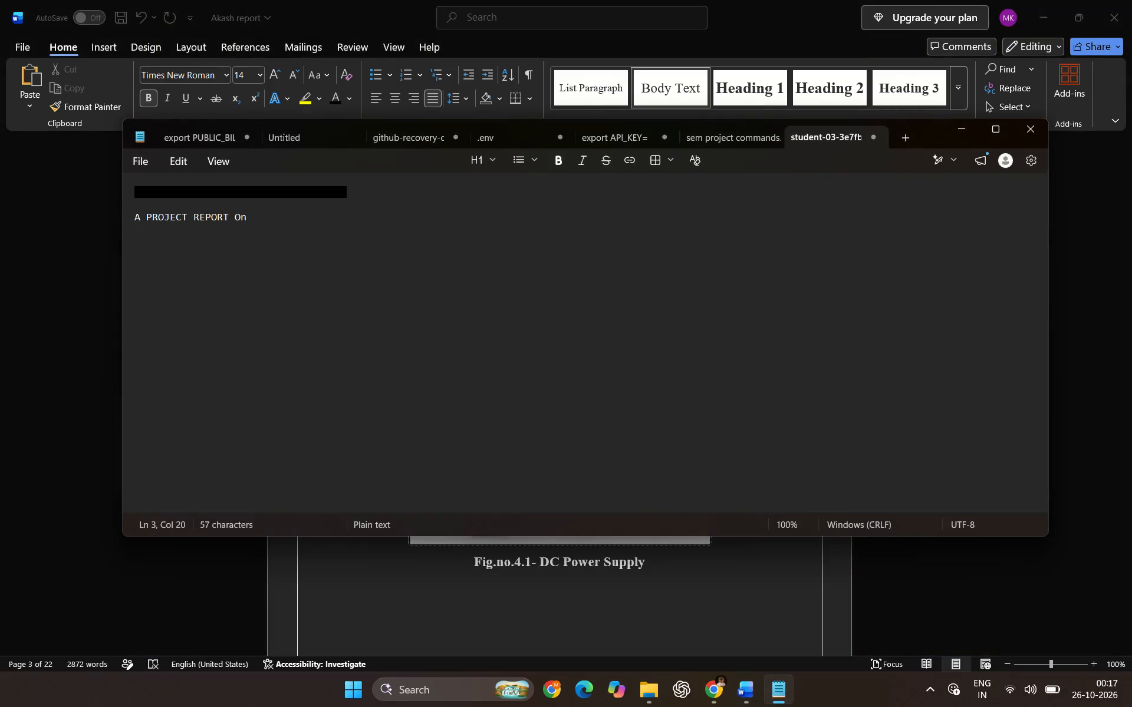
left_click(1021, 131)
Delete the power supply picture above the "Fig.no.4.1- DC Power Supply" caption, keeping its frame and caption.
left_click(610, 457)
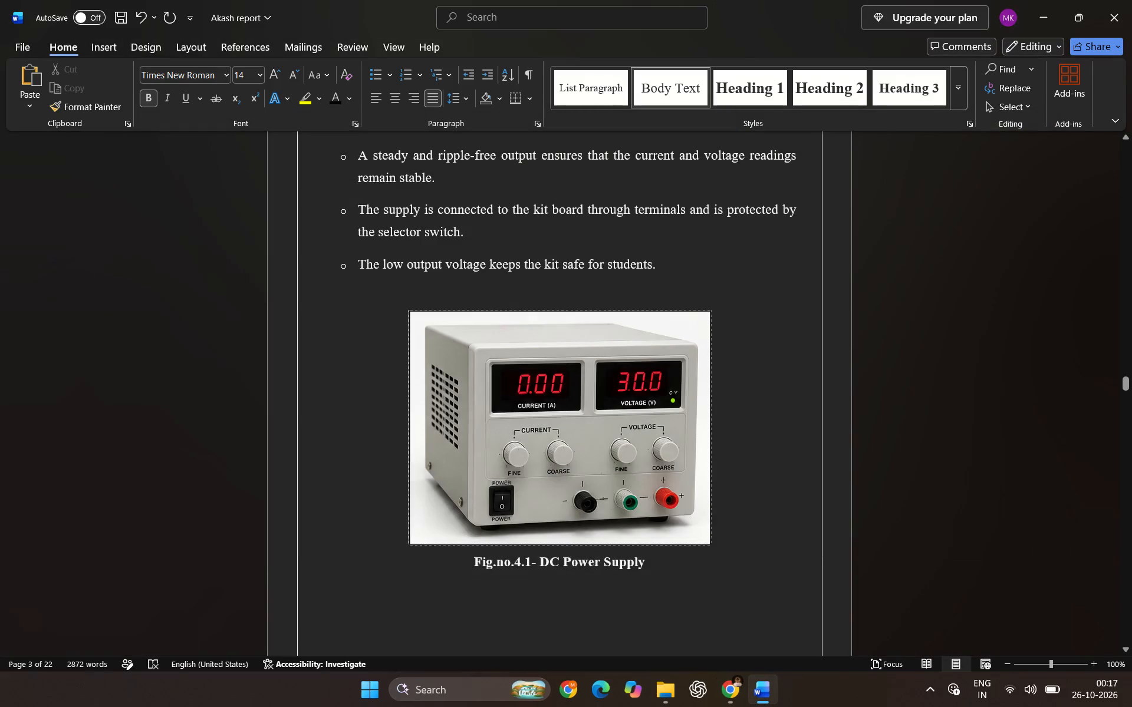
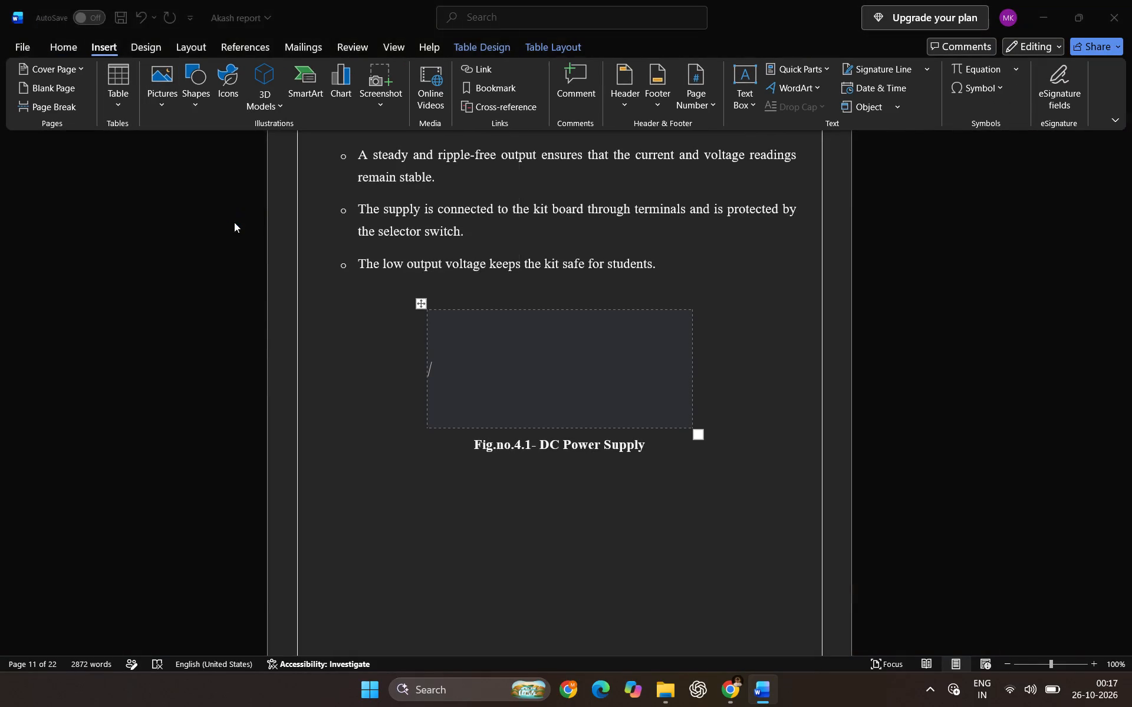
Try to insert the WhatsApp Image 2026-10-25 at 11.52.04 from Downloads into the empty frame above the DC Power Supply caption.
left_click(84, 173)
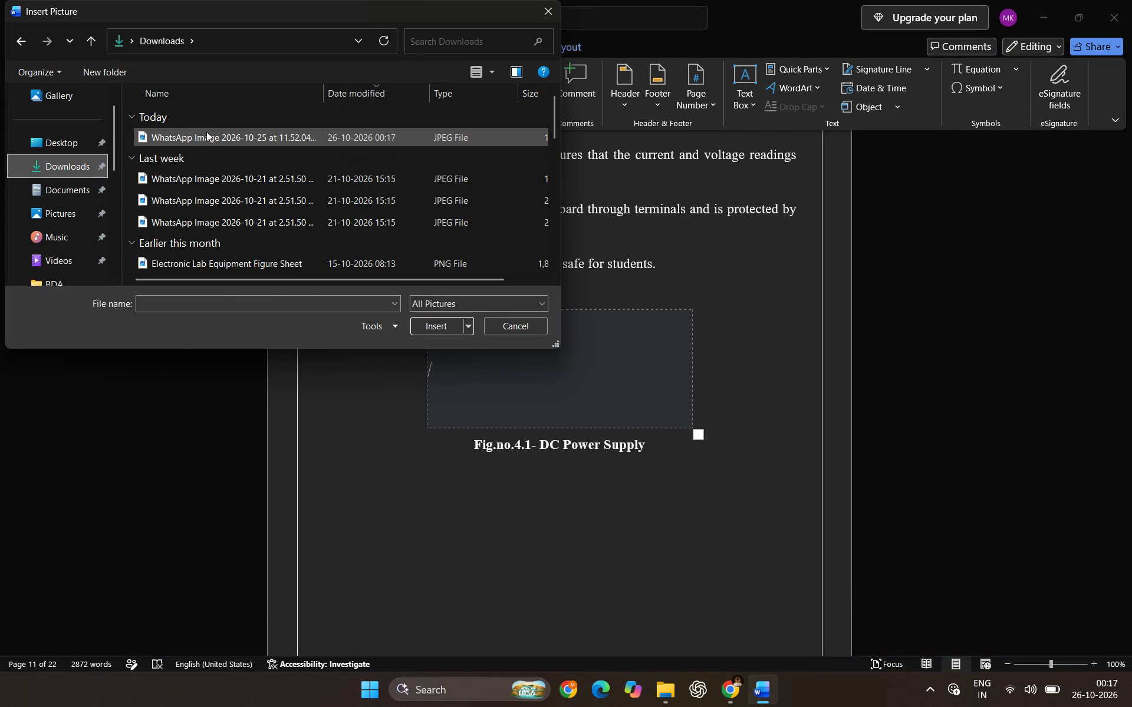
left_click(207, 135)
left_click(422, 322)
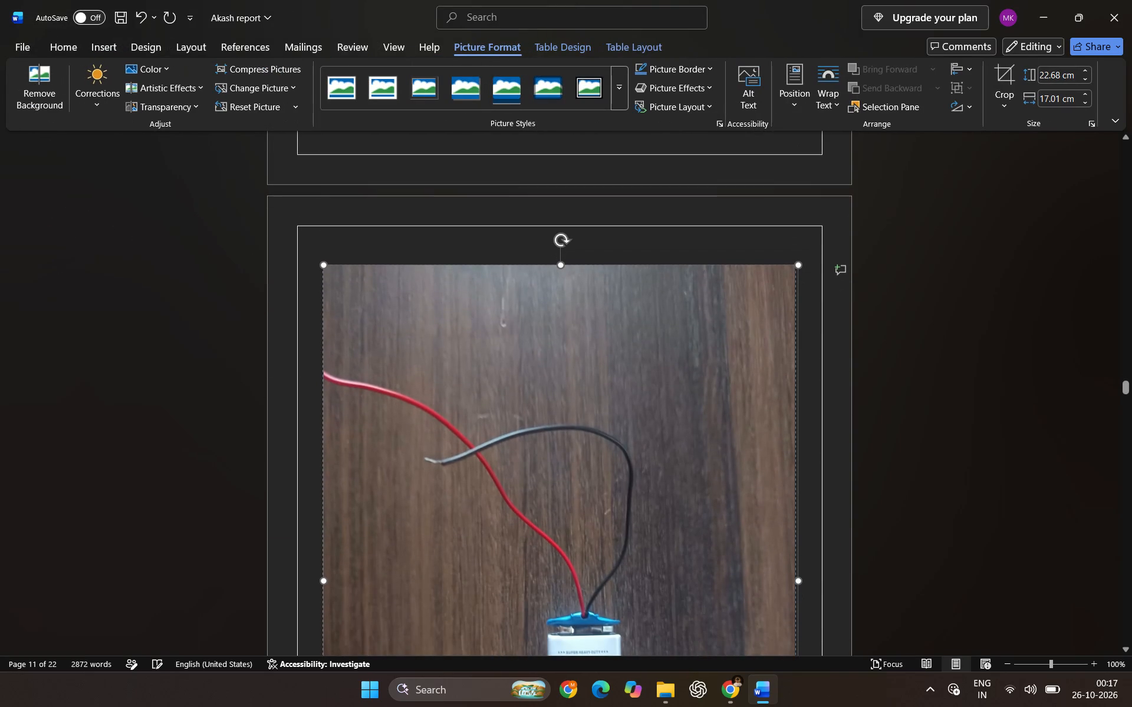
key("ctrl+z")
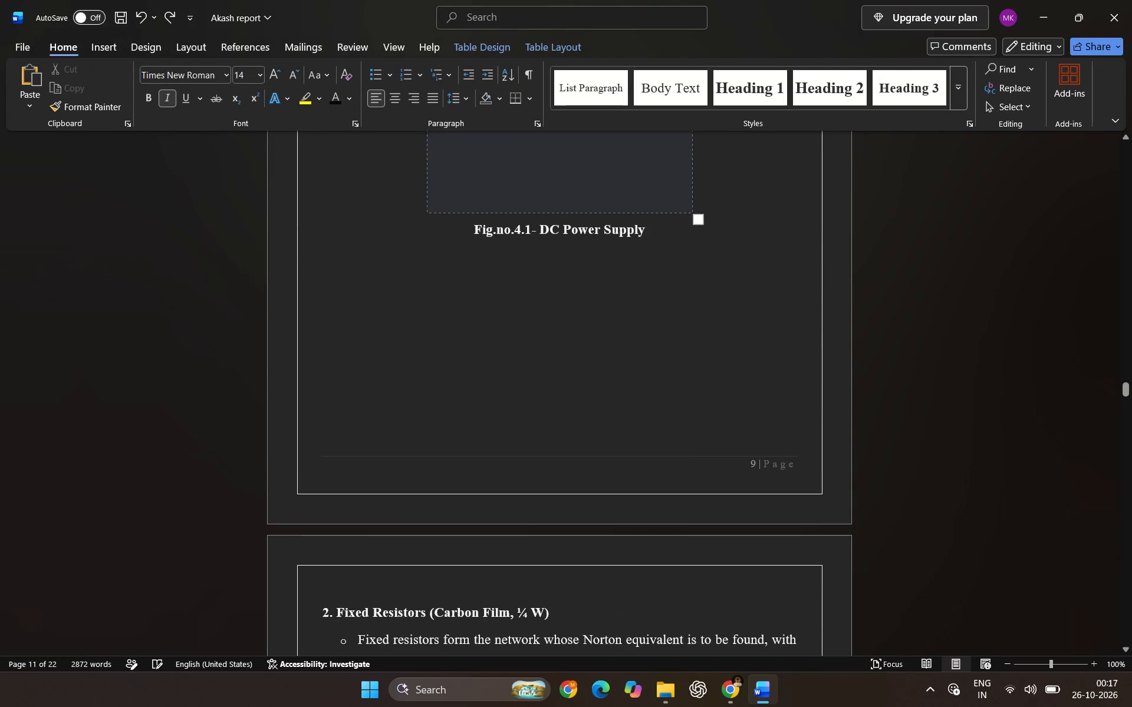
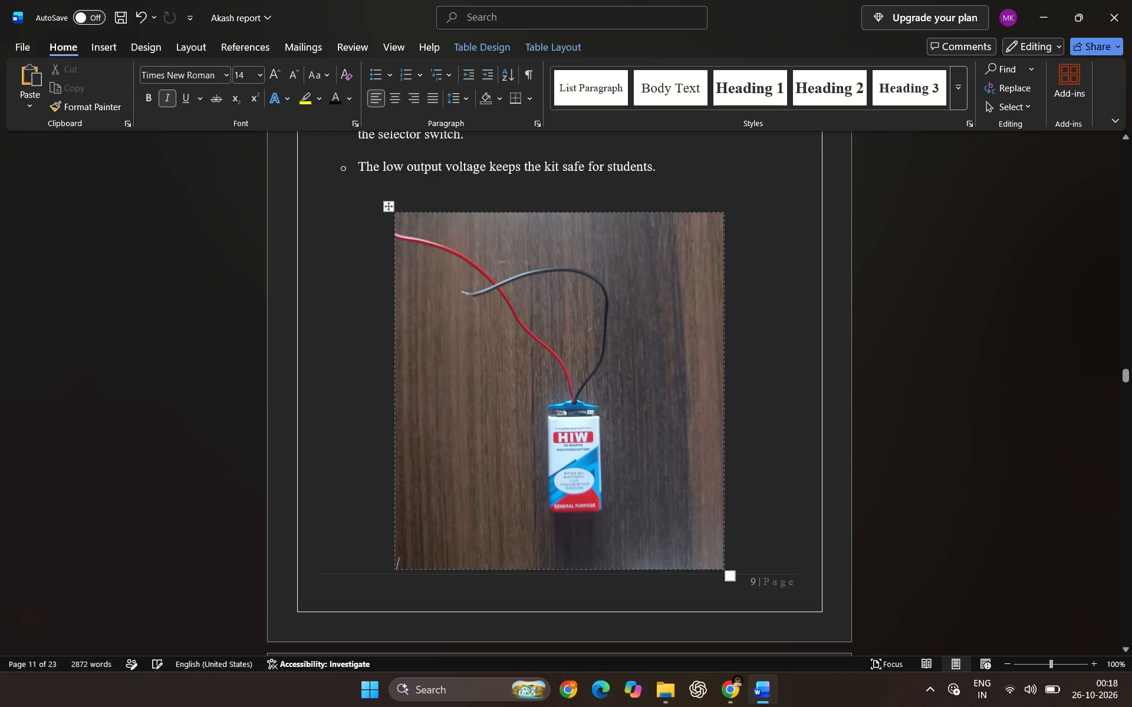
Select the battery photo in the DC Power Supply figure's frame, below the bullet about low output voltage.
left_click(386, 206)
left_click(647, 324)
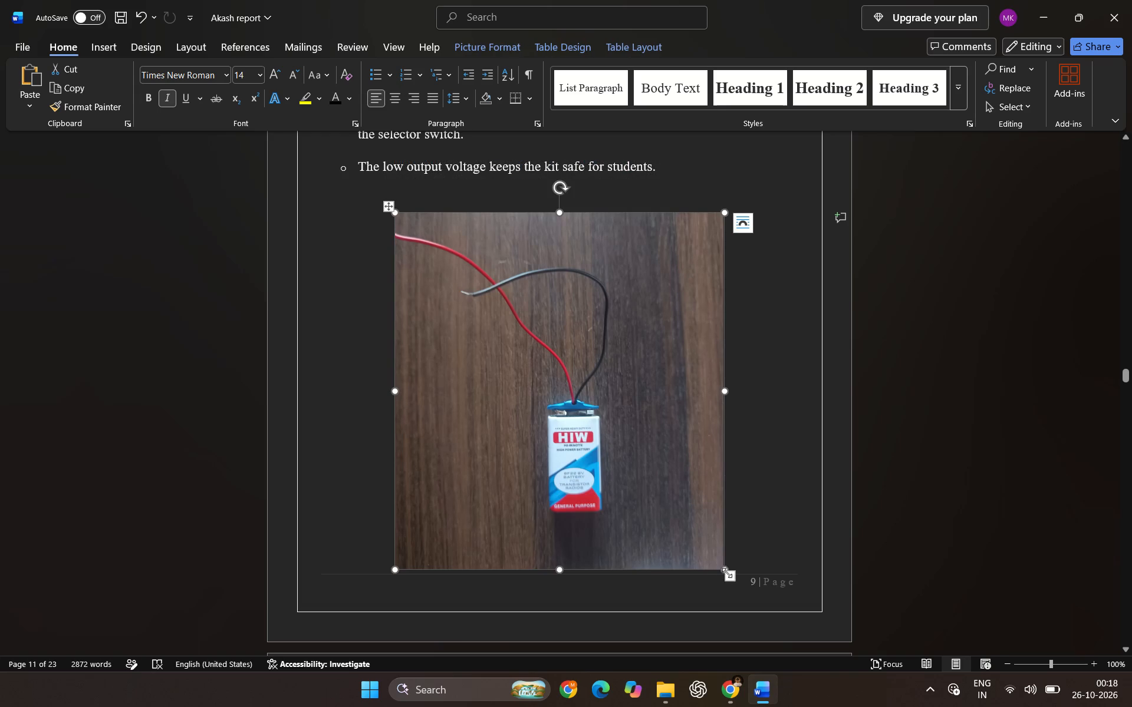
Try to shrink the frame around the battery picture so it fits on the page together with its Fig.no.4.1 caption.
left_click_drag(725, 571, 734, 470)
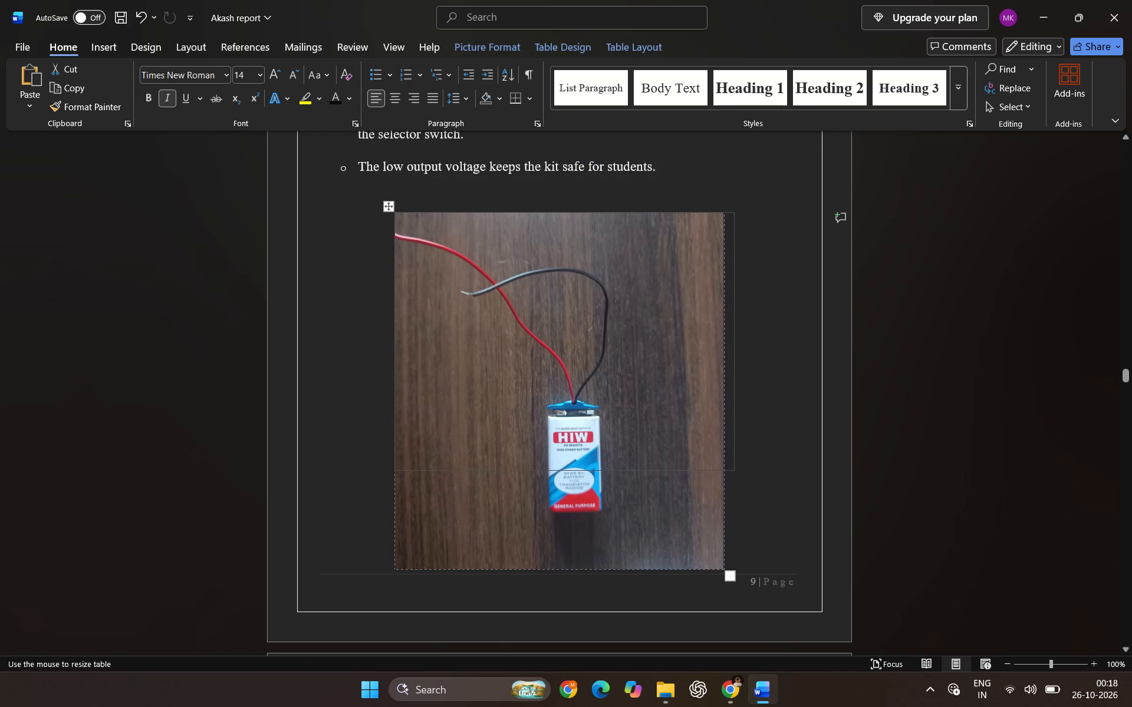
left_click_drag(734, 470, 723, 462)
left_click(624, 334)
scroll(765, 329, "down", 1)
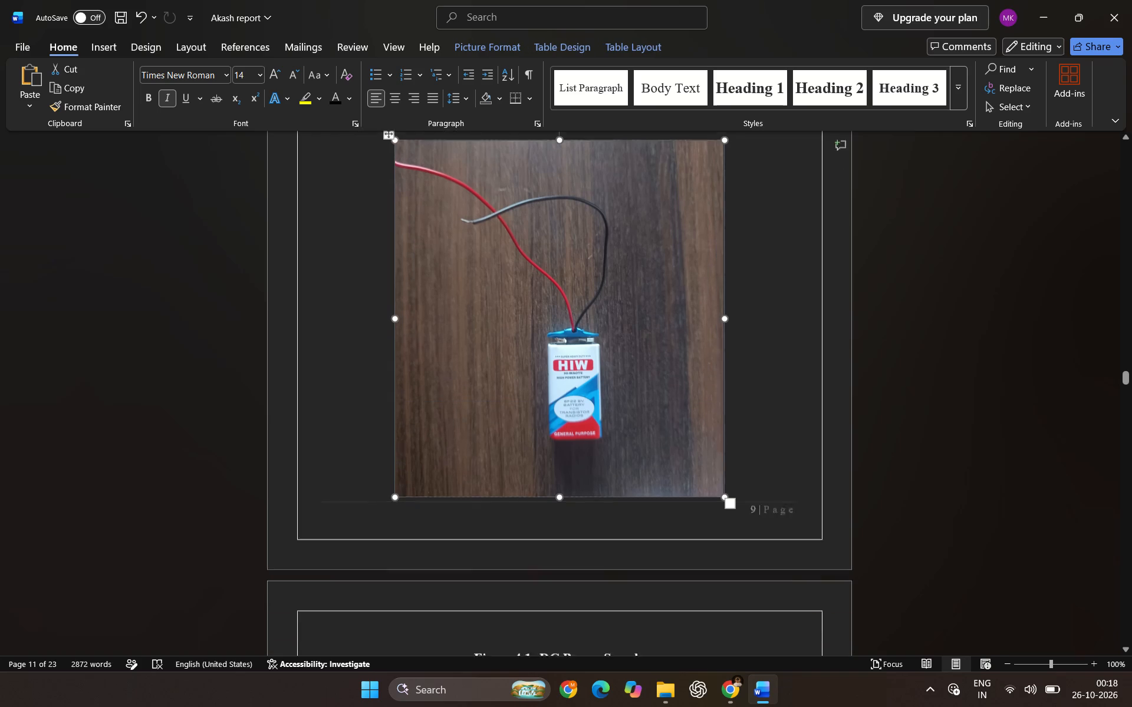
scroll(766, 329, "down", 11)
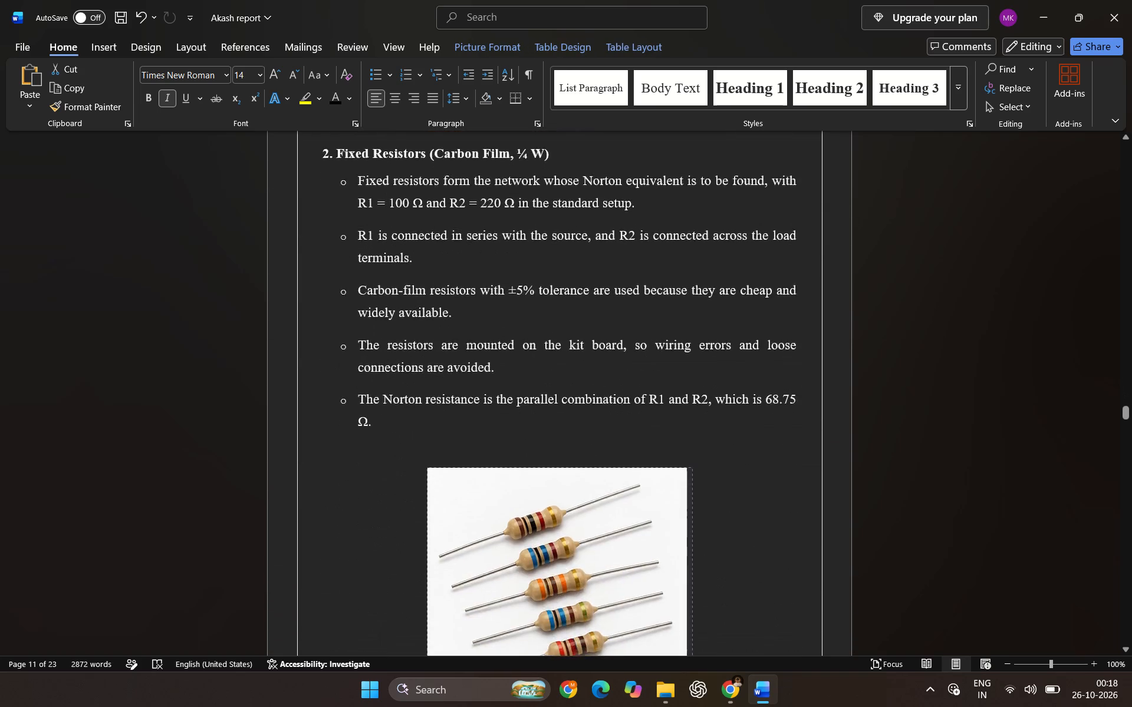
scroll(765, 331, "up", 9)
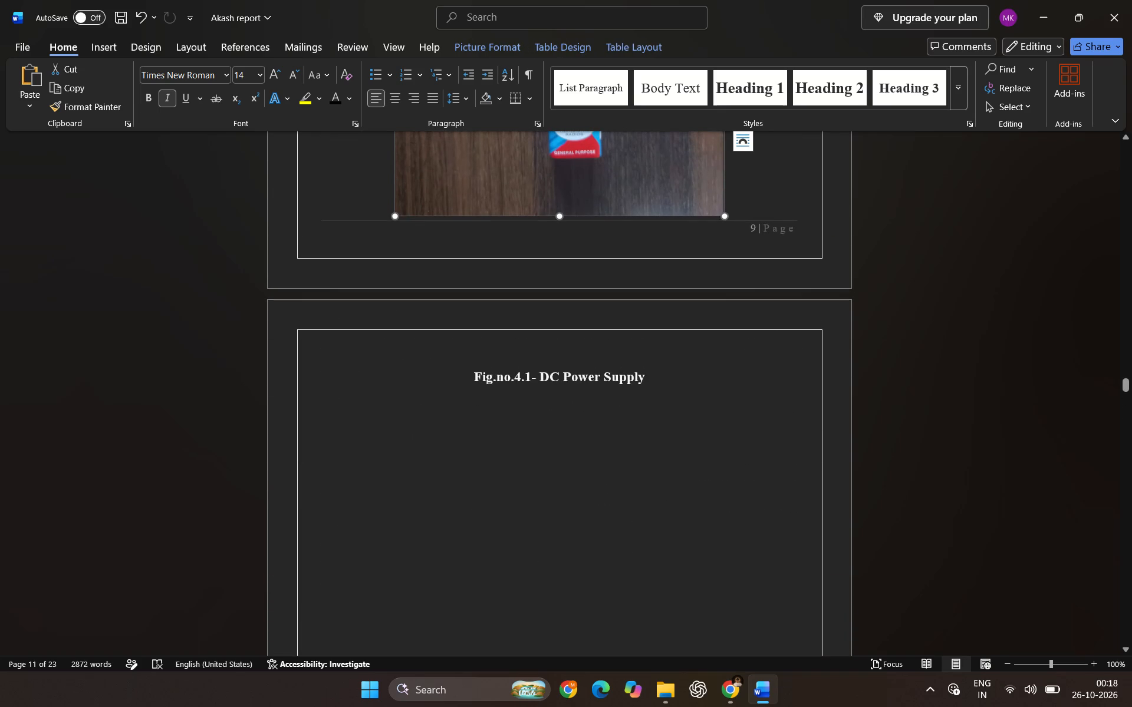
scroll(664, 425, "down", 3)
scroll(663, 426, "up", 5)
Undo the recent edits back to the empty frame without the battery picture, above the "Fig.no.4.1- DC Power Supply" caption.
key("ctrl+z")
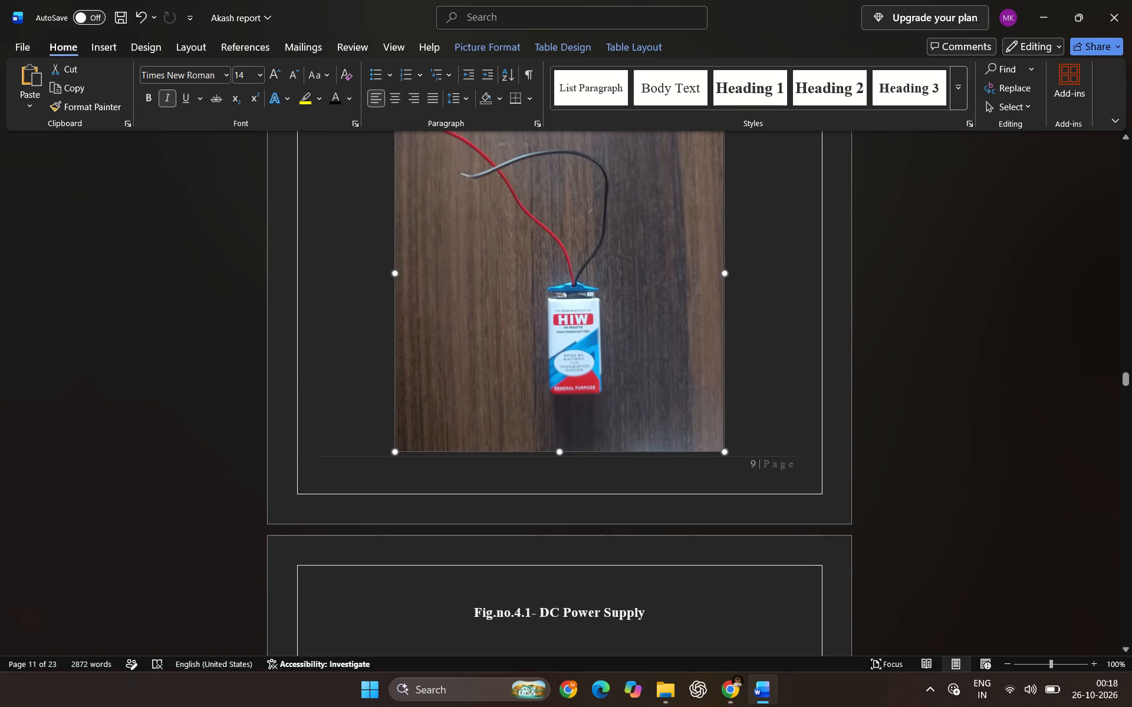
key("ctrl+z")
key("ctrl+z")
key("ctrl+z")
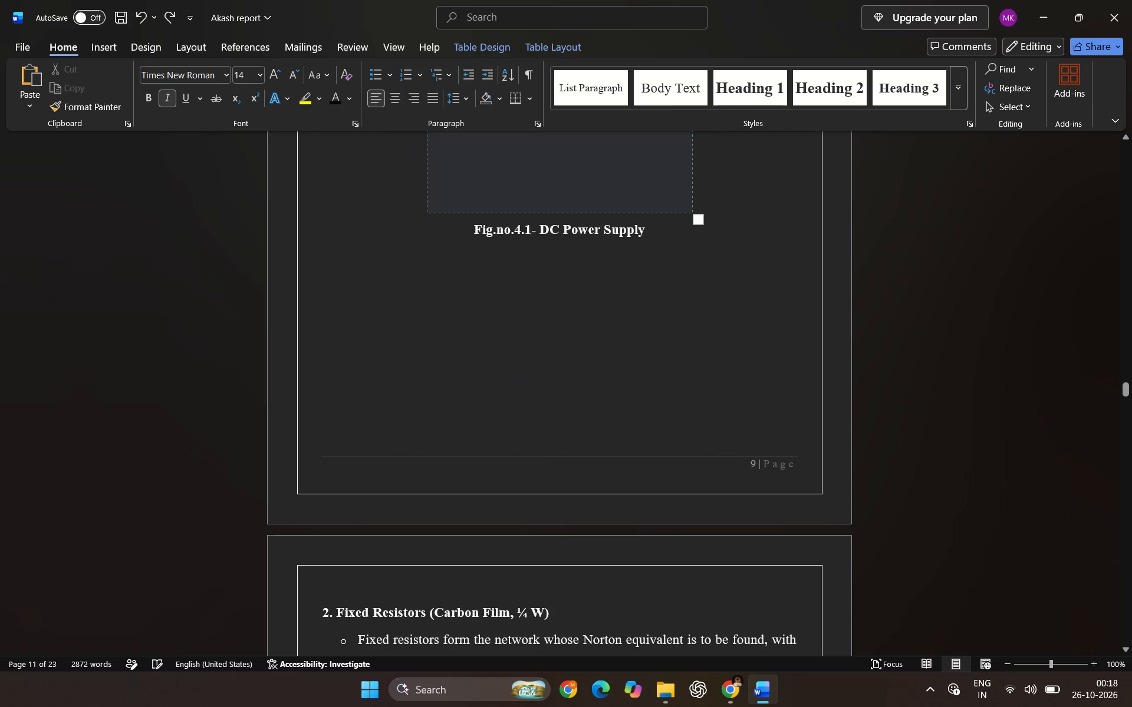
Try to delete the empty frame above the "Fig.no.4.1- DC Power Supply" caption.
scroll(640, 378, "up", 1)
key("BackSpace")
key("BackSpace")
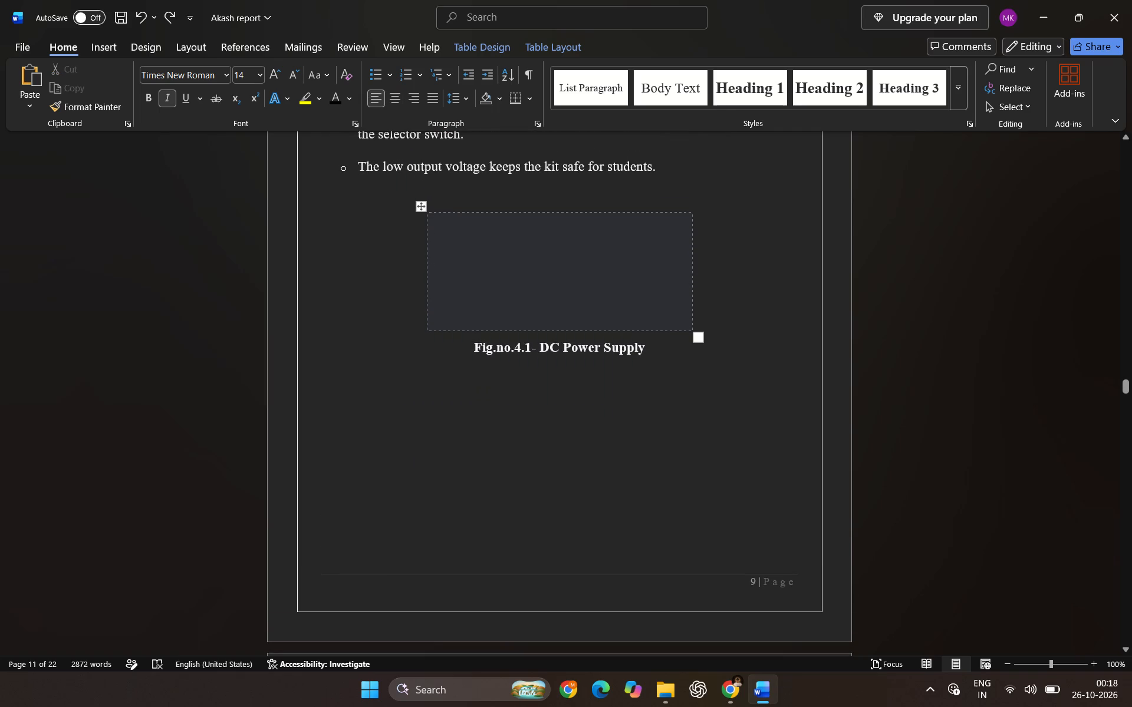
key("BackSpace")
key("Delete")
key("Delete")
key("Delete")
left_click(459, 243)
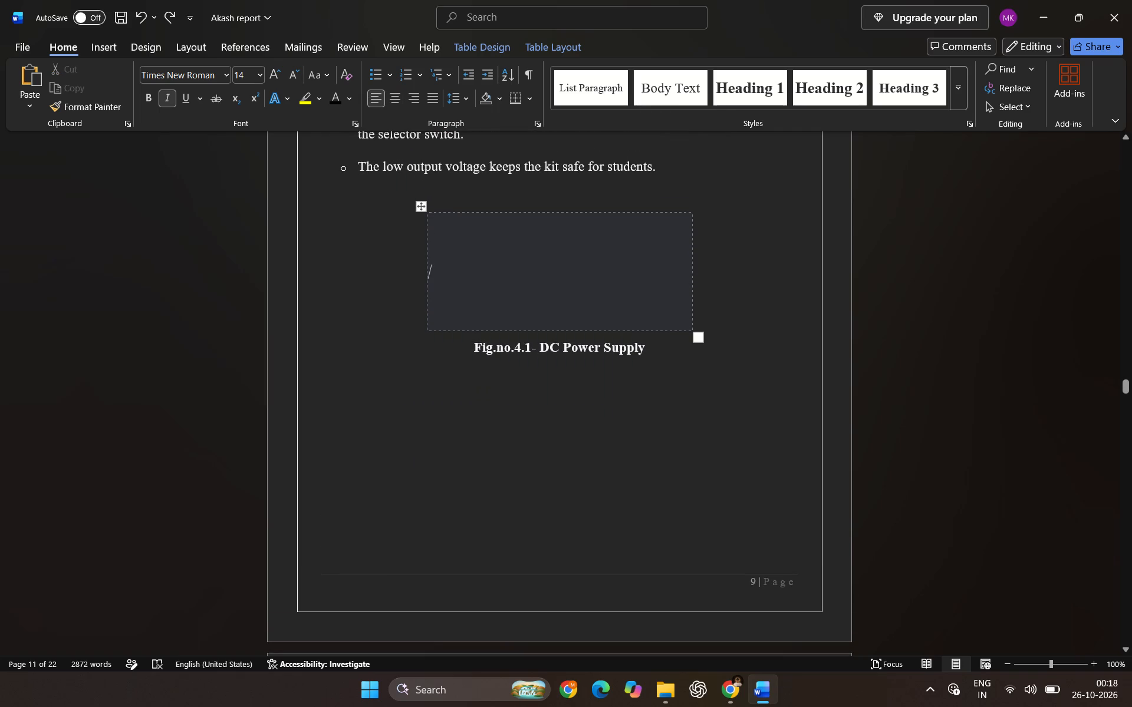
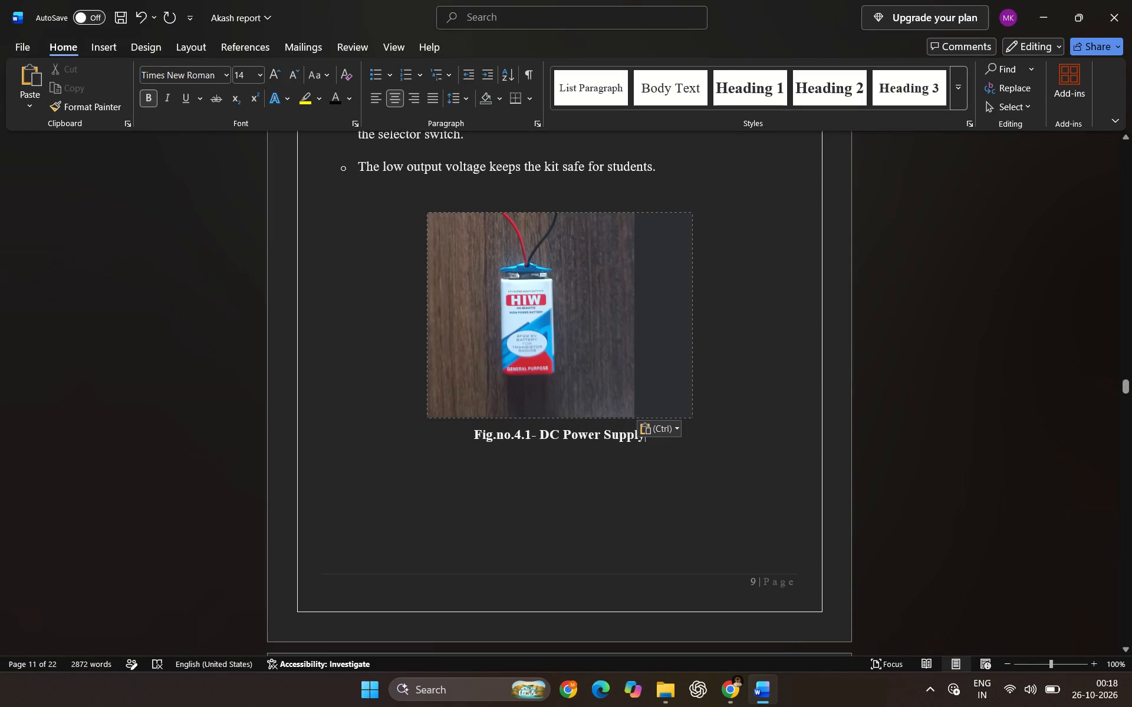
Stretch the battery picture horizontally until it fills the full width of its frame above the "Fig.no.4.1- DC Power Supply" caption.
key("Escape")
key("Escape")
key("Escape")
key("Escape")
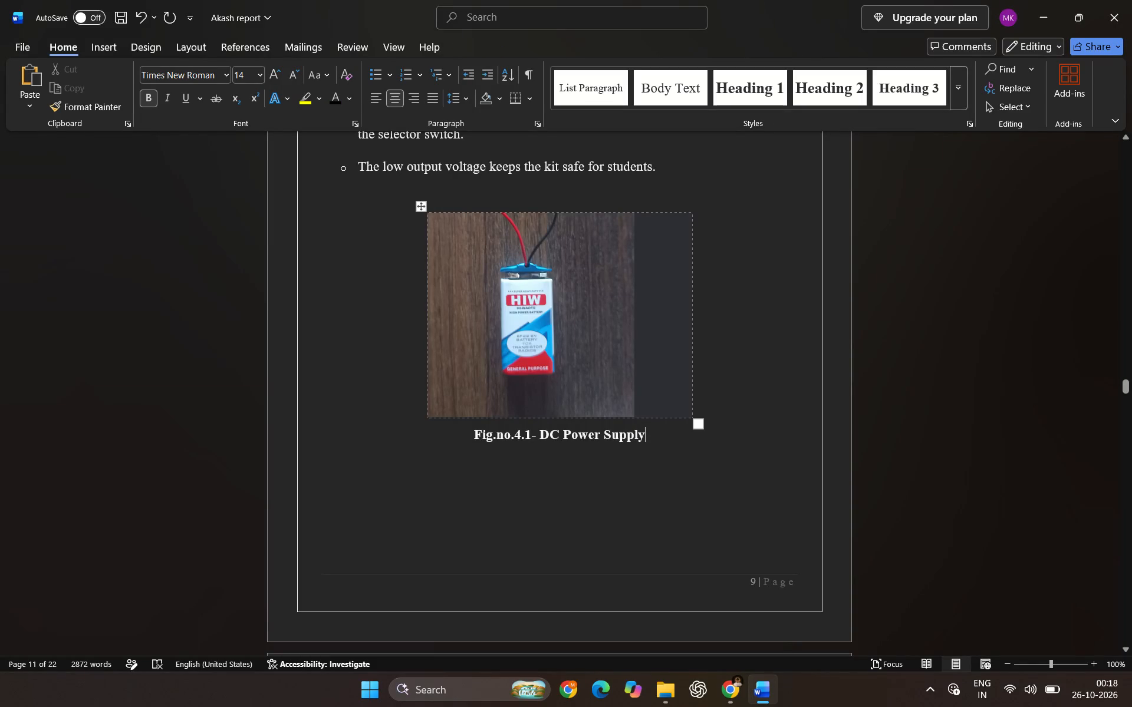
left_click(571, 303)
left_click_drag(639, 316, 709, 315)
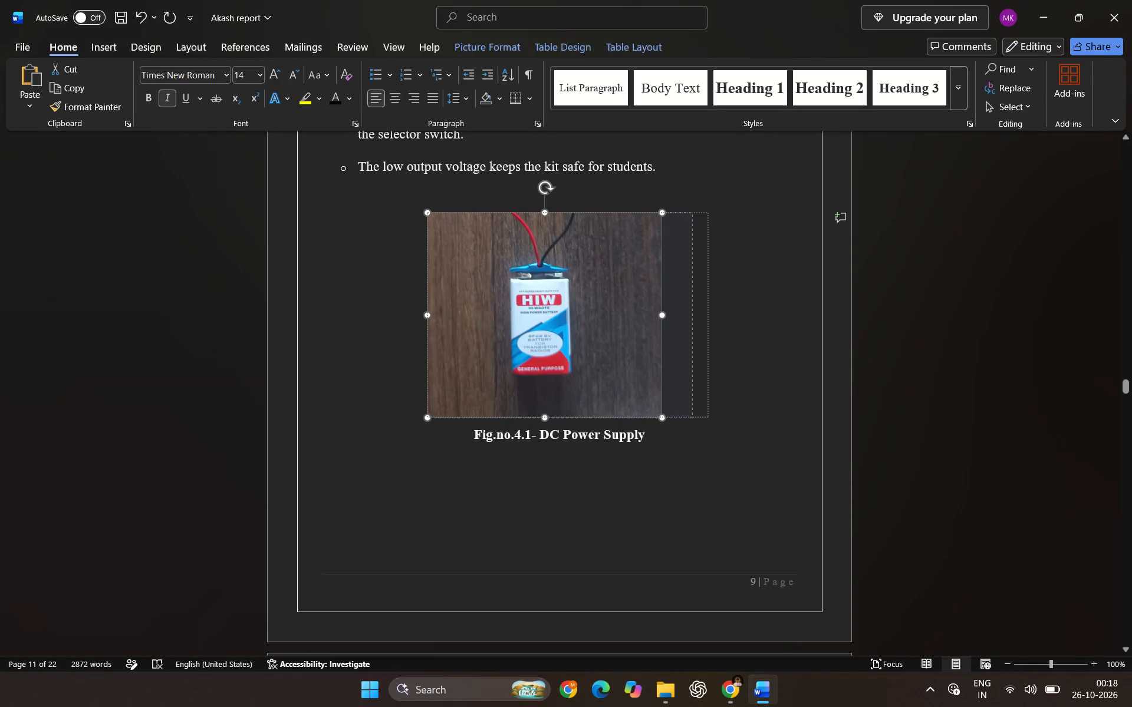
left_click_drag(709, 315, 712, 315)
left_click(761, 366)
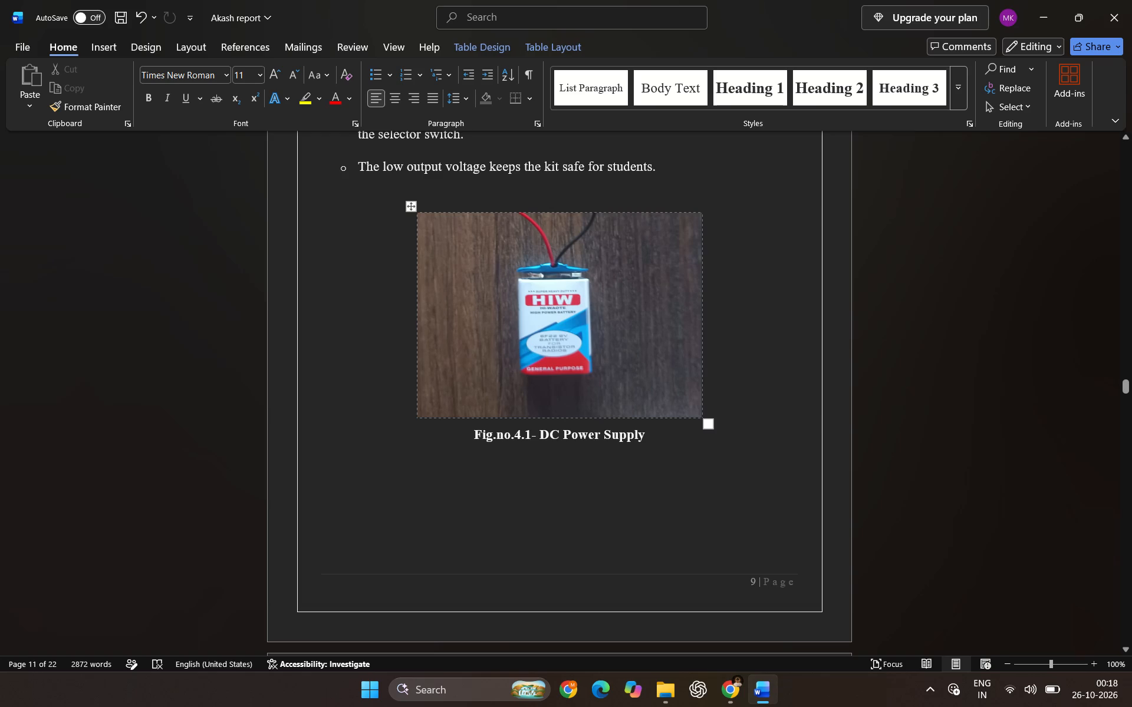
left_click(715, 470)
Review the "2. Fixed Resistors (Carbon Film, ¼ W)" section that follows the DC Power Supply figure.
scroll(774, 462, "down", 3)
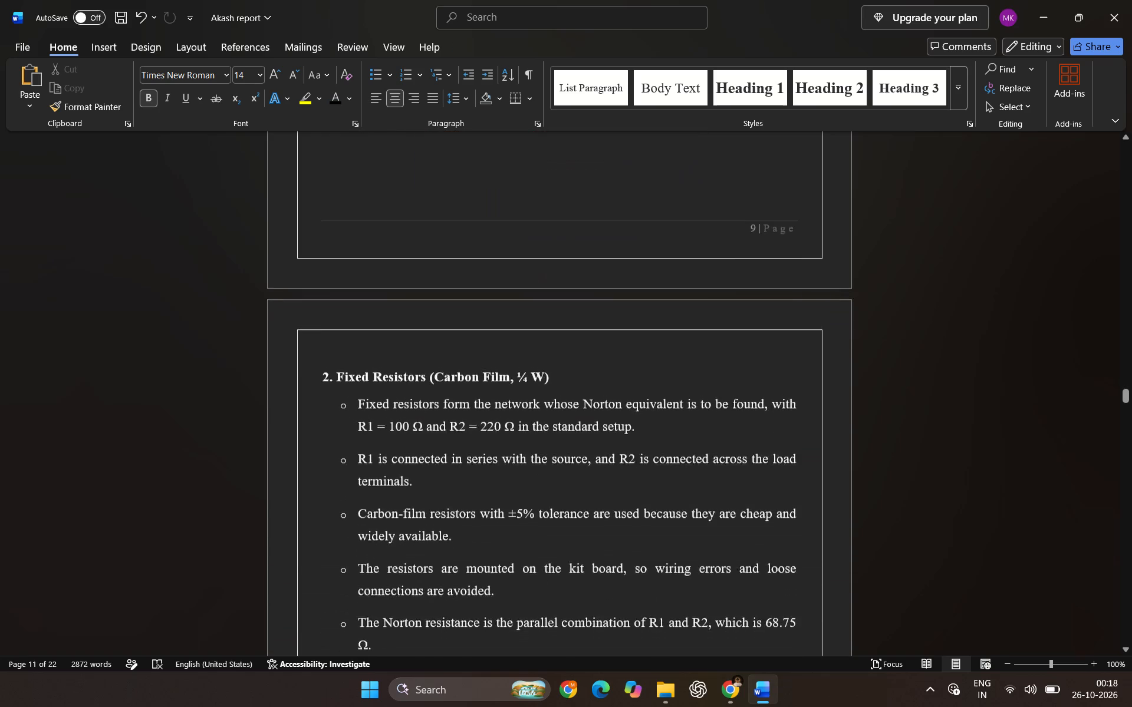
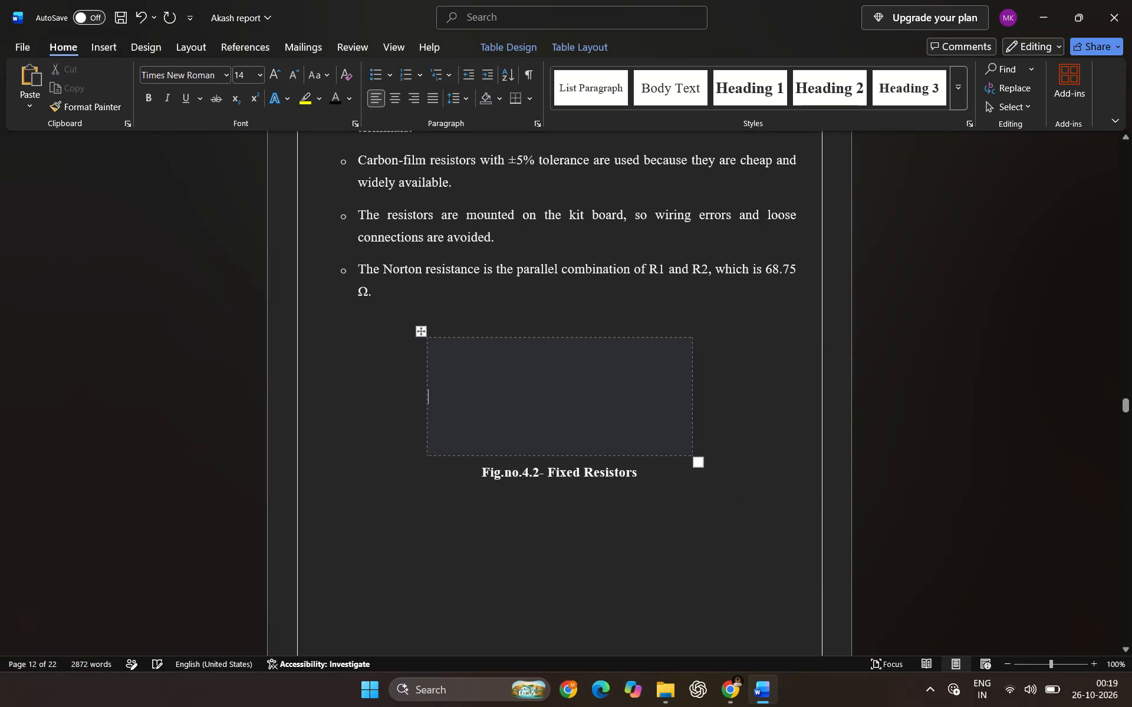
Paste the copied photo of two resistors into the empty frame above the "Fig.no.4.2- Fixed Resistors" caption.
key("ctrl+v")
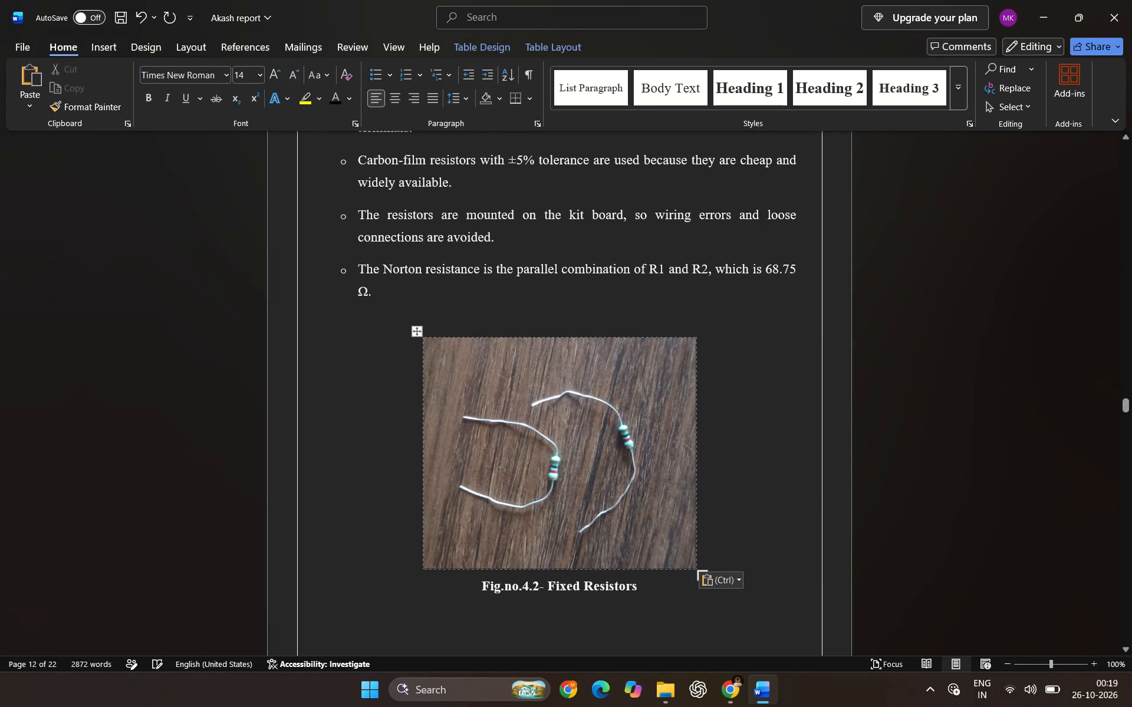
left_click(788, 408)
Delete the rheostat picture together with its frame and the "Fig.no.4.3- Variable Resistor (Rheostat)" caption.
scroll(787, 416, "down", 8)
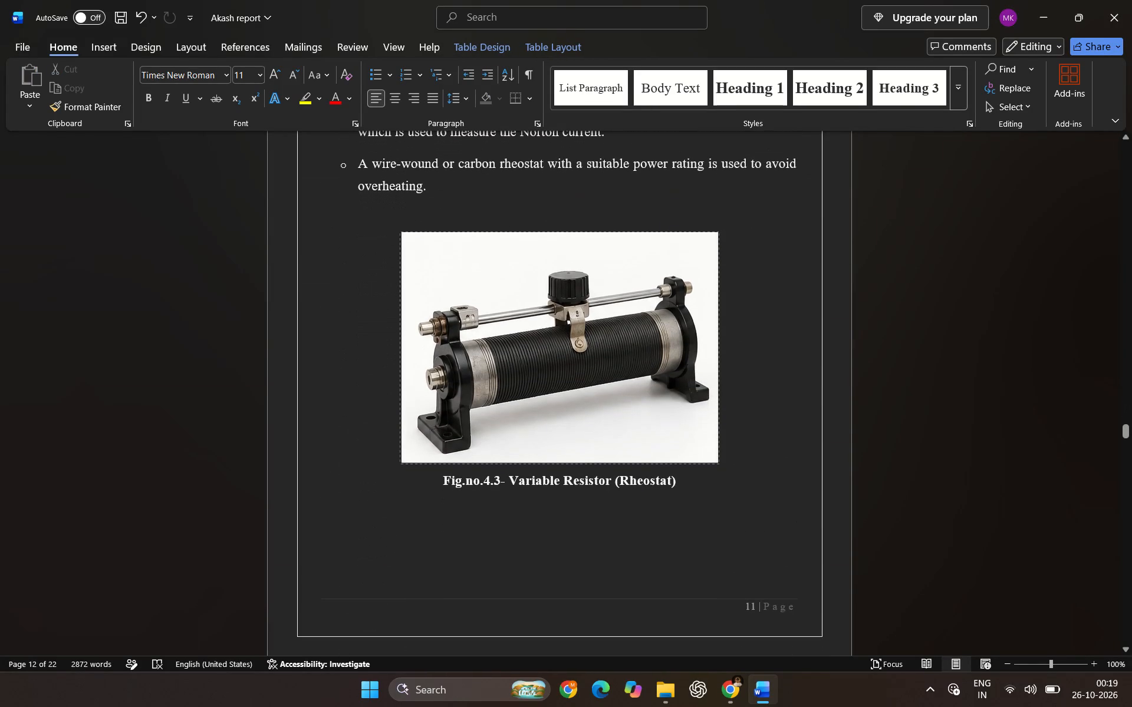
left_click(622, 392)
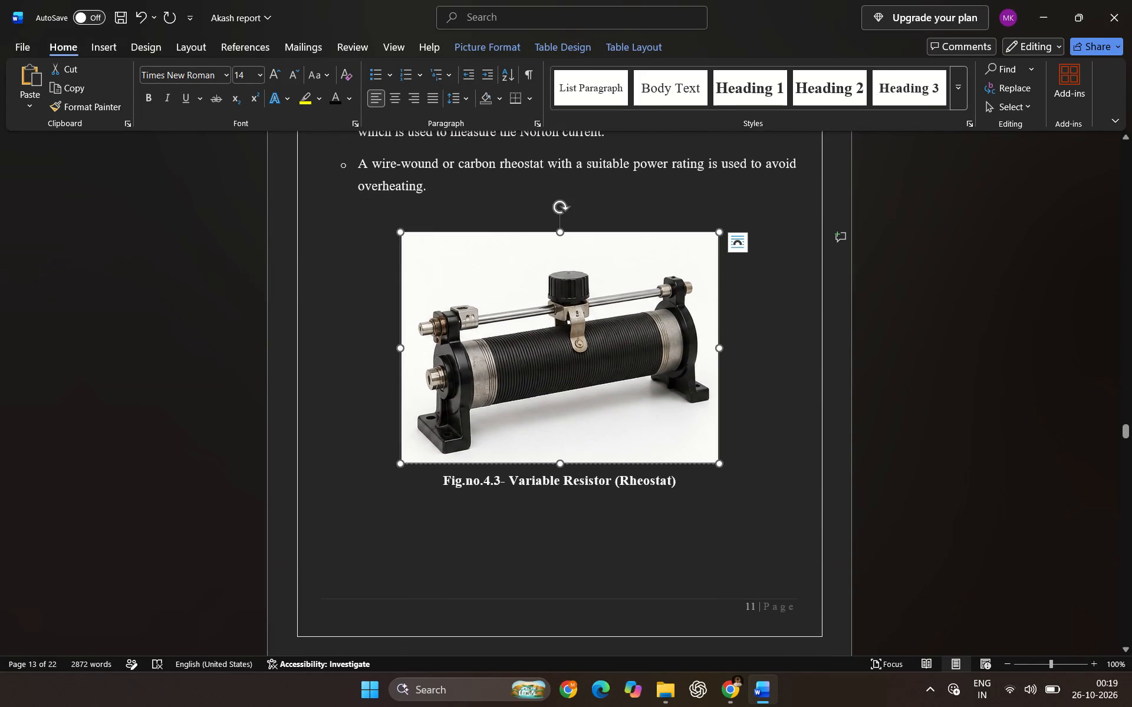
key("Delete")
key("Delete")
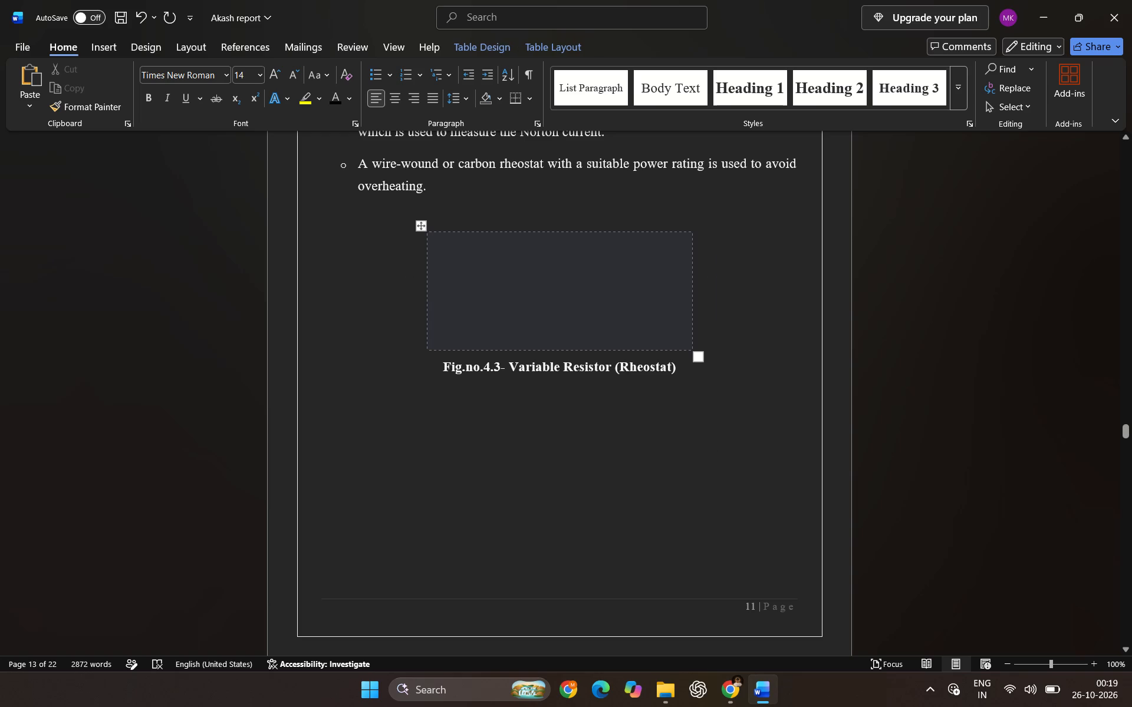
left_click_drag(399, 220, 672, 371)
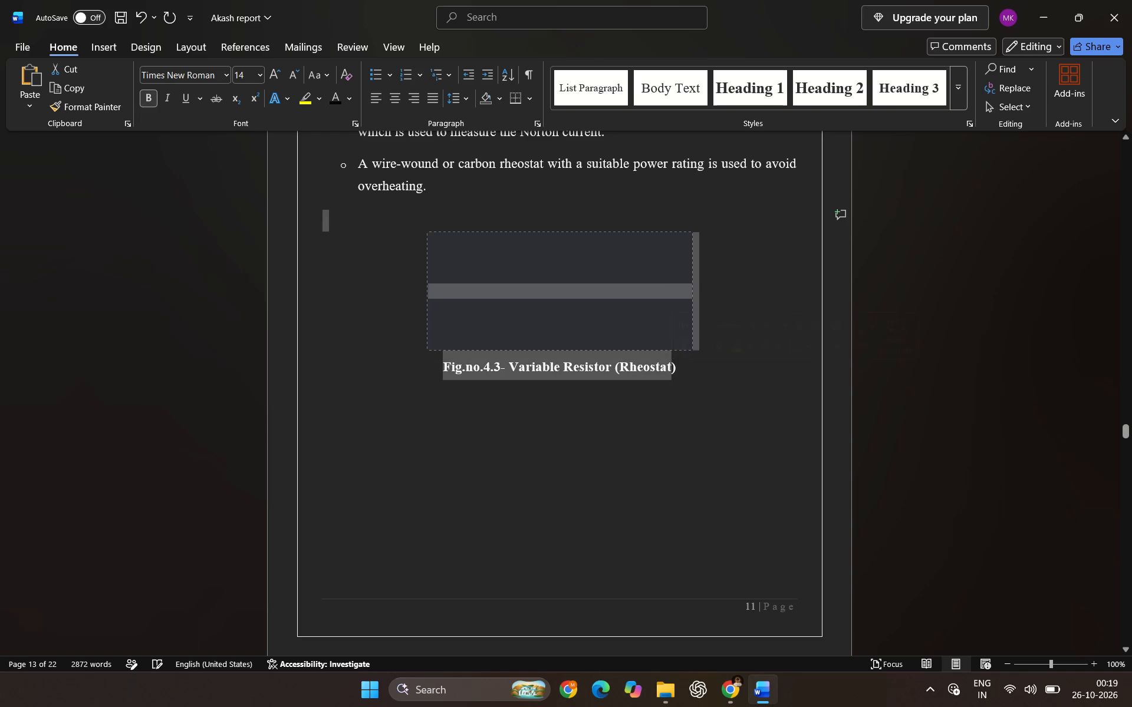
key("Delete")
key("Delete")
key("Delete")
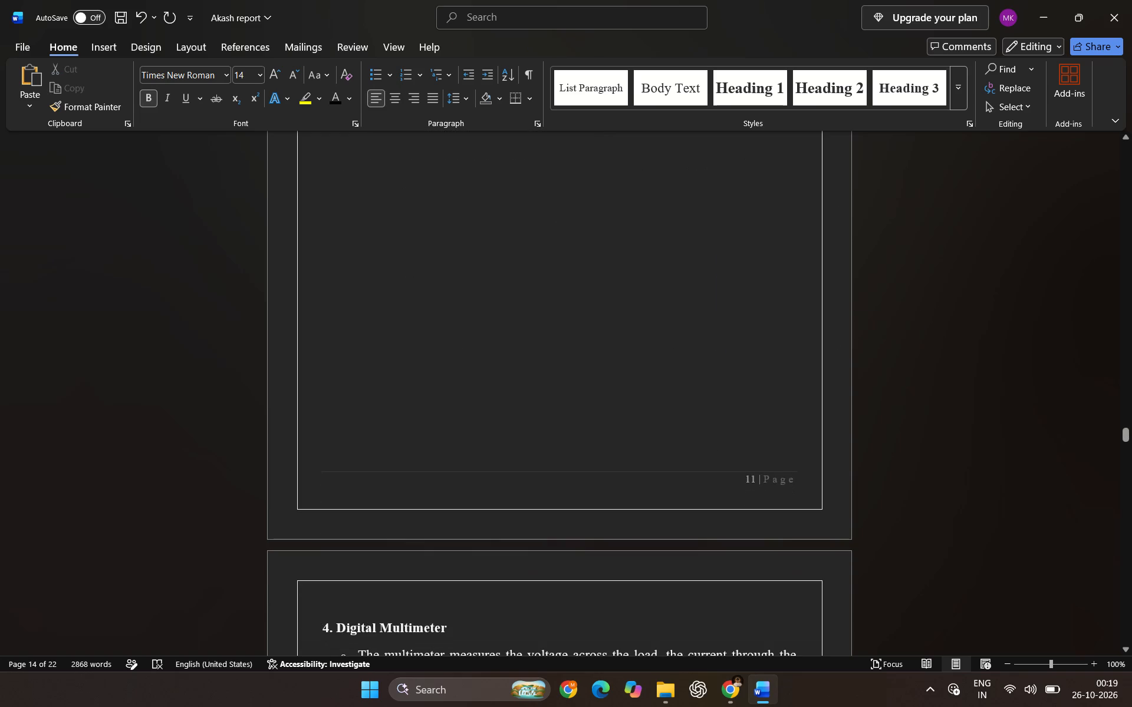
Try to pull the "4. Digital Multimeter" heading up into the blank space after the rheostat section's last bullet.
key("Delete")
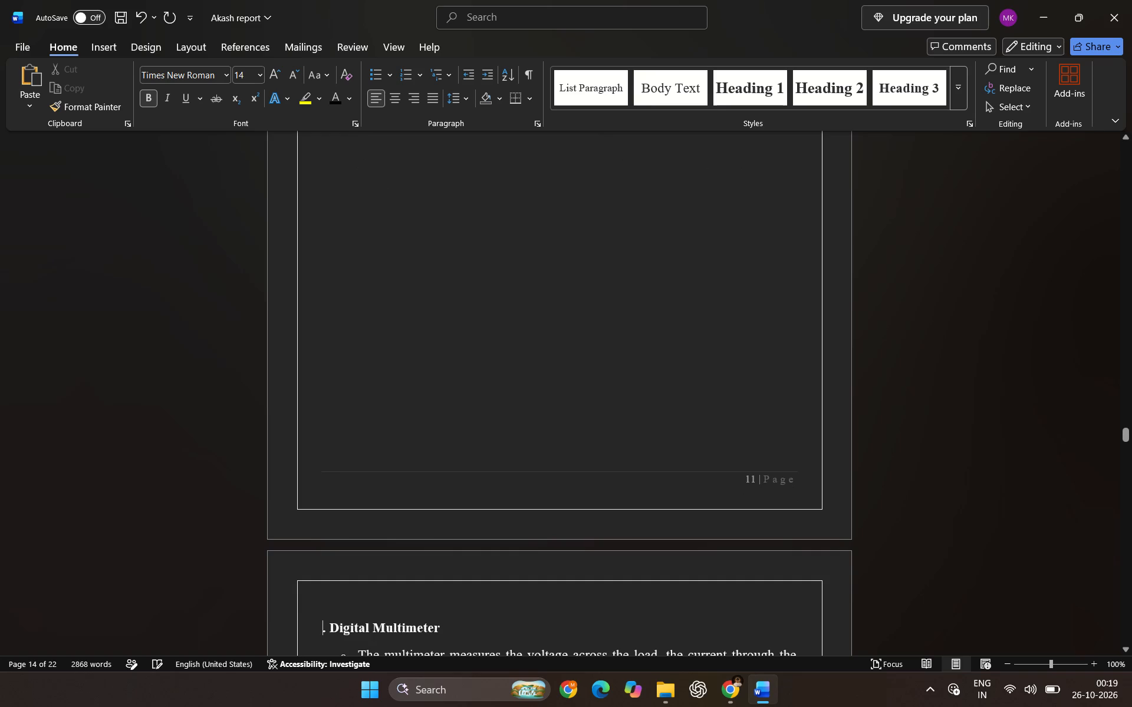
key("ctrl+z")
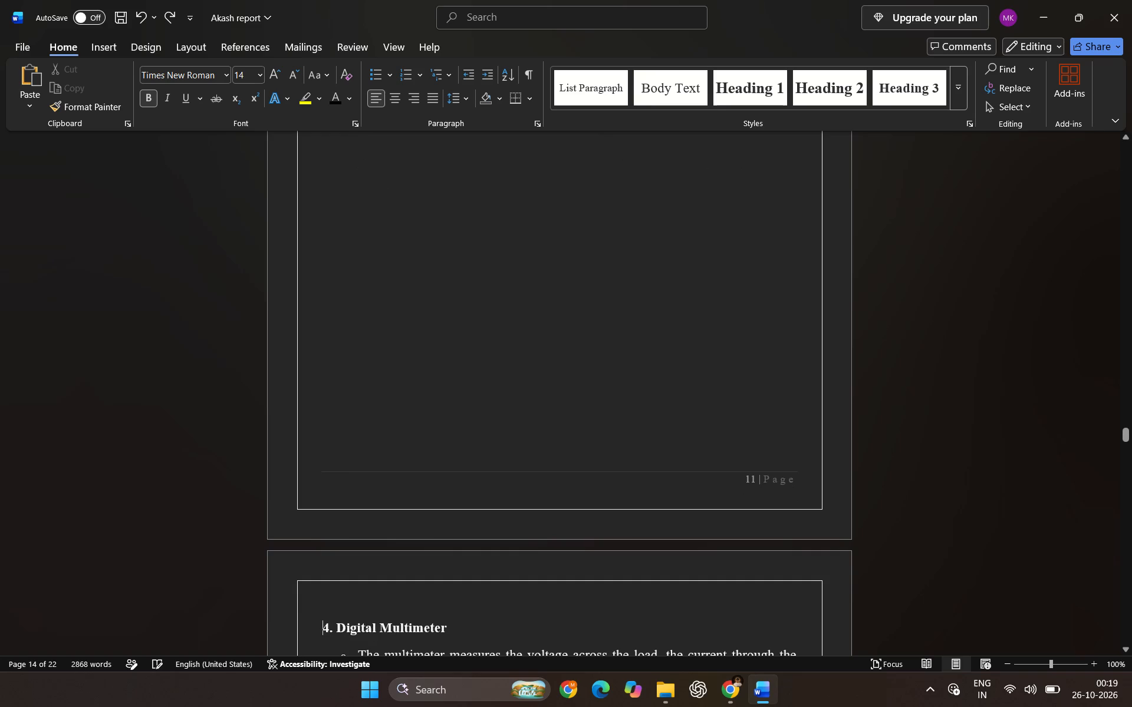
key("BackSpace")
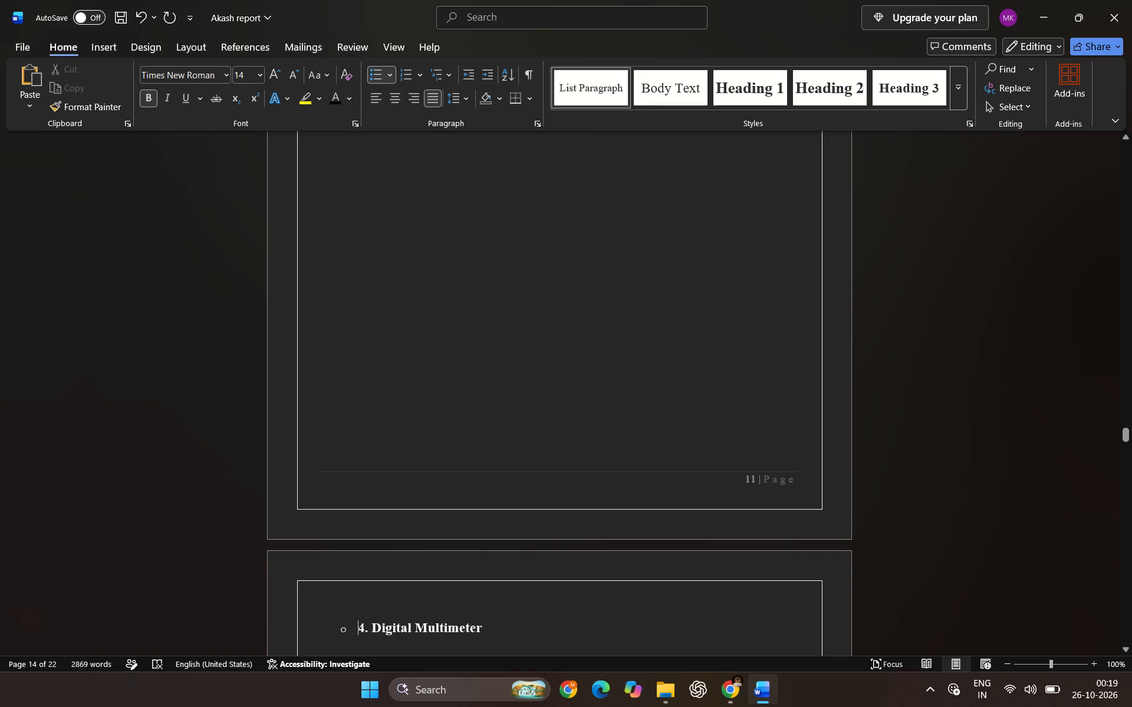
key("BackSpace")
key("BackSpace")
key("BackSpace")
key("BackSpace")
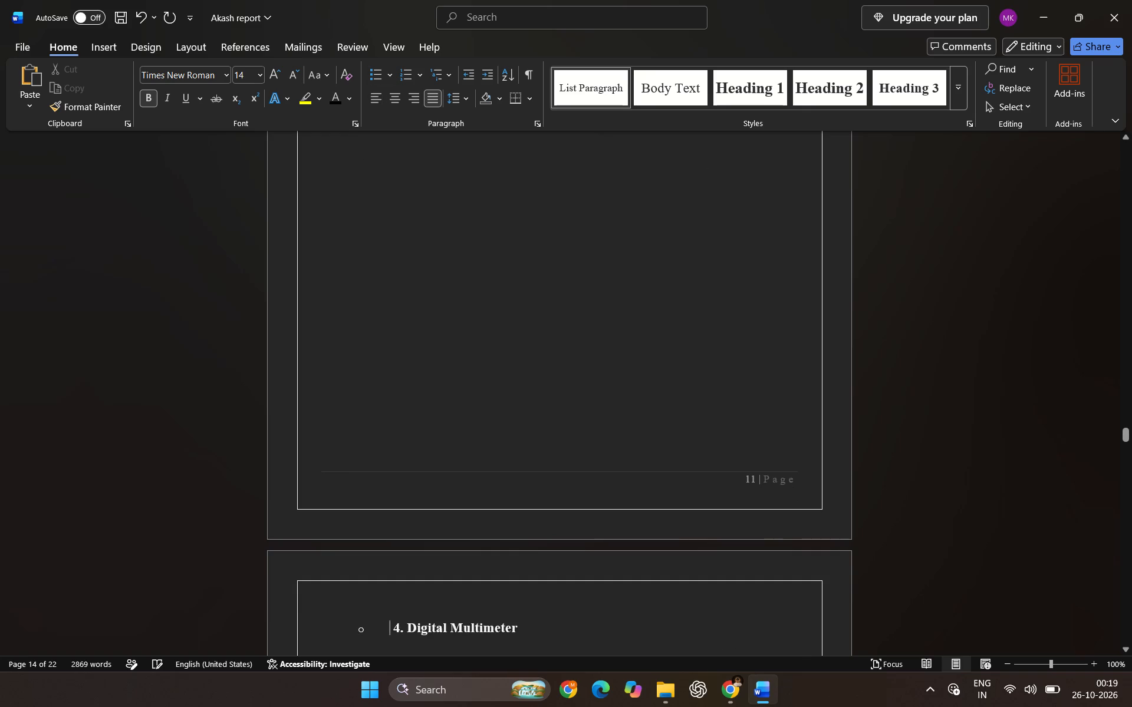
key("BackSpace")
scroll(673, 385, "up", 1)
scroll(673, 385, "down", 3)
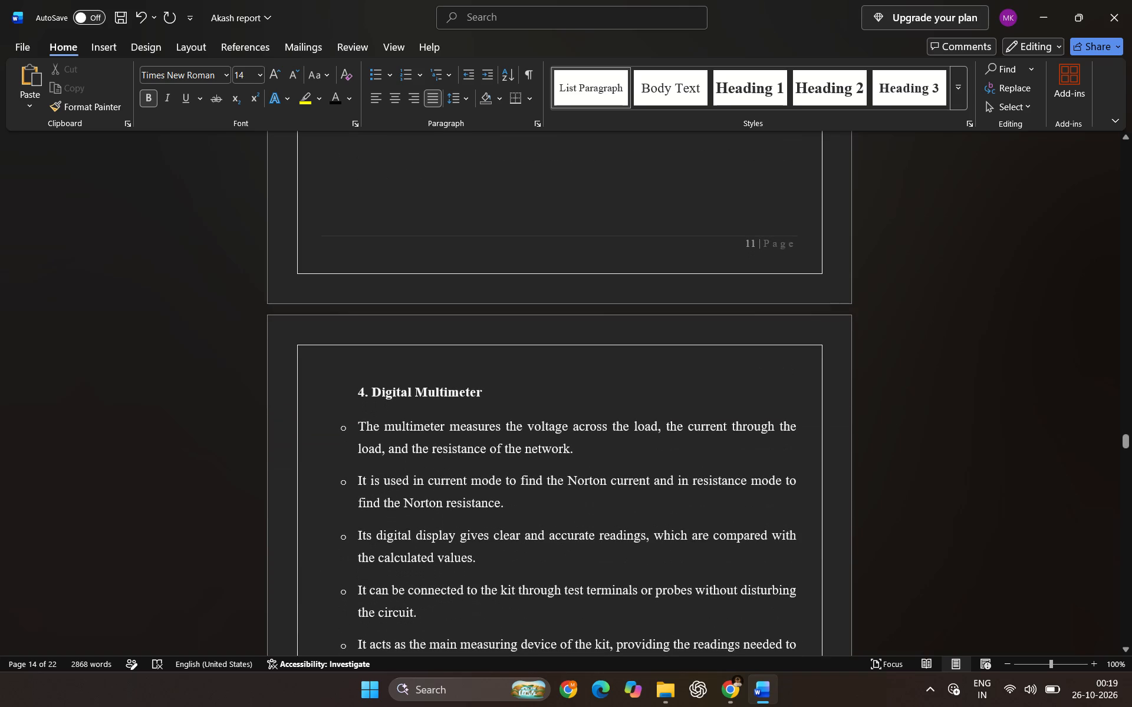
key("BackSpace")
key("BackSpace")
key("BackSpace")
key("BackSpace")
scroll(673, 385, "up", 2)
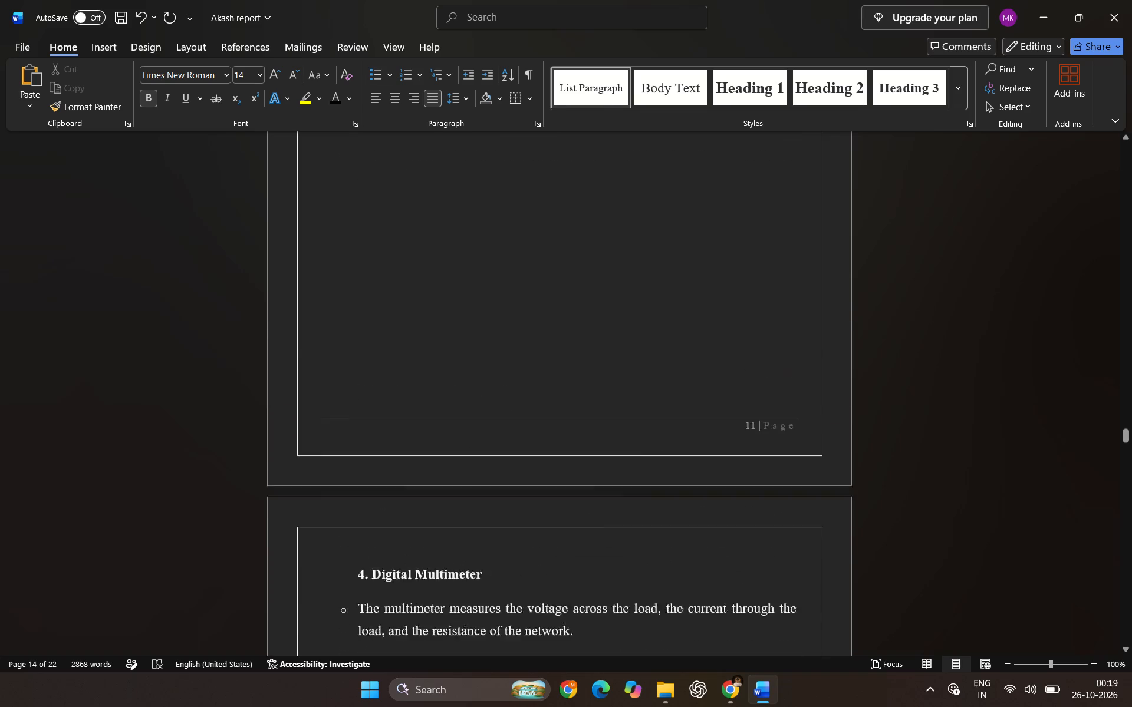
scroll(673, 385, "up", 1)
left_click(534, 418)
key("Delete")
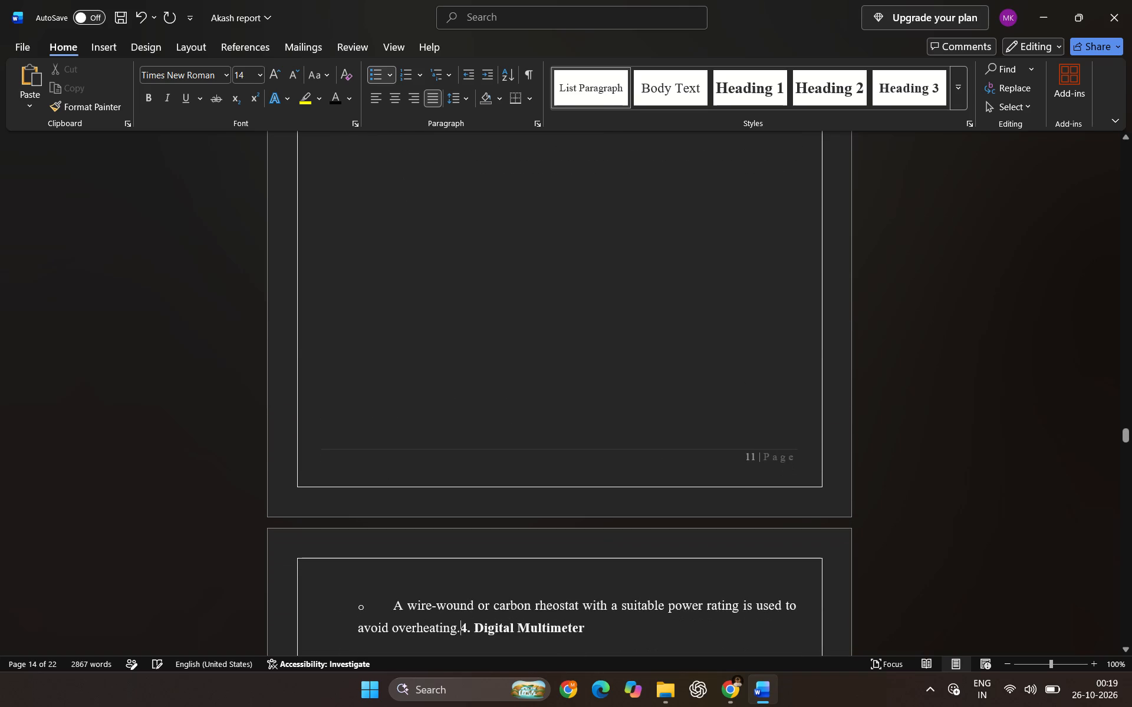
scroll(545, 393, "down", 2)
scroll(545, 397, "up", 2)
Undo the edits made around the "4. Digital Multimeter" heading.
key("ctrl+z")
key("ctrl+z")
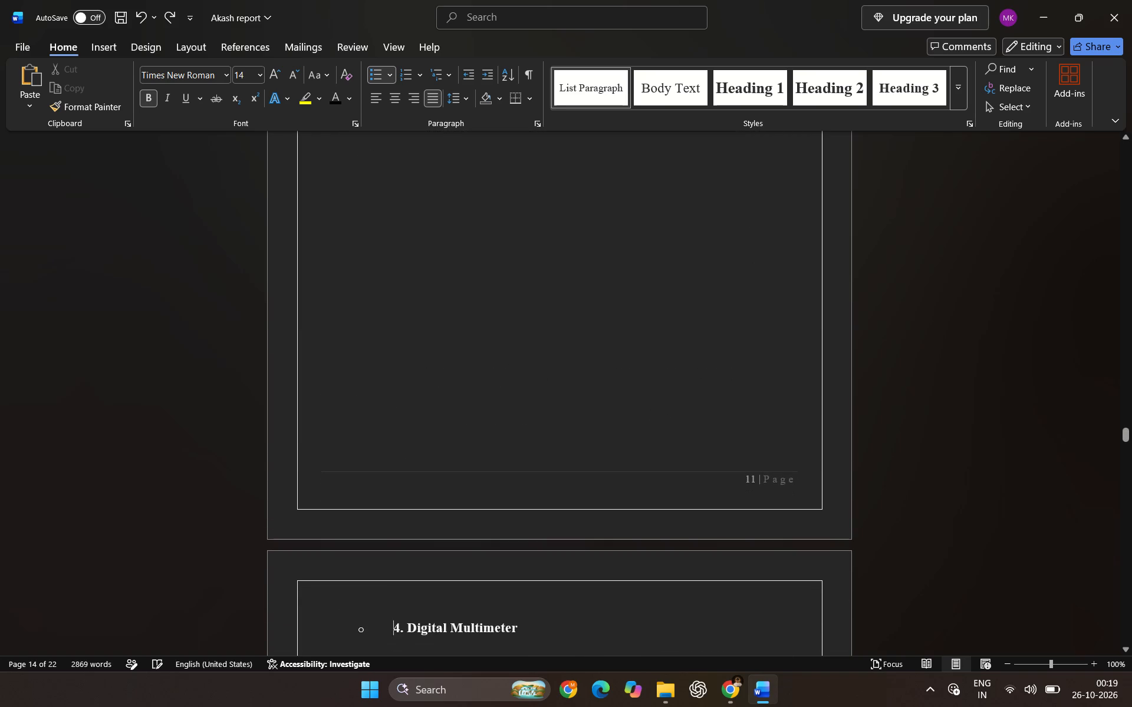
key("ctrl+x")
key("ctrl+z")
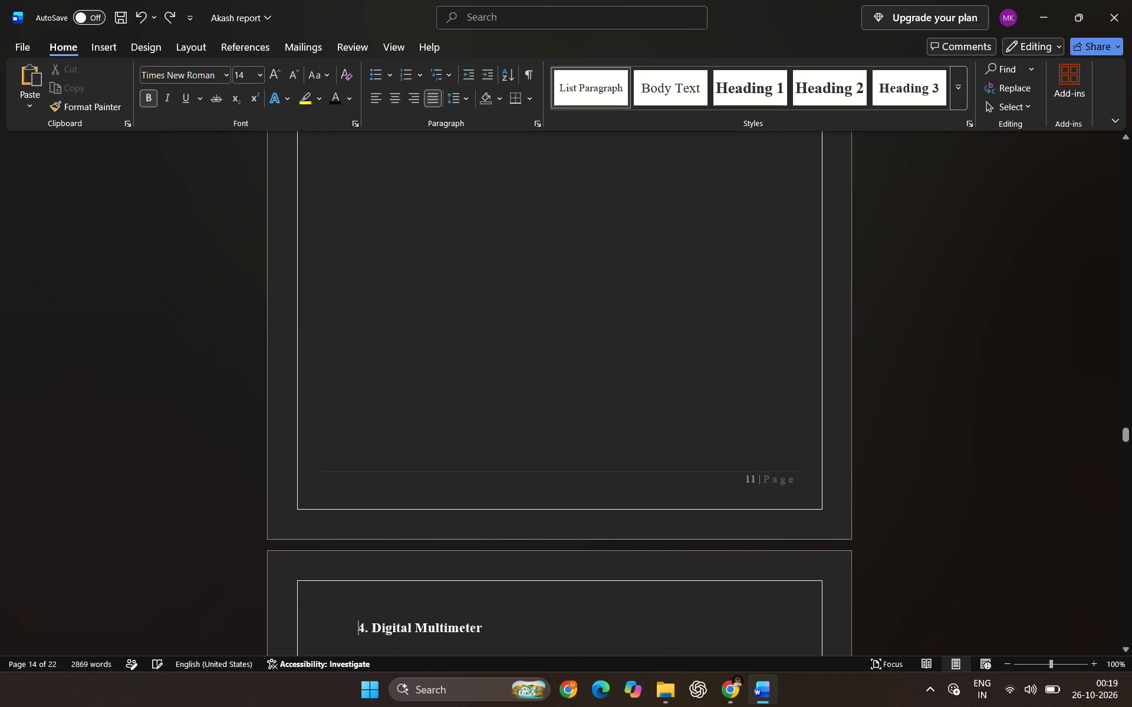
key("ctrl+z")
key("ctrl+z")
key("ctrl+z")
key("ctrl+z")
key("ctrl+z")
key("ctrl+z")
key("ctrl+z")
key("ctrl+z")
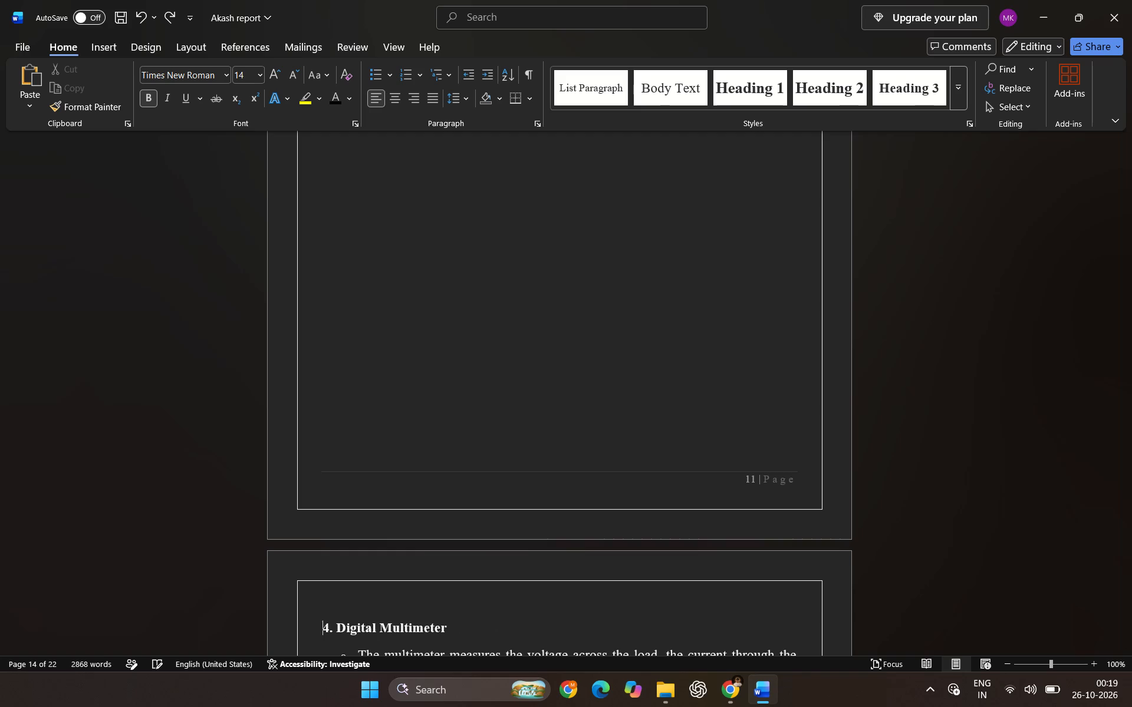
Look over the Digital Multimeter pages and the "3. Variable Resistor / Rheostat (Load)" section.
scroll(565, 411, "down", 6)
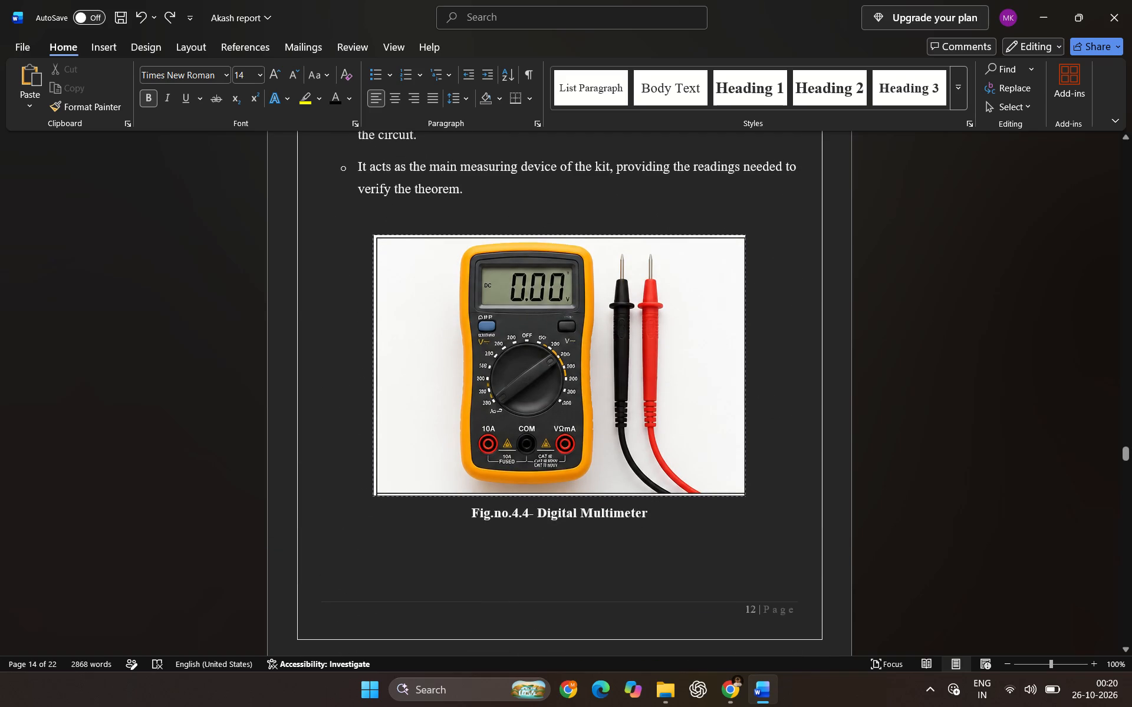
scroll(642, 423, "down", 2)
scroll(641, 431, "up", 13)
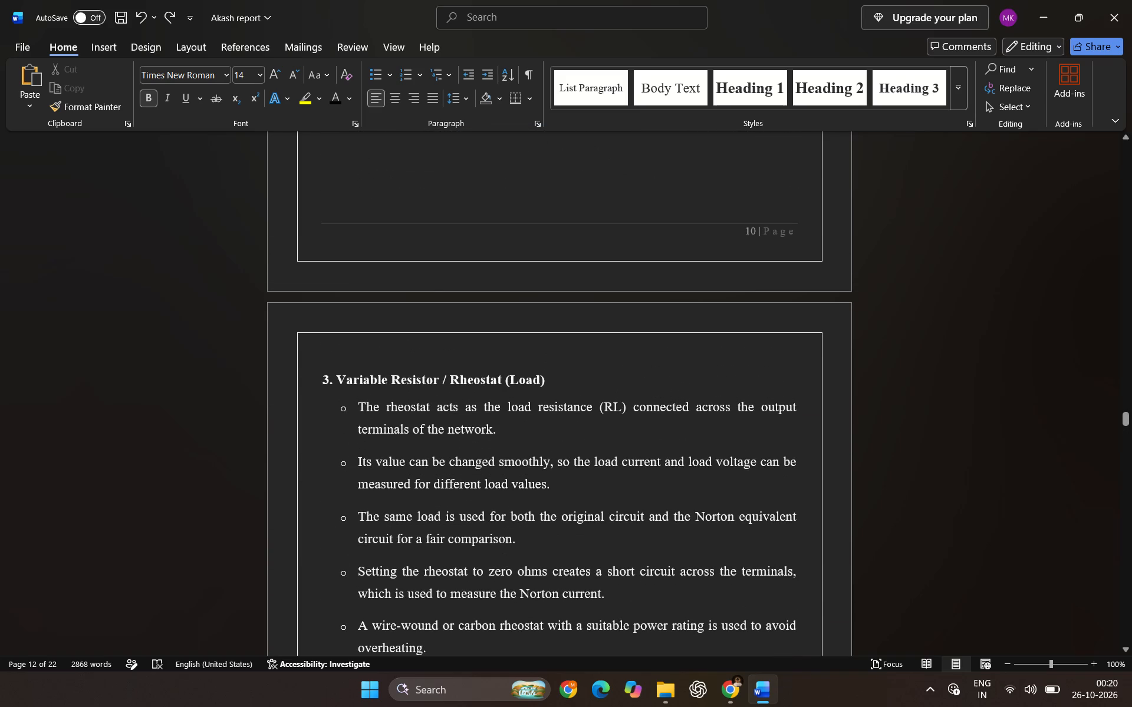
left_click(384, 374)
scroll(502, 391, "down", 2)
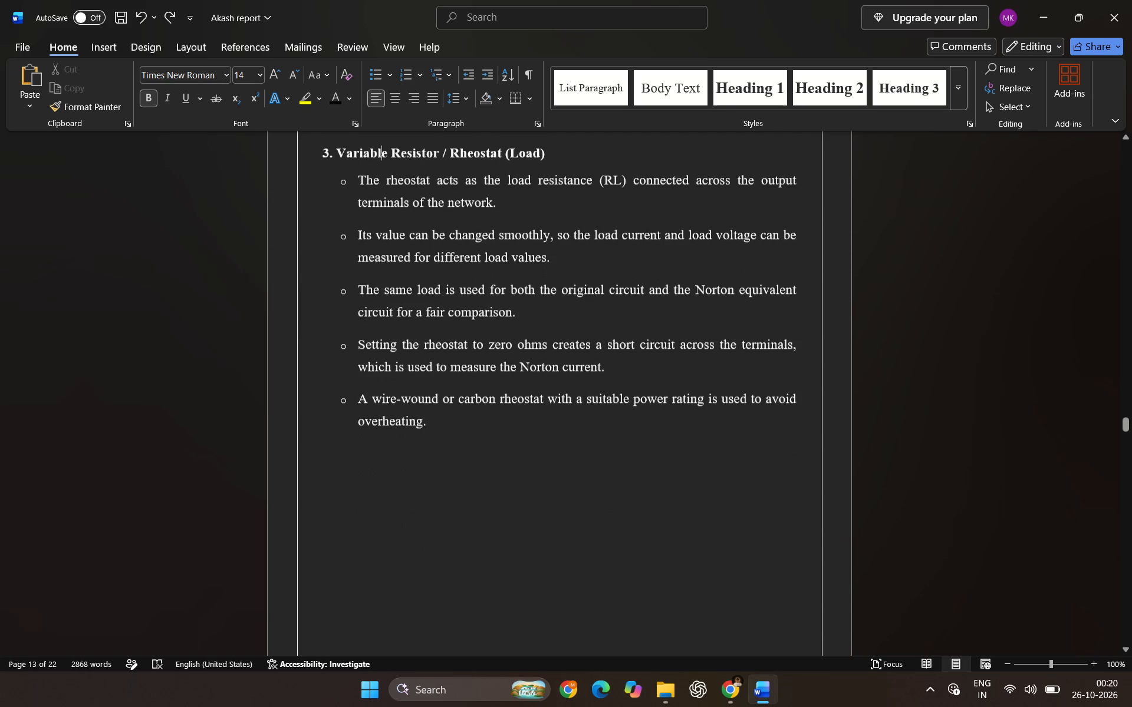
Delete all the bullet points under the "3. Variable Resistor / Rheostat (Load)" heading.
right_click(508, 508)
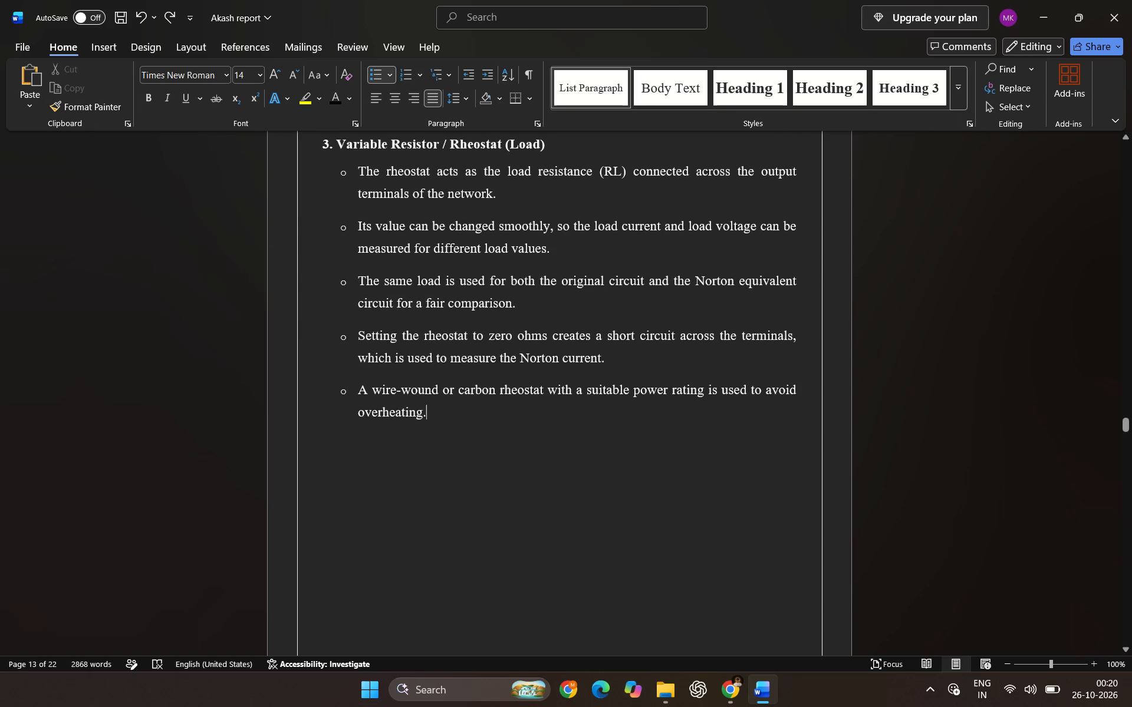
left_click(1009, 102)
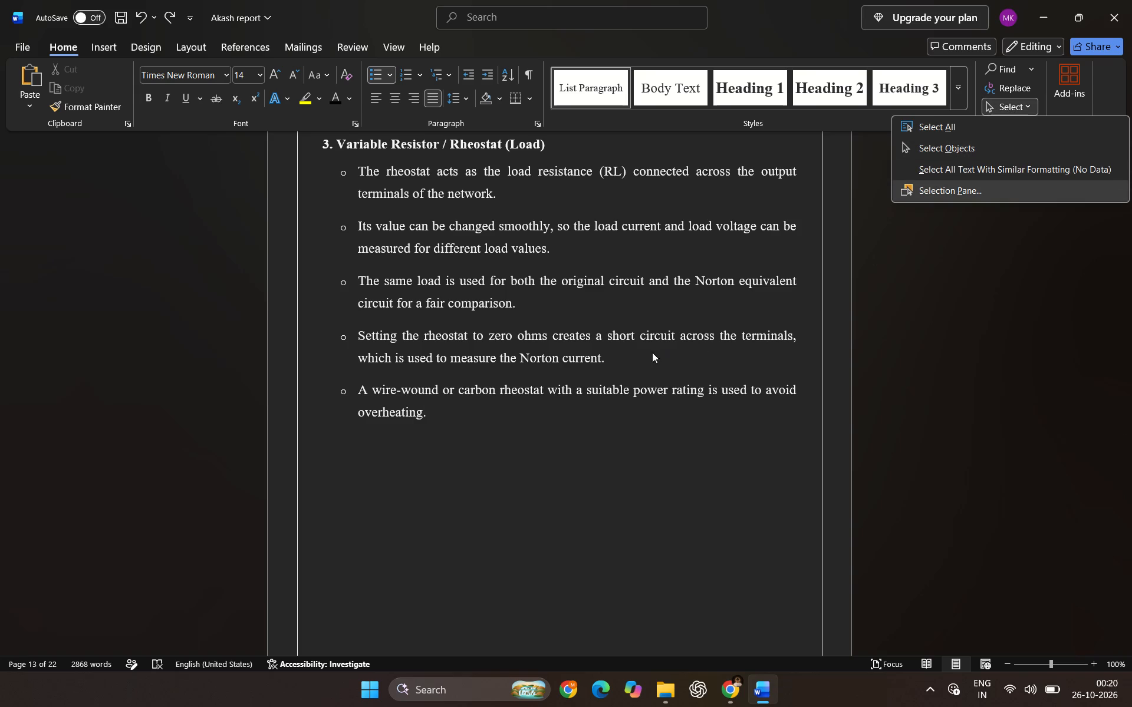
left_click_drag(534, 414, 509, 427)
key("BackSpace")
key("BackSpace")
key("BackSpace")
key("BackSpace")
key("BackSpace")
key("BackSpace")
key("BackSpace")
key("BackSpace")
key("BackSpace")
key("BackSpace")
key("BackSpace")
key("BackSpace")
key("BackSpace")
key("BackSpace")
key("BackSpace")
key("BackSpace")
key("BackSpace")
key("BackSpace")
key("BackSpace")
key("BackSpace")
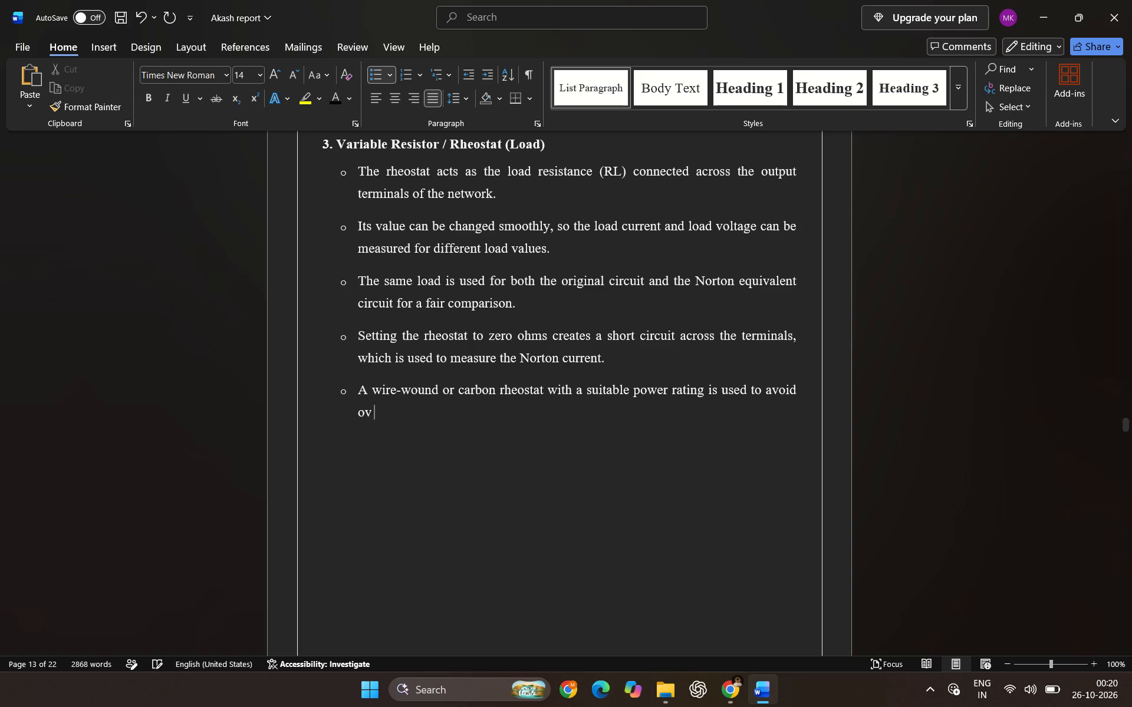
left_click_drag(456, 431, 402, 196)
key("BackSpace")
key("BackSpace")
left_click_drag(696, 226, 696, 219)
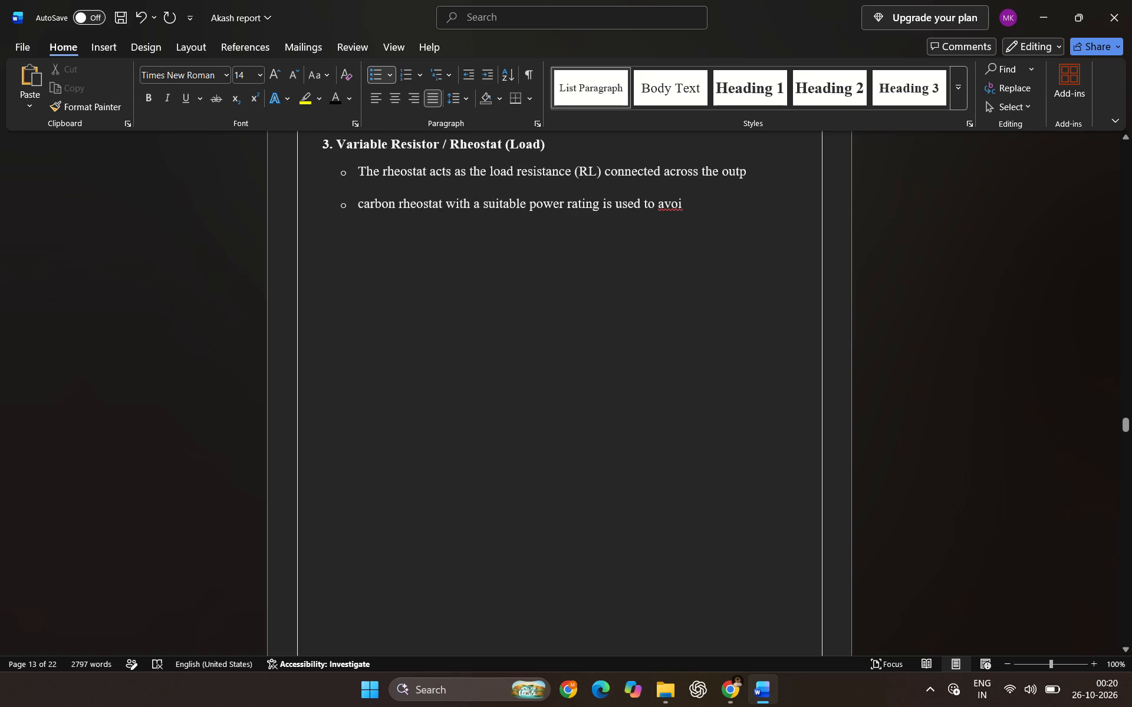
left_click_drag(696, 219, 544, 156)
key("BackSpace")
Delete the "3. Variable Resistor / Rheostat (Load)" heading together with its emptied page.
scroll(571, 267, "up", 3)
left_click_drag(558, 491, 558, 491)
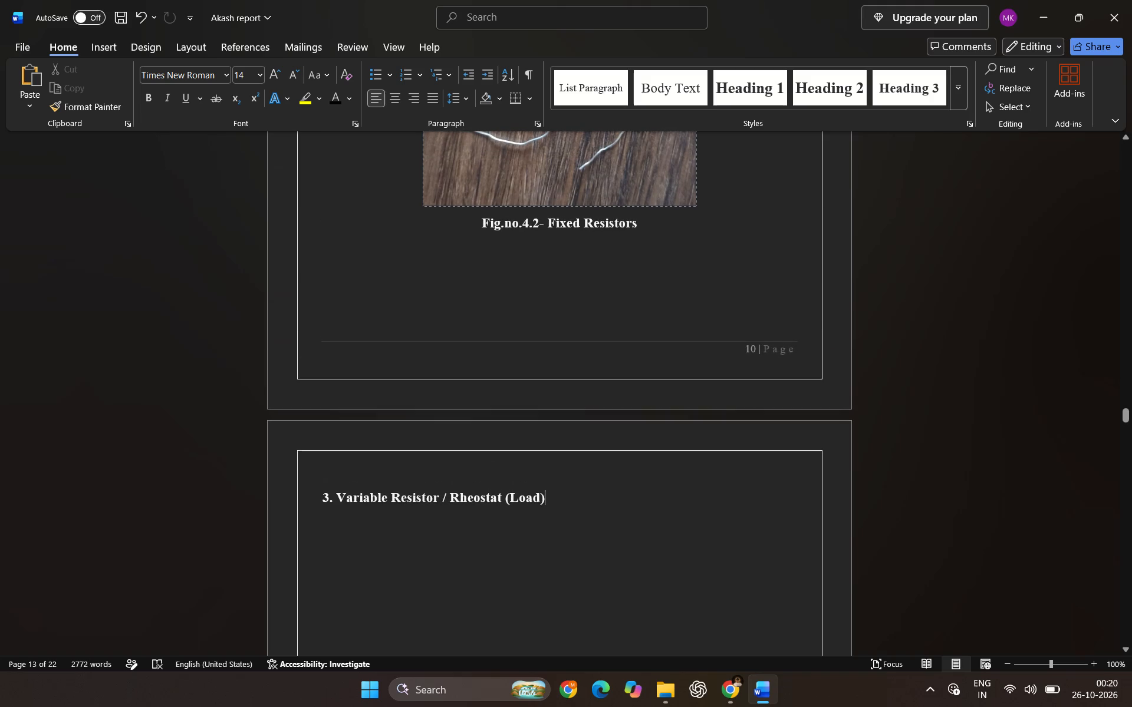
left_click_drag(558, 491, 348, 475)
left_click_drag(348, 475, 323, 479)
key("BackSpace")
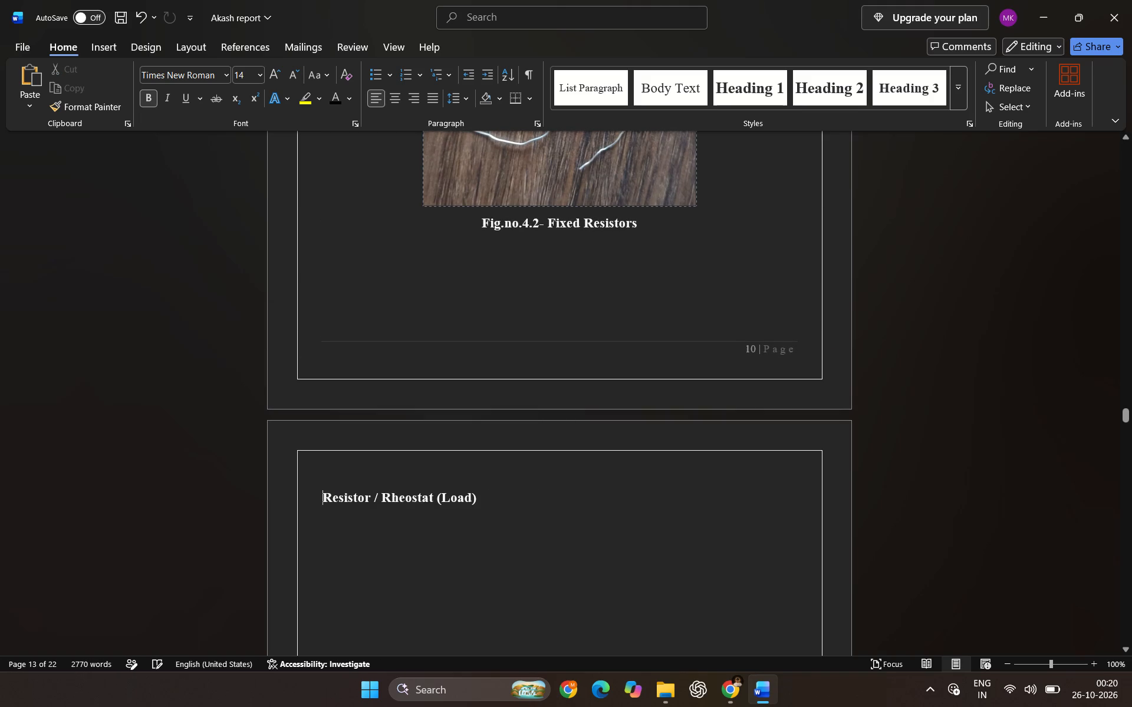
left_click_drag(503, 493, 337, 487)
left_click(336, 487)
key("BackSpace")
left_click_drag(505, 498, 469, 498)
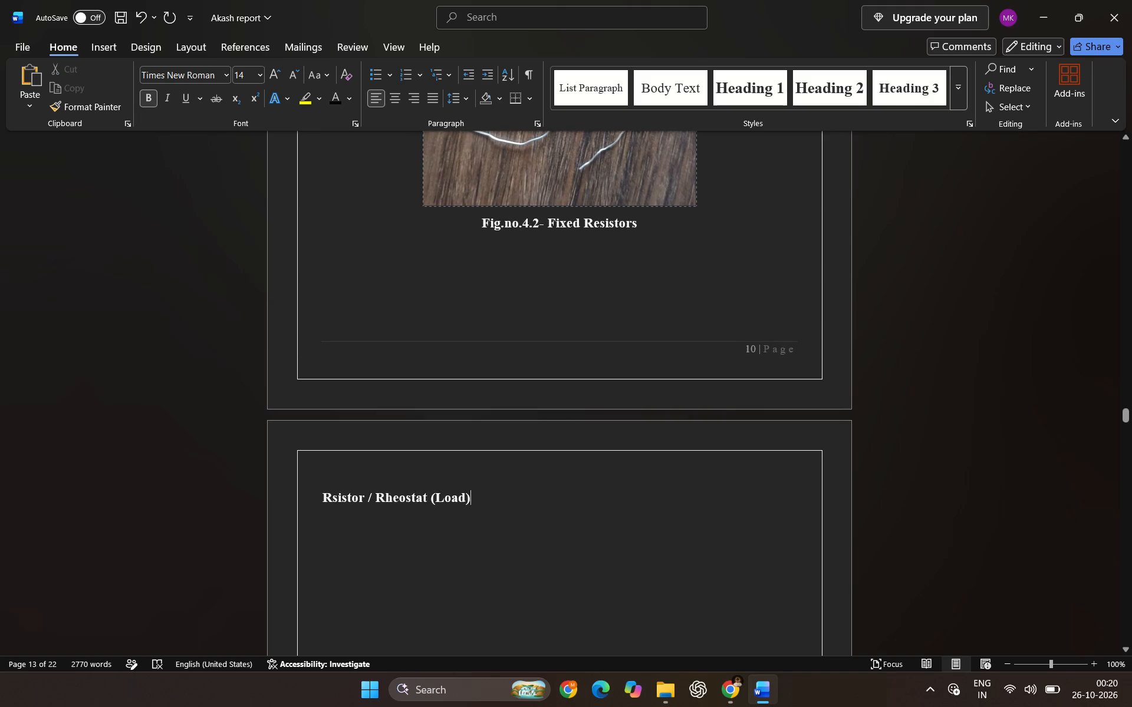
left_click_drag(469, 498, 351, 498)
key("BackSpace")
Renumber the "Digital Multimeter" section heading as 3.
scroll(484, 331, "up", 1)
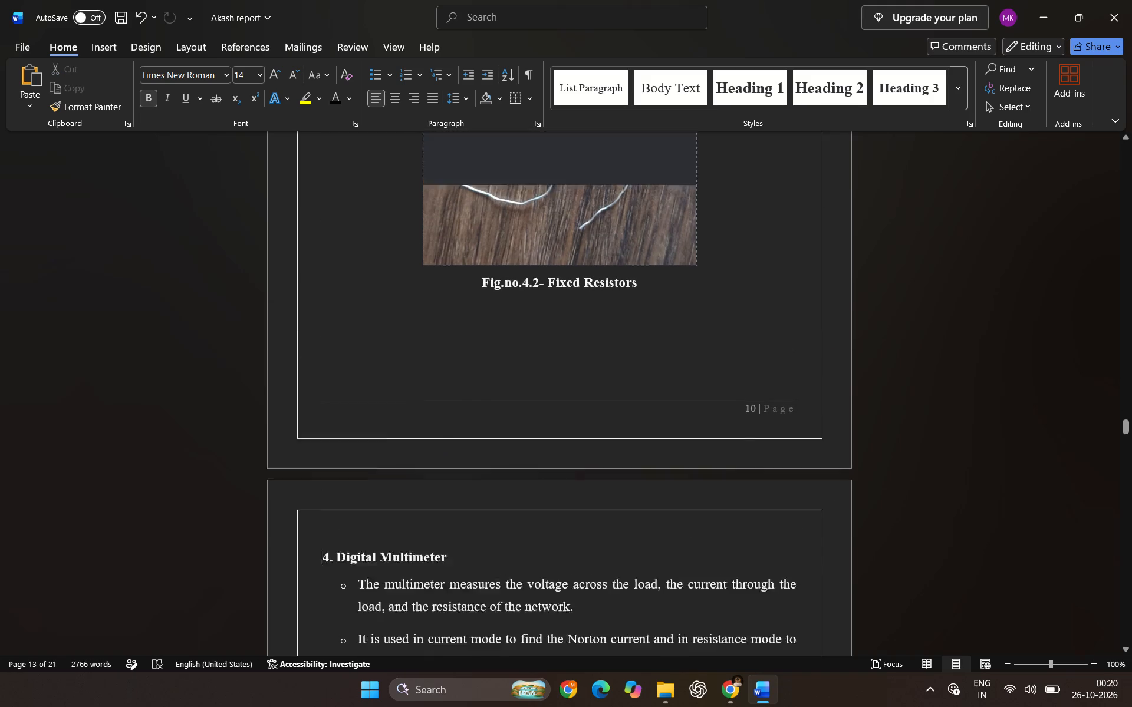
scroll(497, 381, "down", 1)
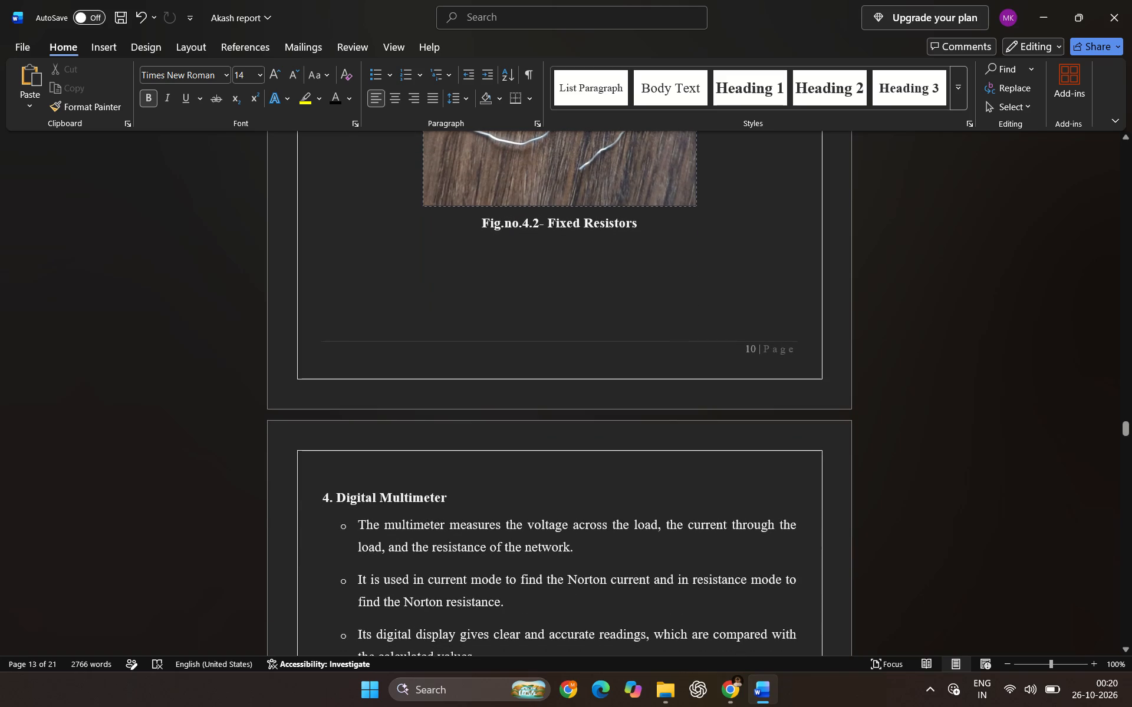
key("Delete")
key("3")
Change the Digital Multimeter figure caption's number to "Fig.no.3.4".
scroll(418, 445, "down", 5)
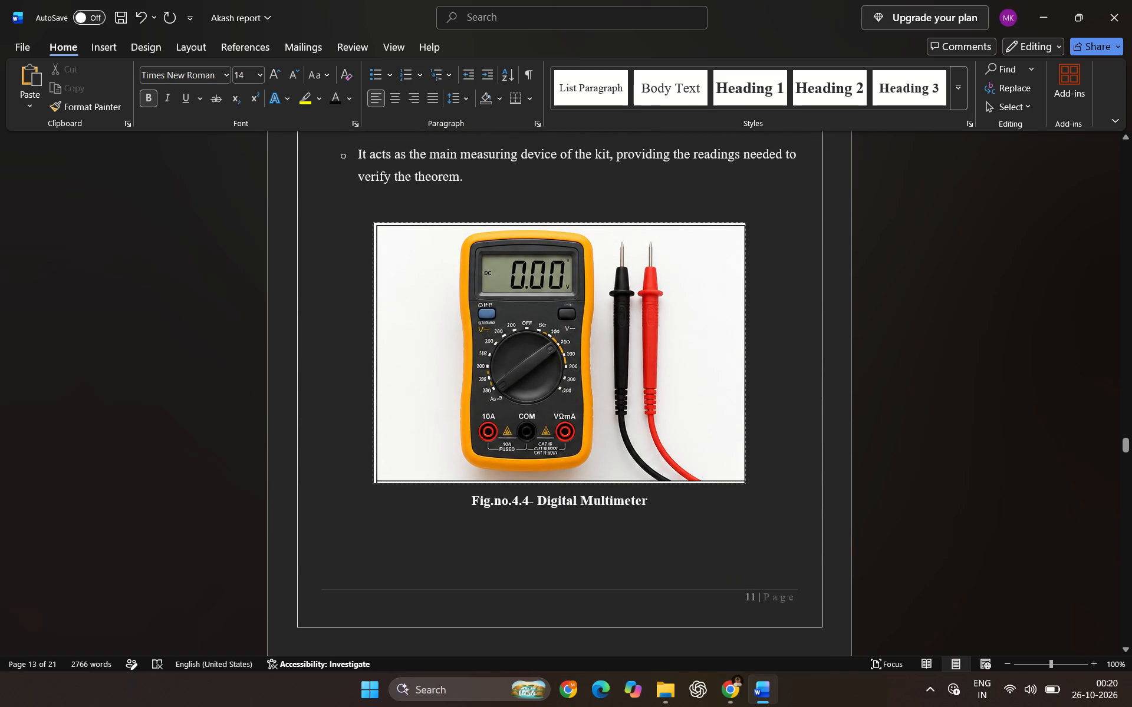
left_click(516, 504)
key("BackSpace")
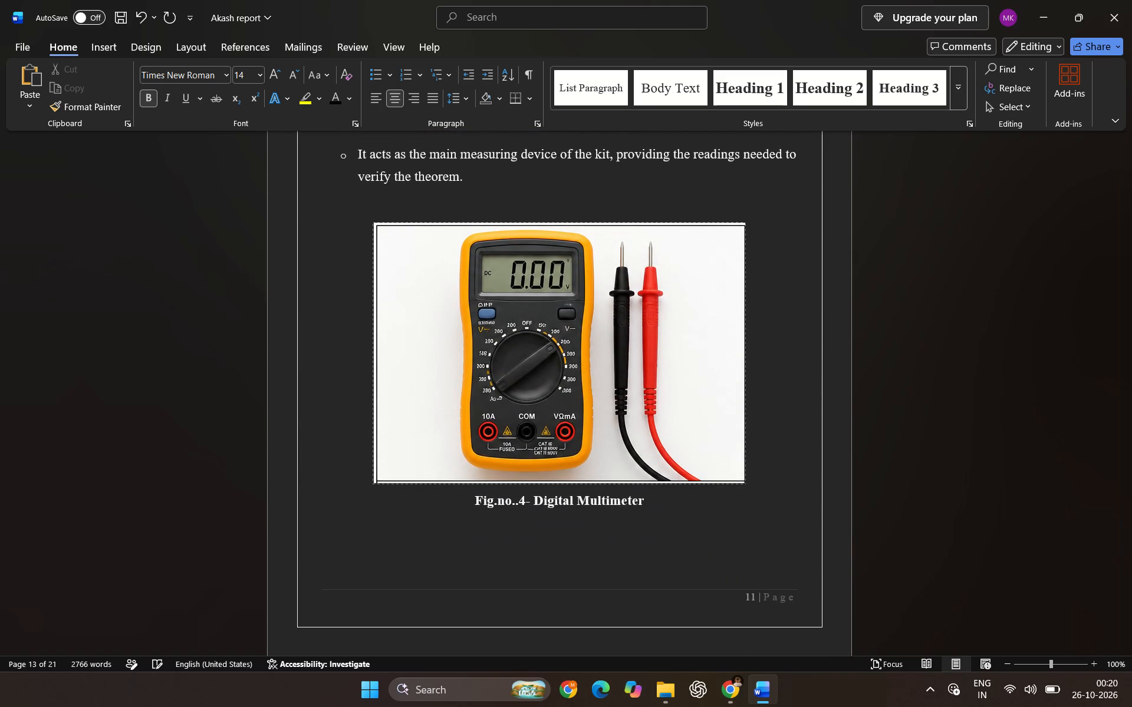
key("3")
Renumber the "Kit Board with Terminals (PCB / Breadboard)" section heading as 4.
scroll(519, 506, "down", 3)
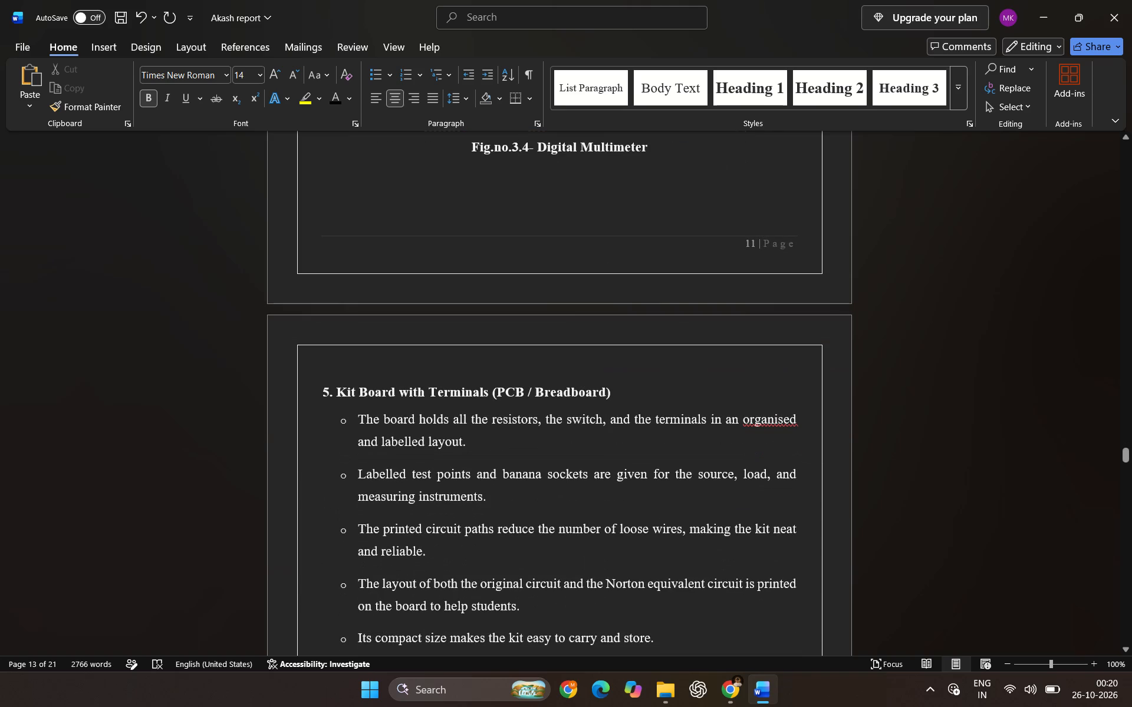
left_click(327, 390)
key("BackSpace")
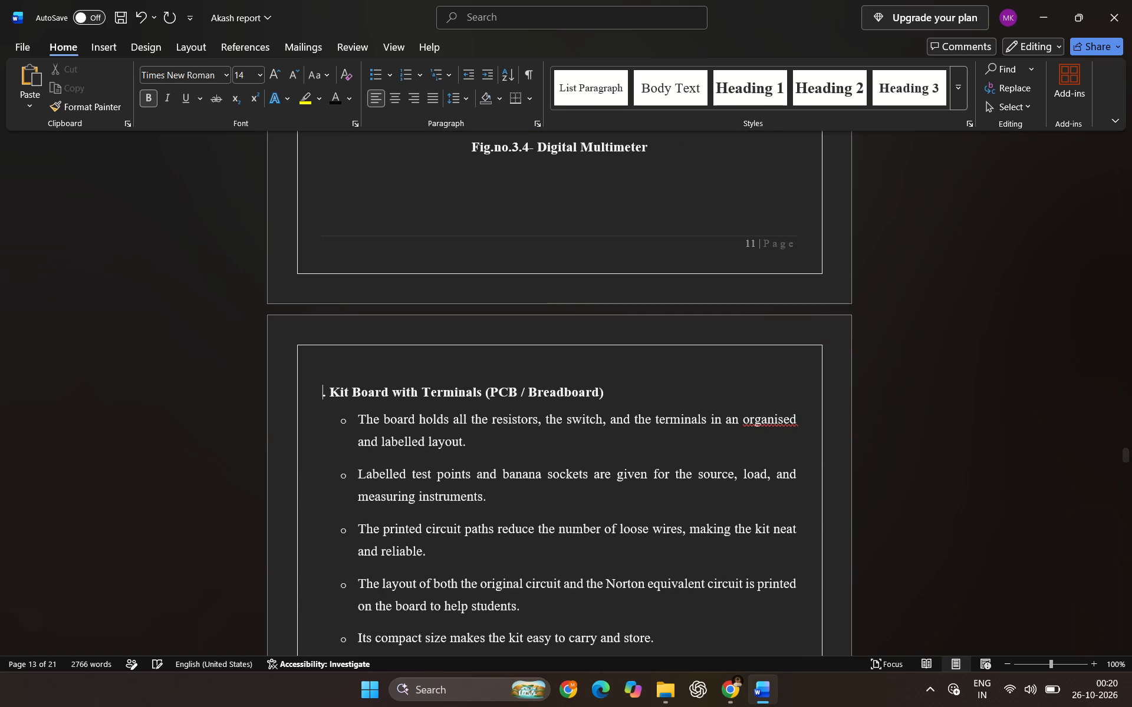
key("4")
Select the kit board picture above the "Fig.no.4.5- Kit Board with Terminals" caption.
scroll(343, 388, "down", 4)
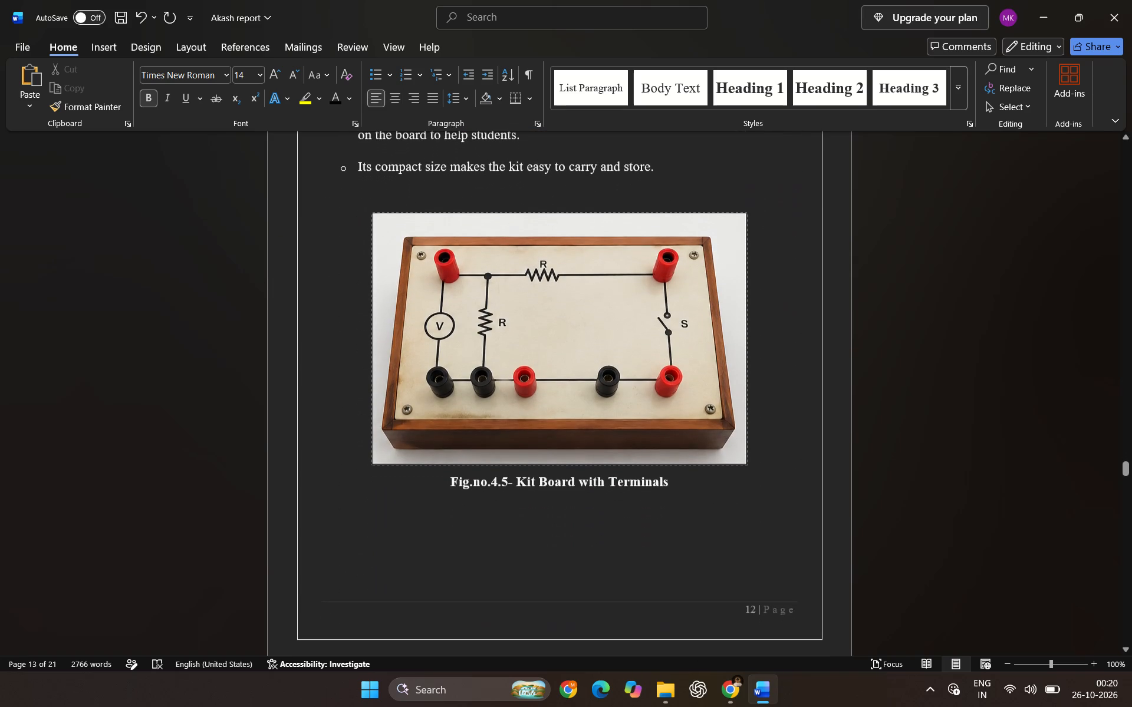
left_click(627, 406)
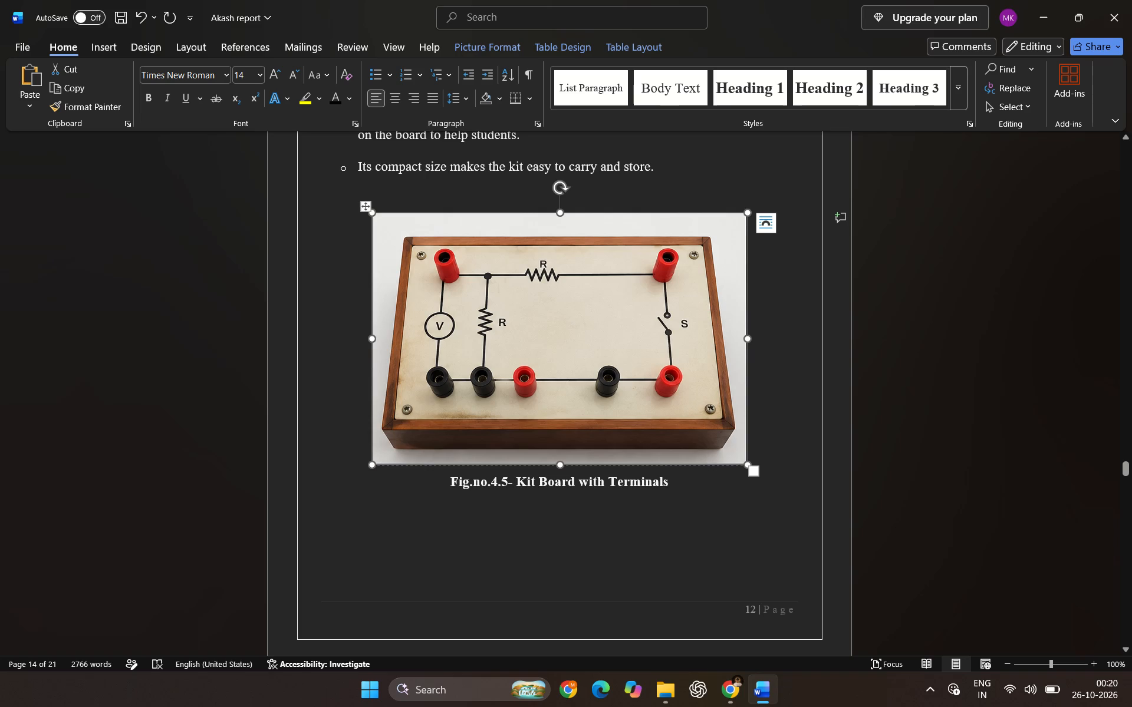
scroll(635, 408, "down", 3)
scroll(635, 408, "up", 2)
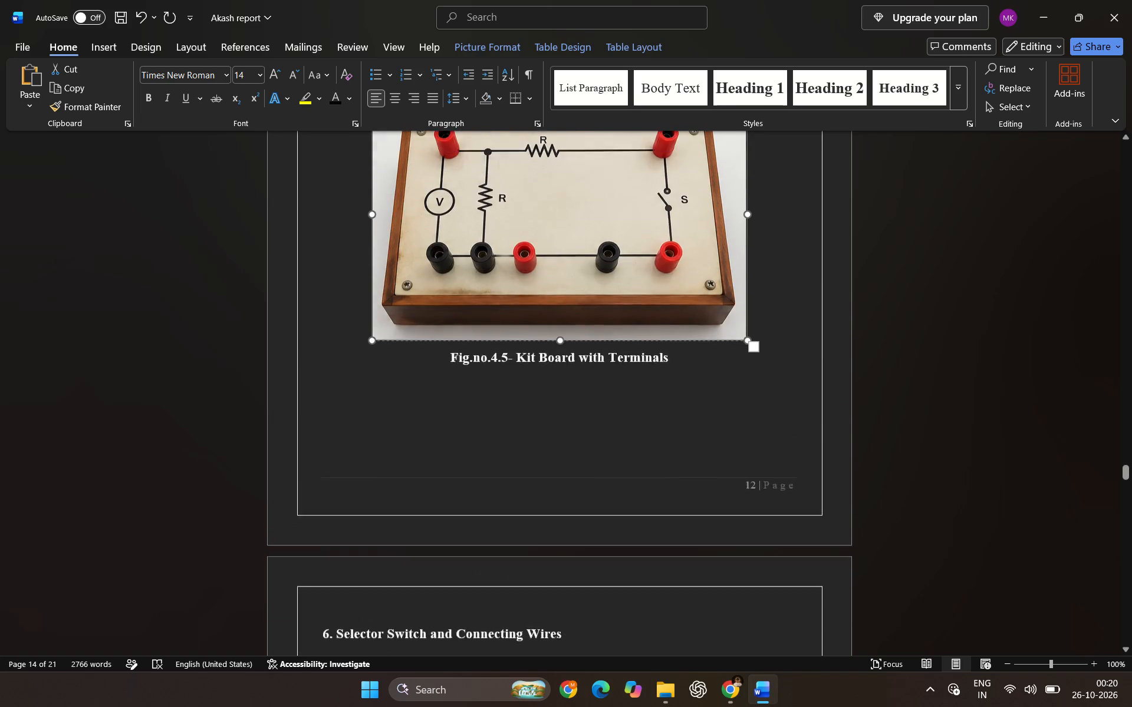
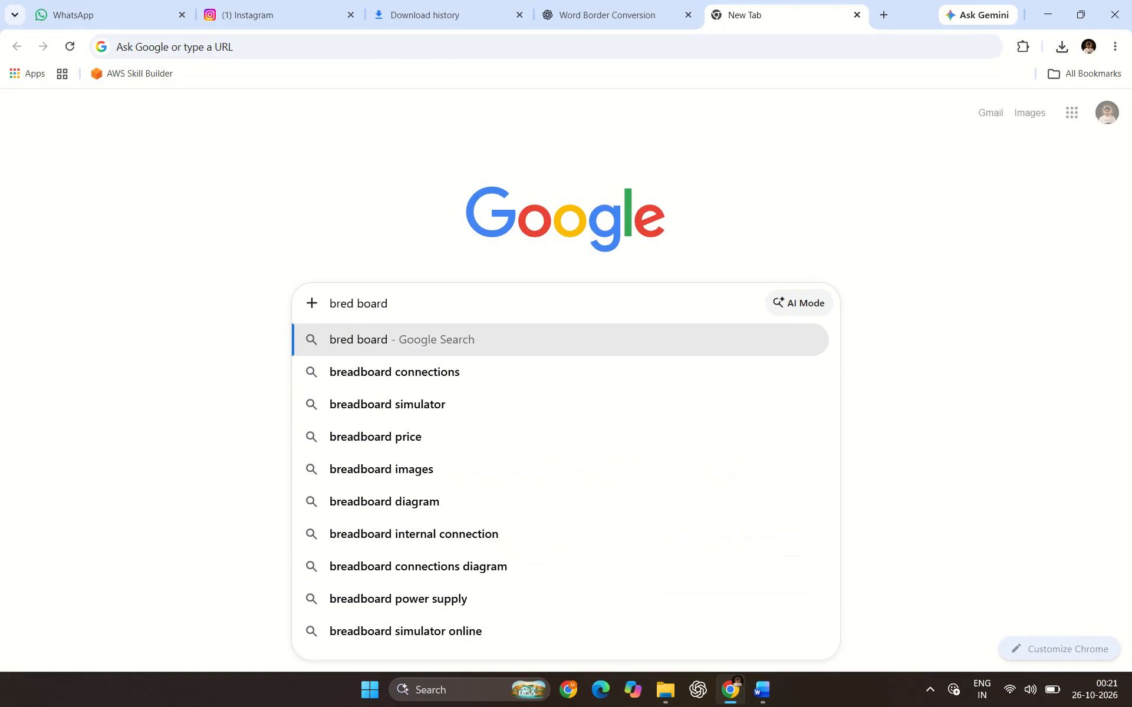
Search Google Images for "bred board kit plain" and open the Probots 400-point breadboard picture.
type("kit")
key("Return")
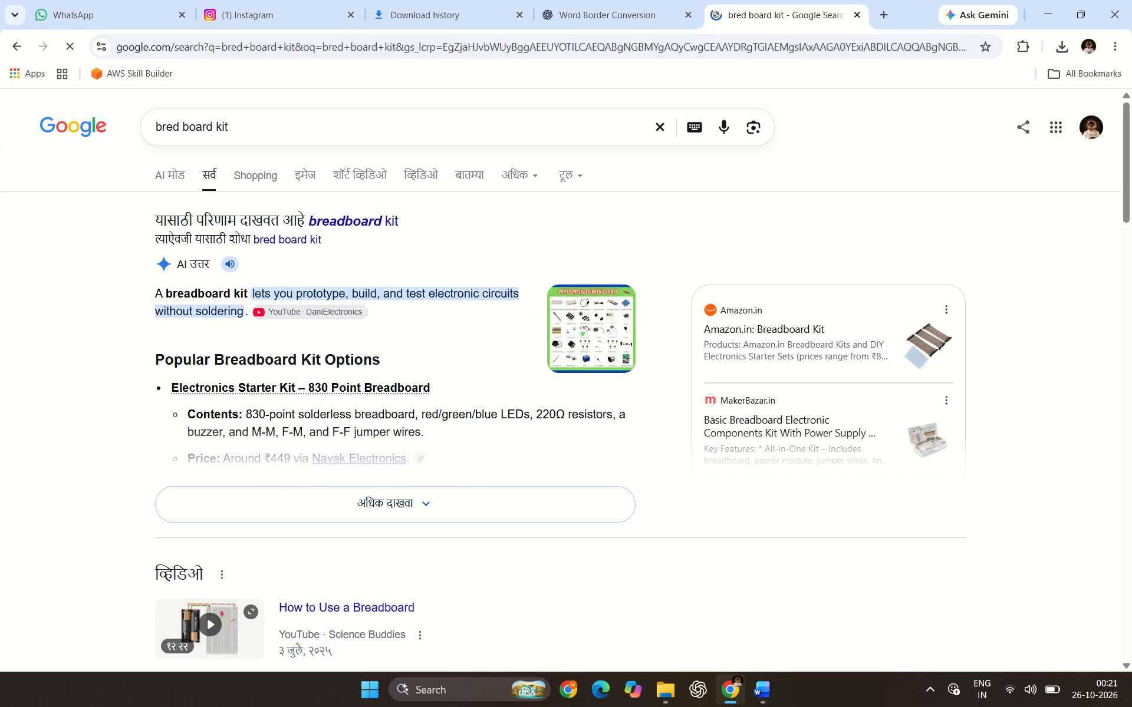
left_click(385, 128)
key("space")
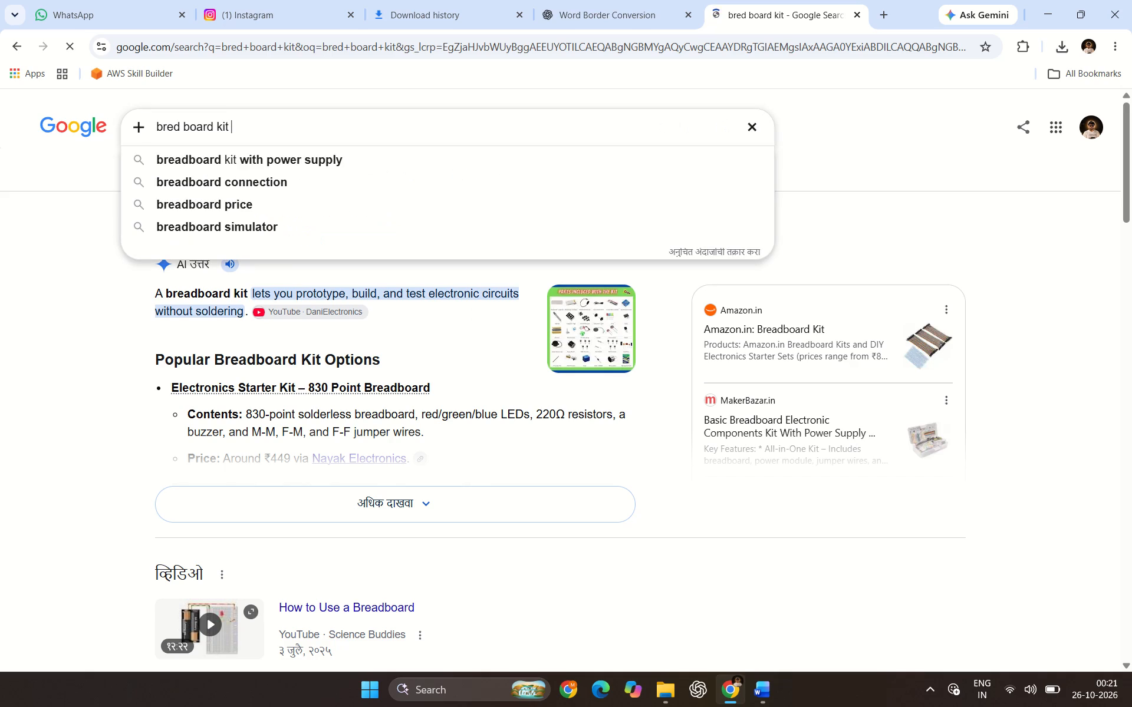
type("plain")
key("Return")
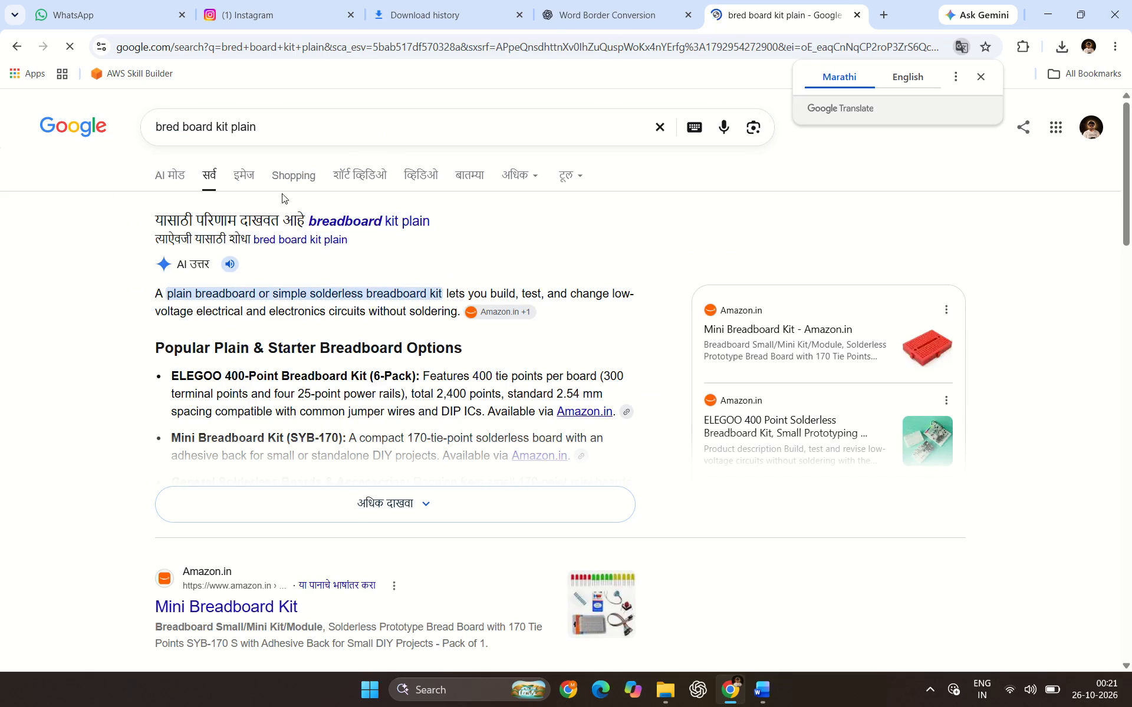
left_click(241, 173)
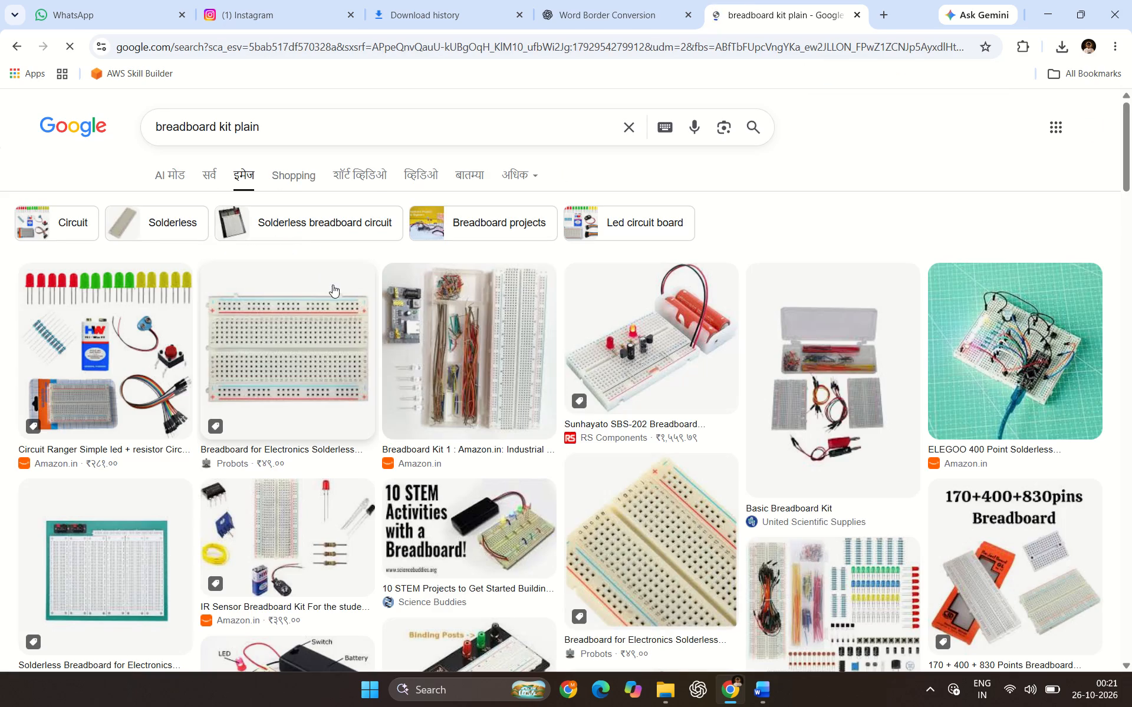
left_click(278, 348)
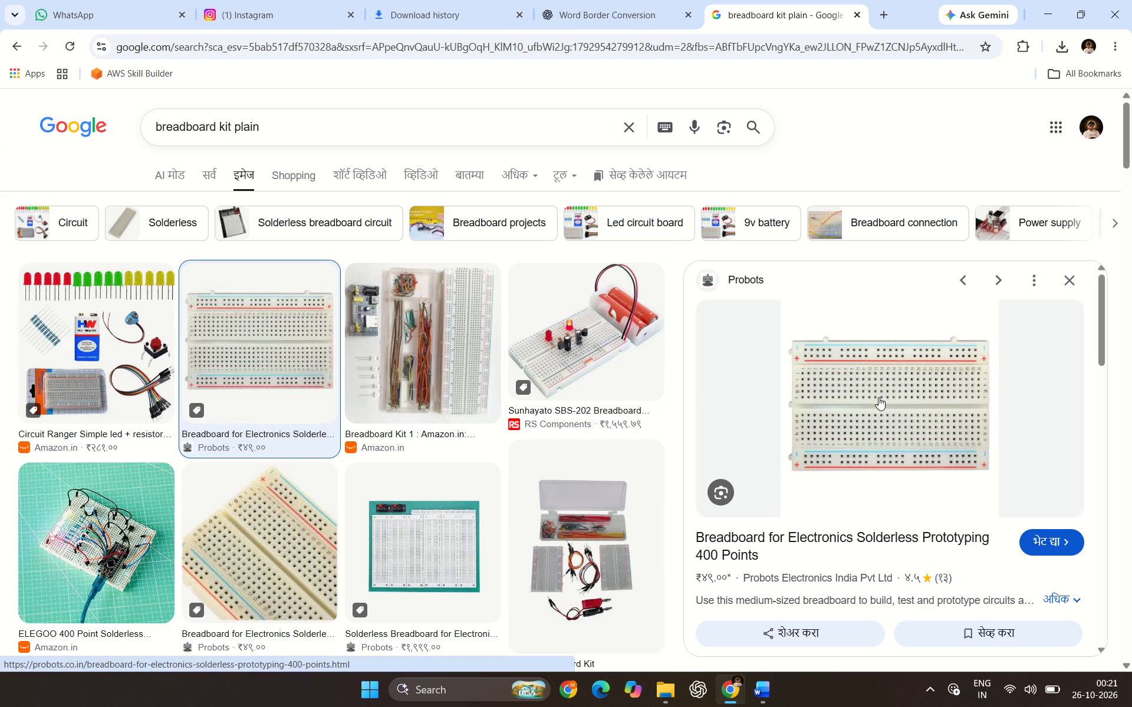
Capture a rectangular screen snip of the enlarged breadboard picture.
key("Print")
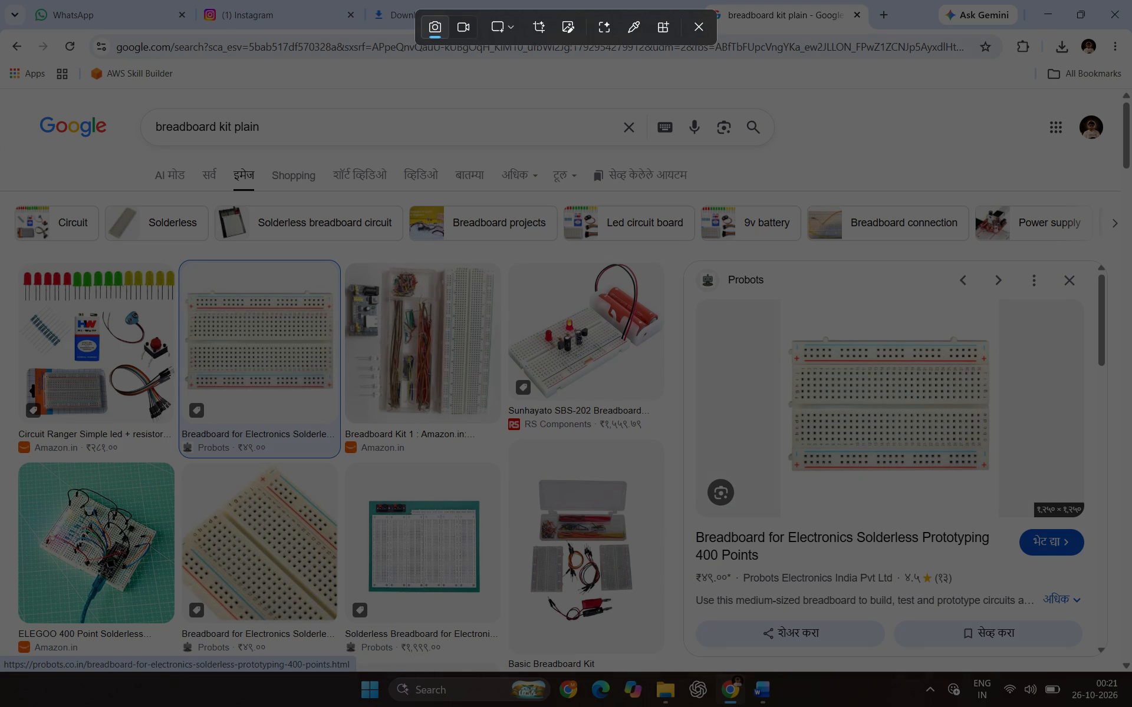
left_click_drag(780, 327, 1002, 477)
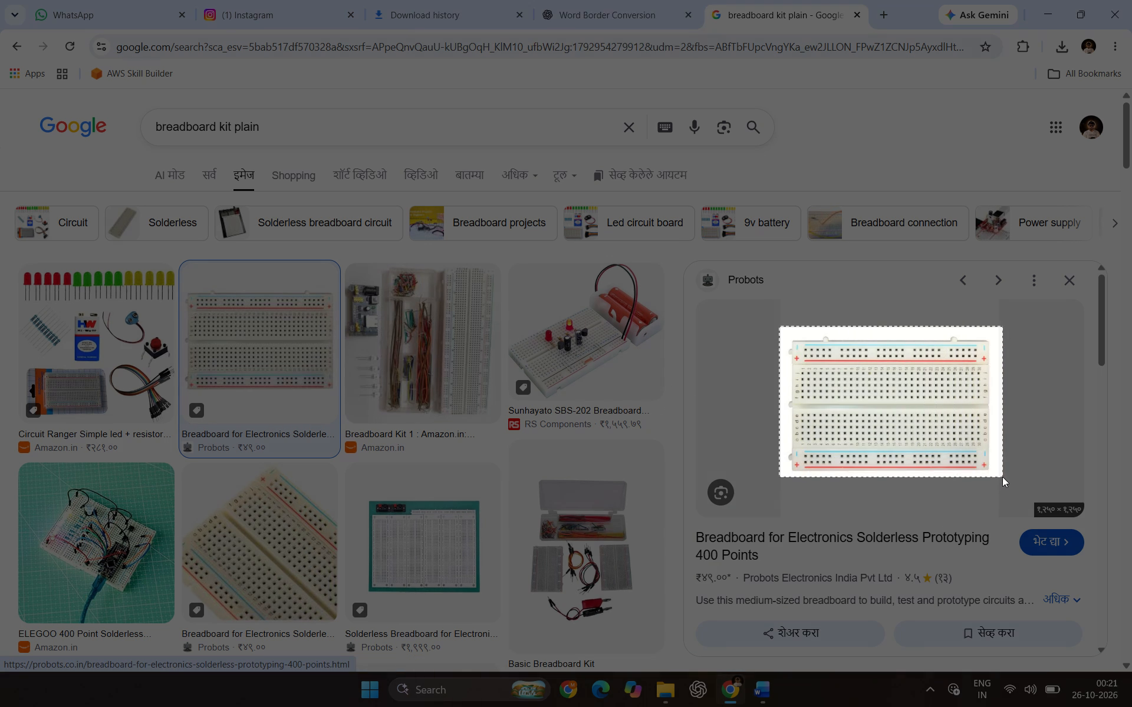
left_click_drag(1002, 477, 1002, 479)
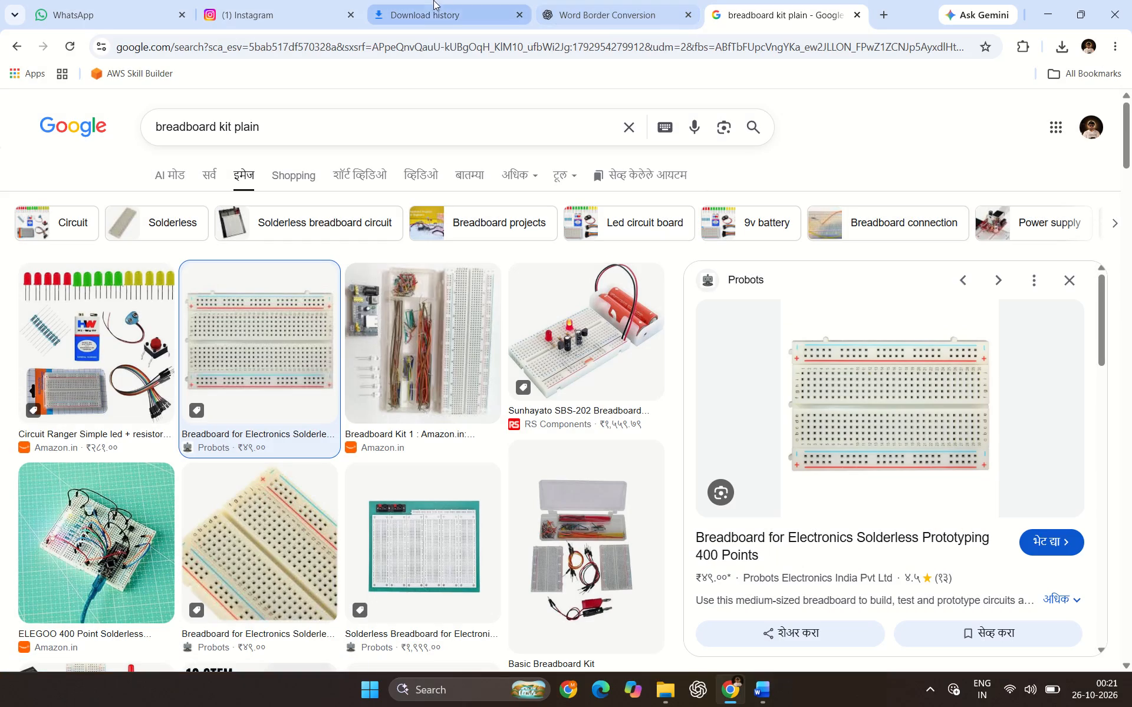
Switch to Word and paste the breadboard snip as a picture above the "Fig.no.4.5- Kit Board with Terminals" caption.
key("alt+Tab")
left_click(505, 247)
key("ctrl+v")
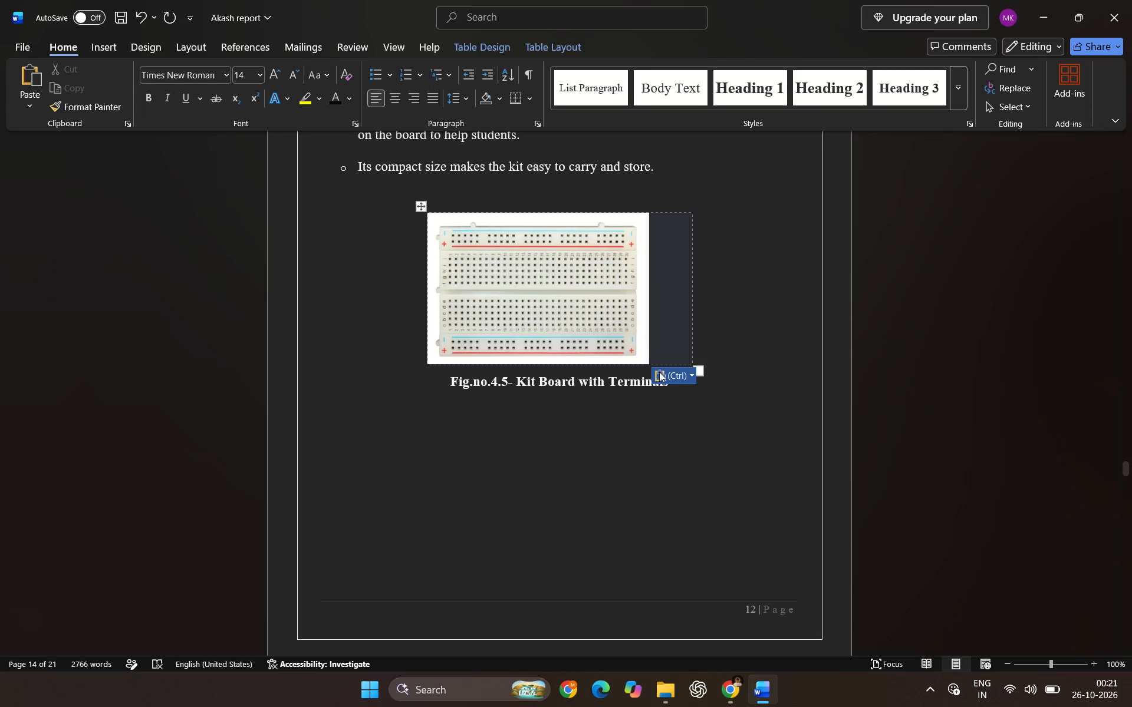
left_click(664, 374)
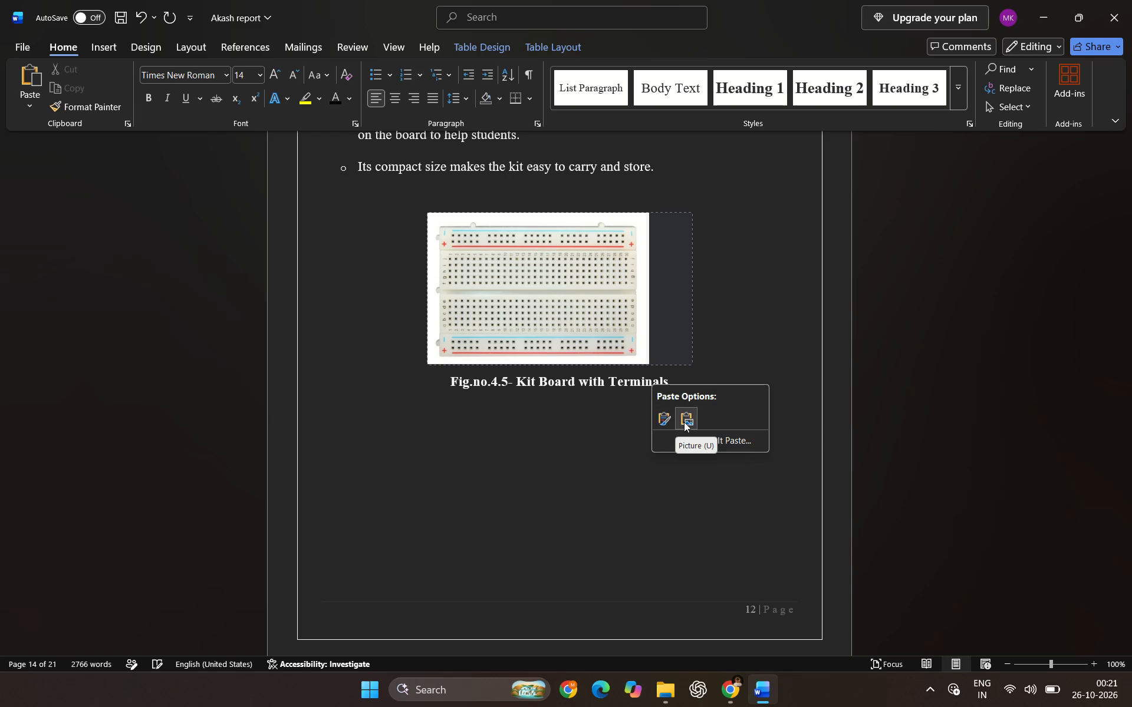
double_click(684, 422)
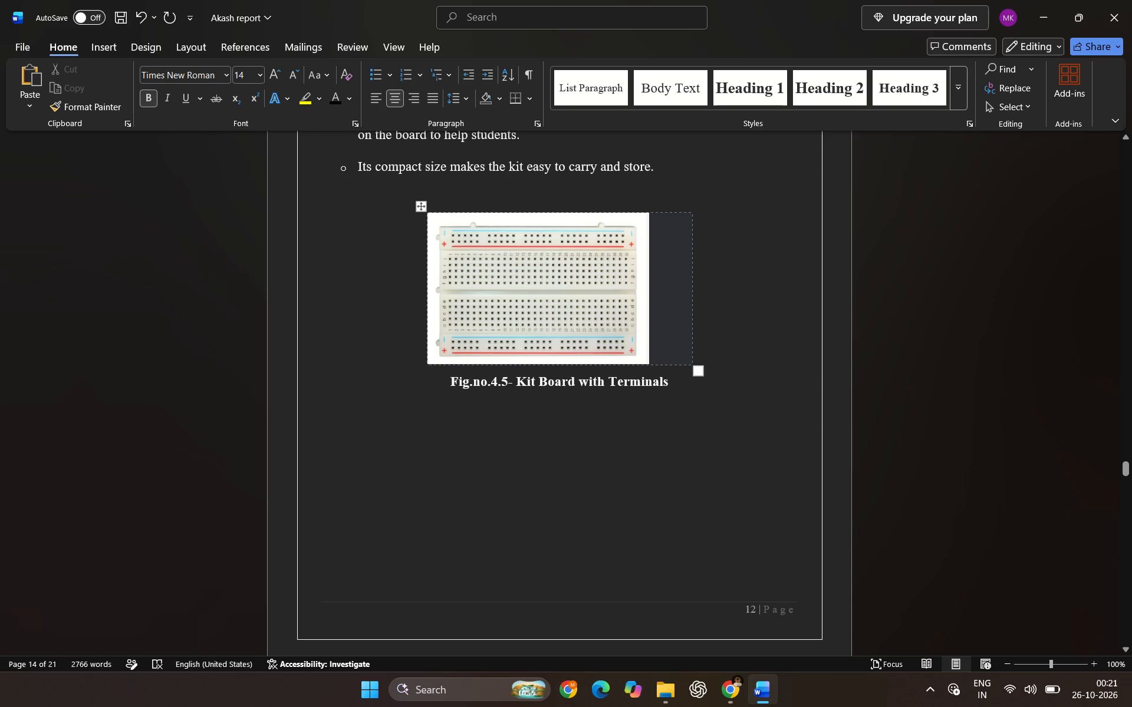
Narrow the table cell around the breadboard picture to the picture's width.
left_click(692, 365)
left_click_drag(692, 351, 660, 350)
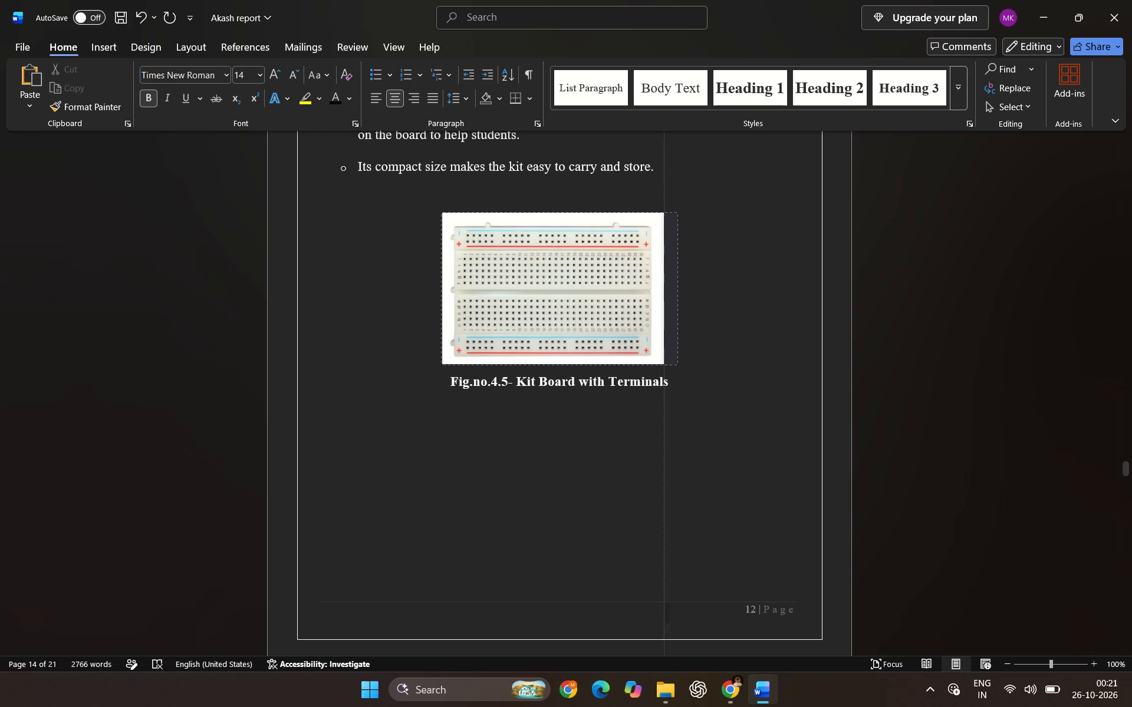
left_click_drag(660, 350, 645, 347)
left_click(743, 331)
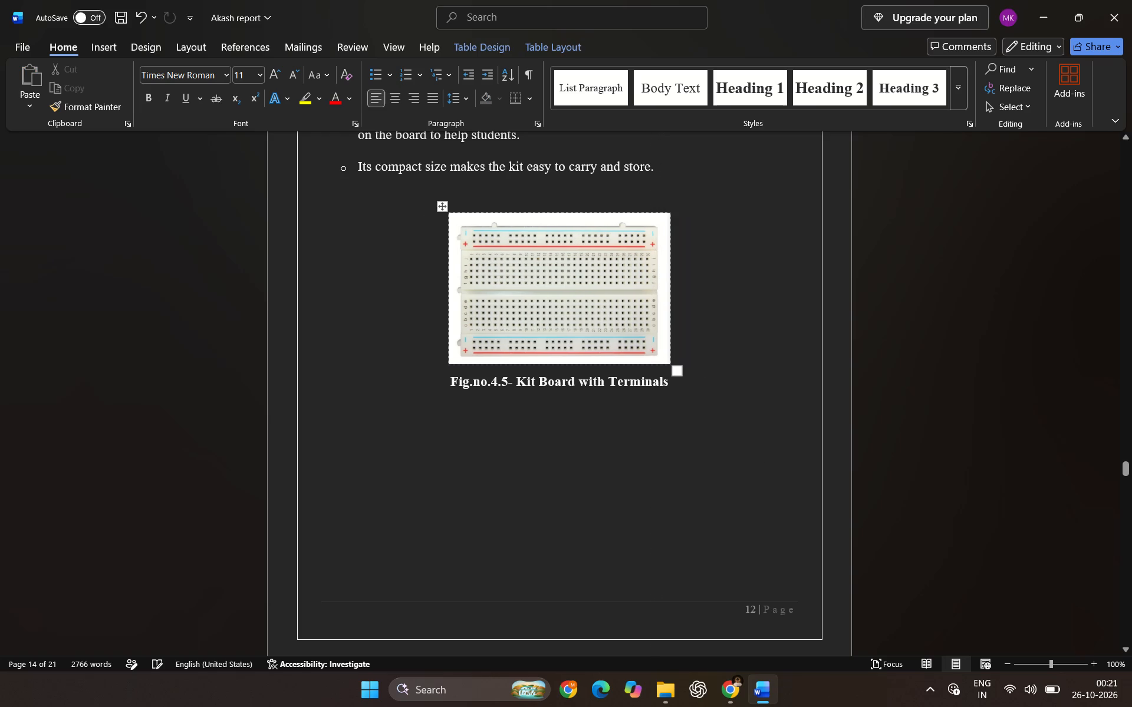
Check the section headings and figure captions from the kit board page back to the DC power supply page.
scroll(740, 408, "down", 1)
scroll(583, 341, "up", 2)
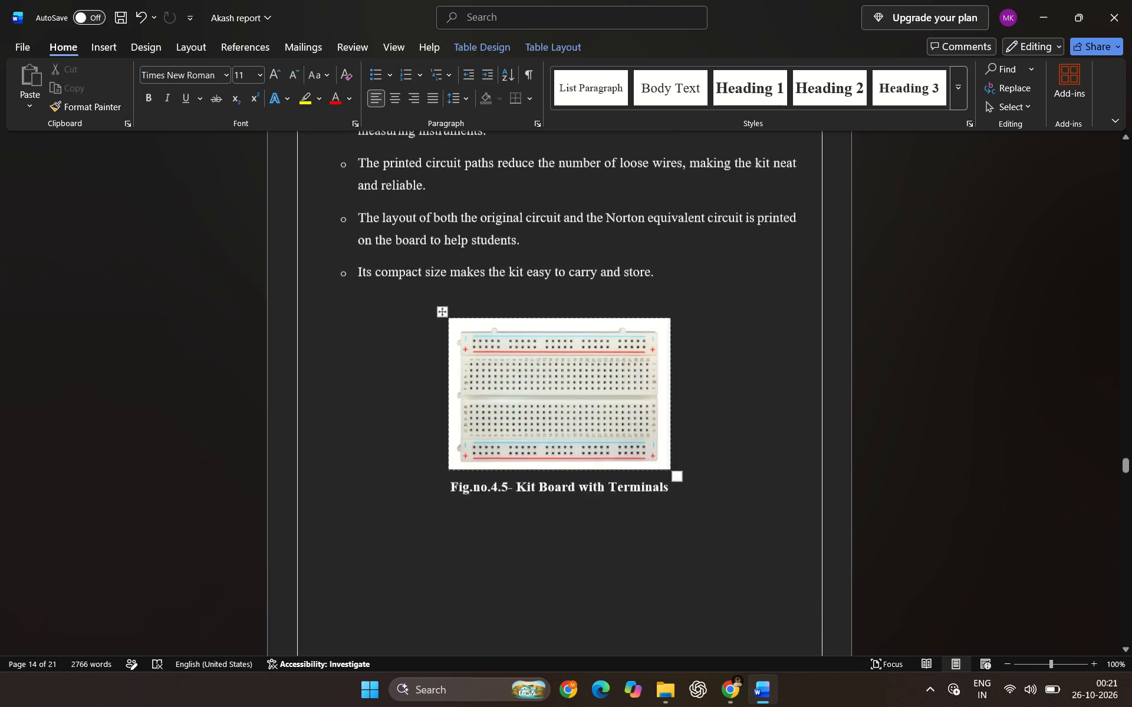
scroll(583, 341, "up", 5)
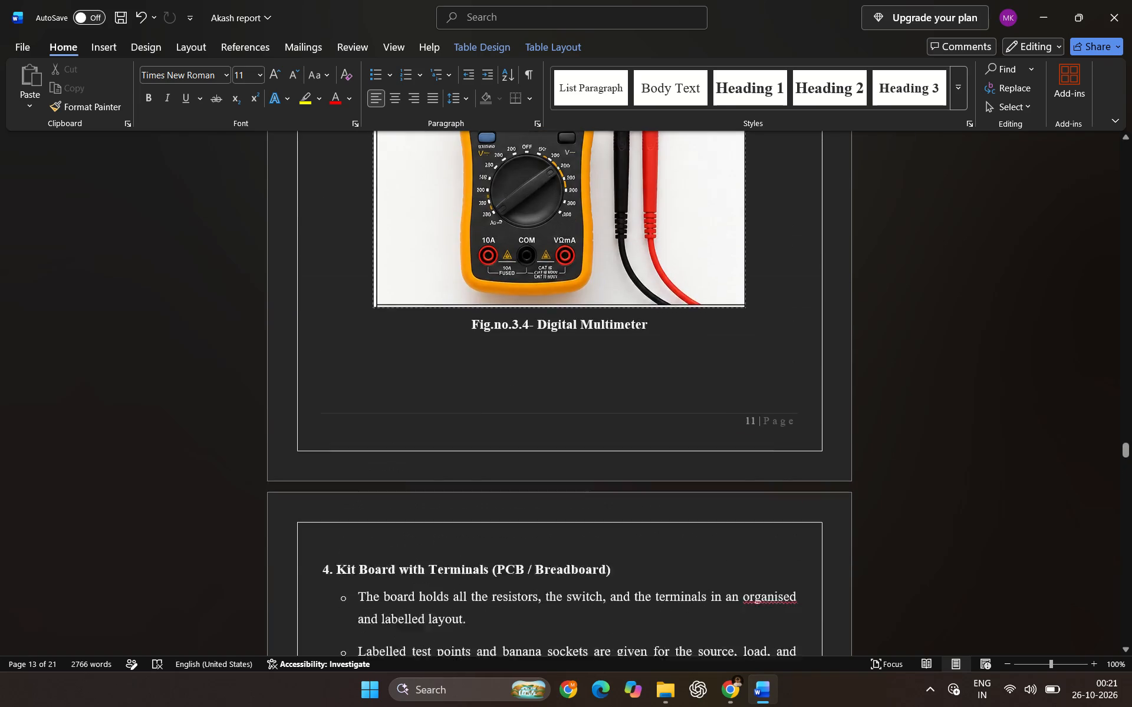
scroll(576, 351, "down", 6)
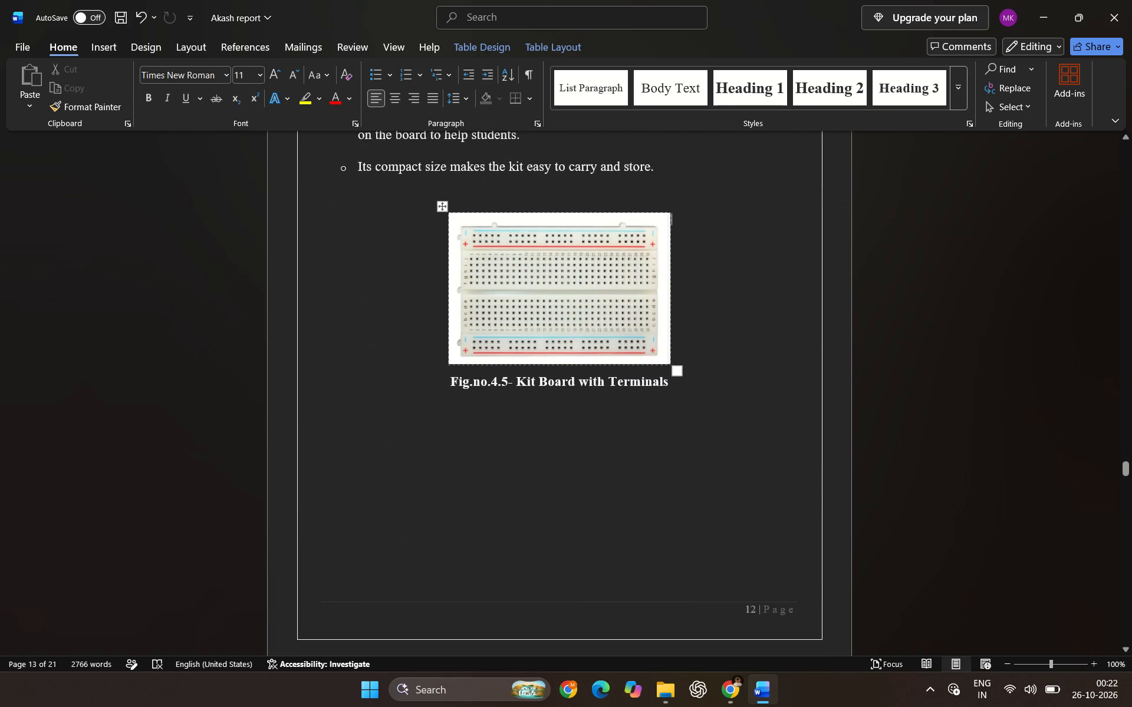
scroll(548, 391, "up", 12)
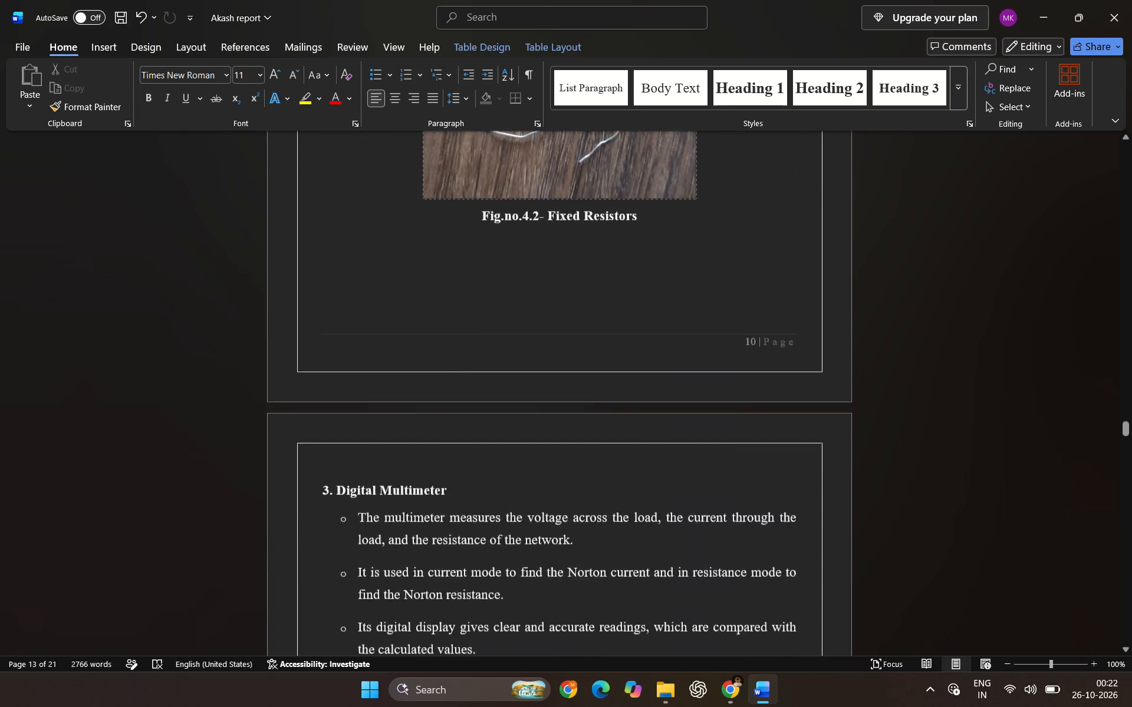
scroll(542, 378, "up", 2)
scroll(543, 439, "up", 9)
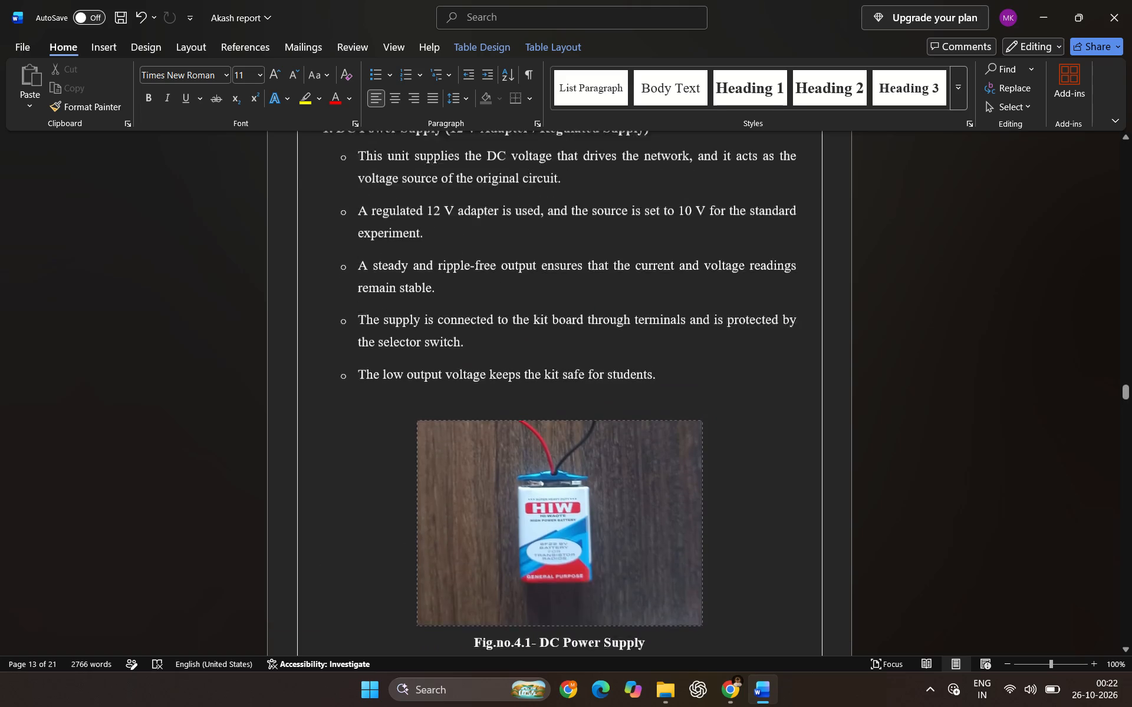
scroll(542, 438, "up", 3)
scroll(542, 438, "down", 4)
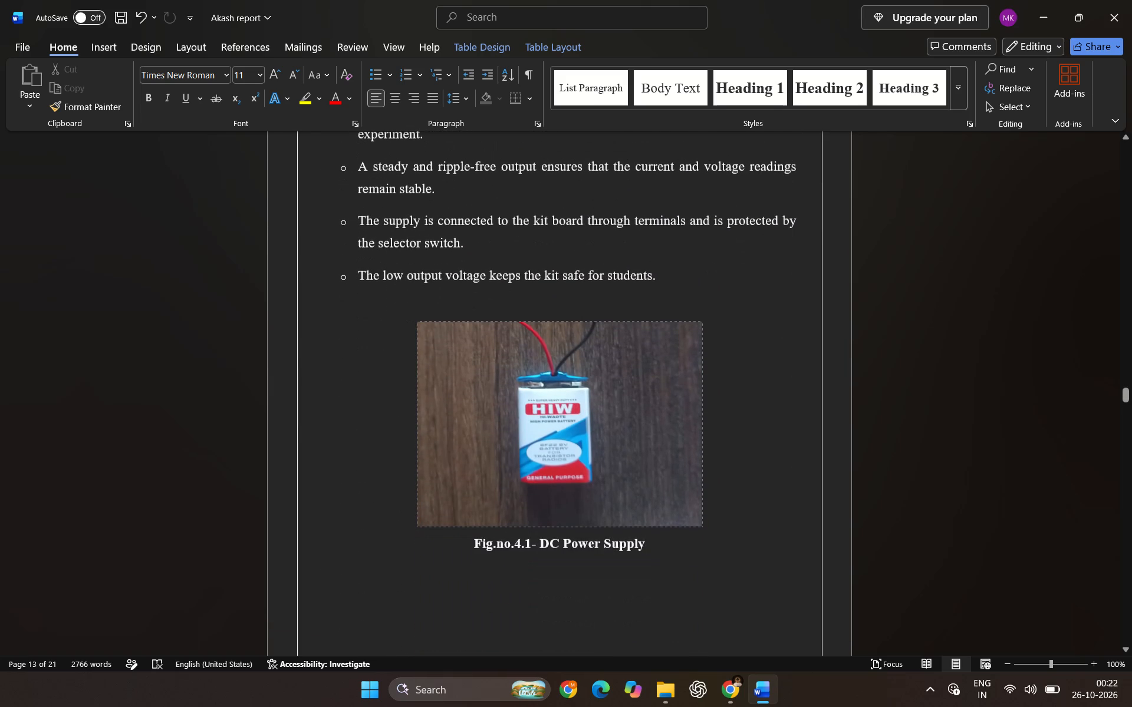
Change the DC Power Supply figure caption's number to "Fig.no.1".
left_click(526, 542)
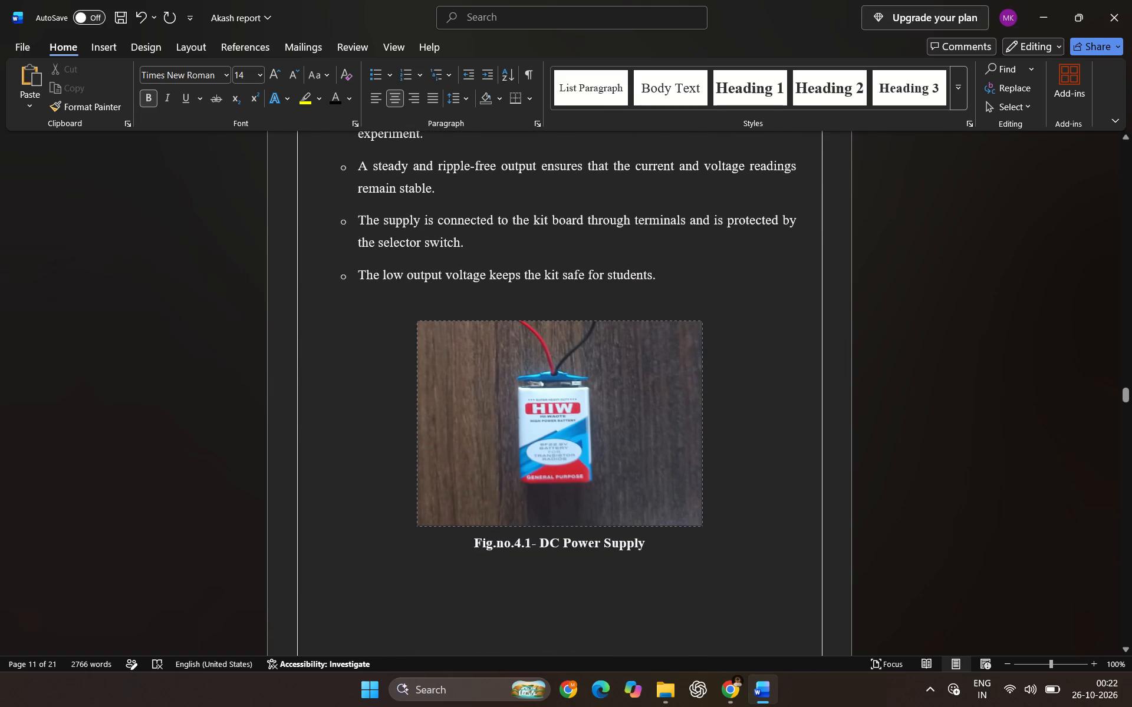
key("BackSpace")
key("BackSpace")
Change the Fixed Resistors figure caption's number to "Fig.no.2".
scroll(548, 490, "up", 2)
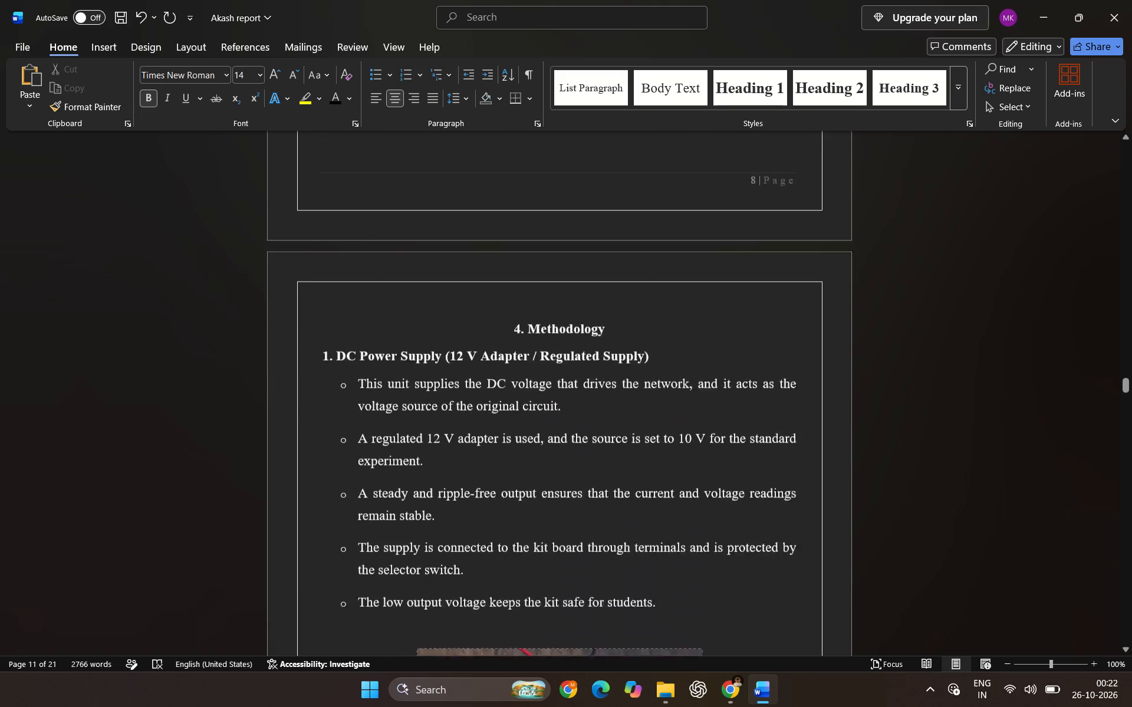
scroll(548, 489, "up", 3)
scroll(548, 489, "down", 7)
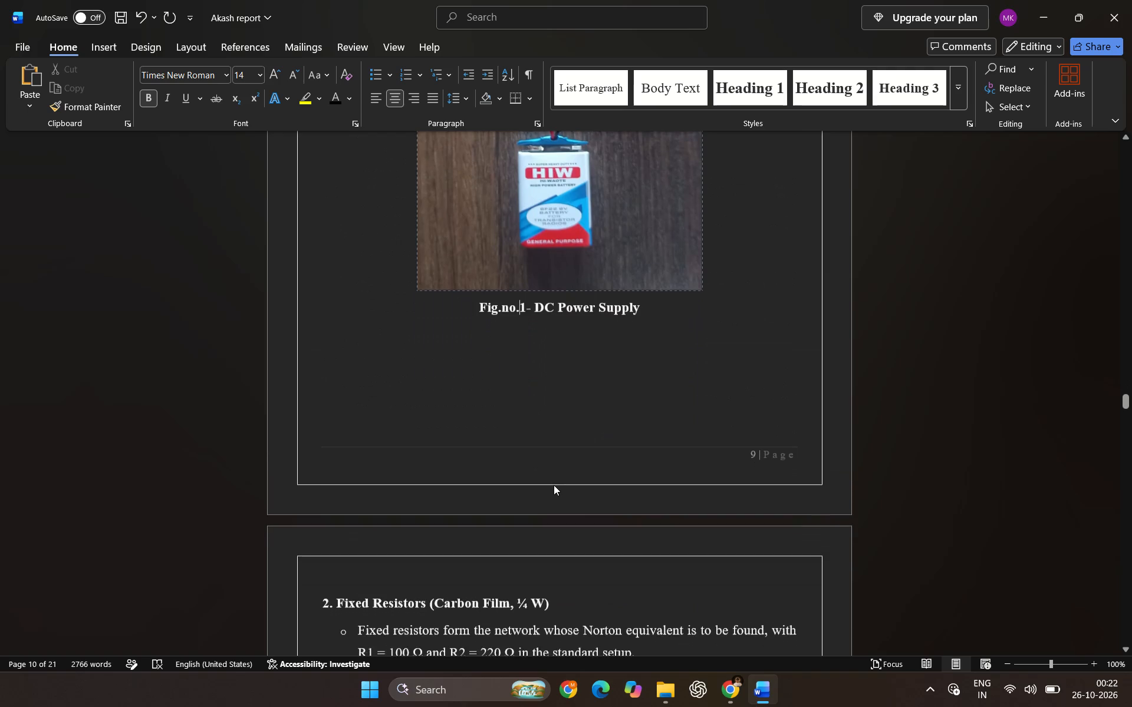
scroll(554, 485, "down", 6)
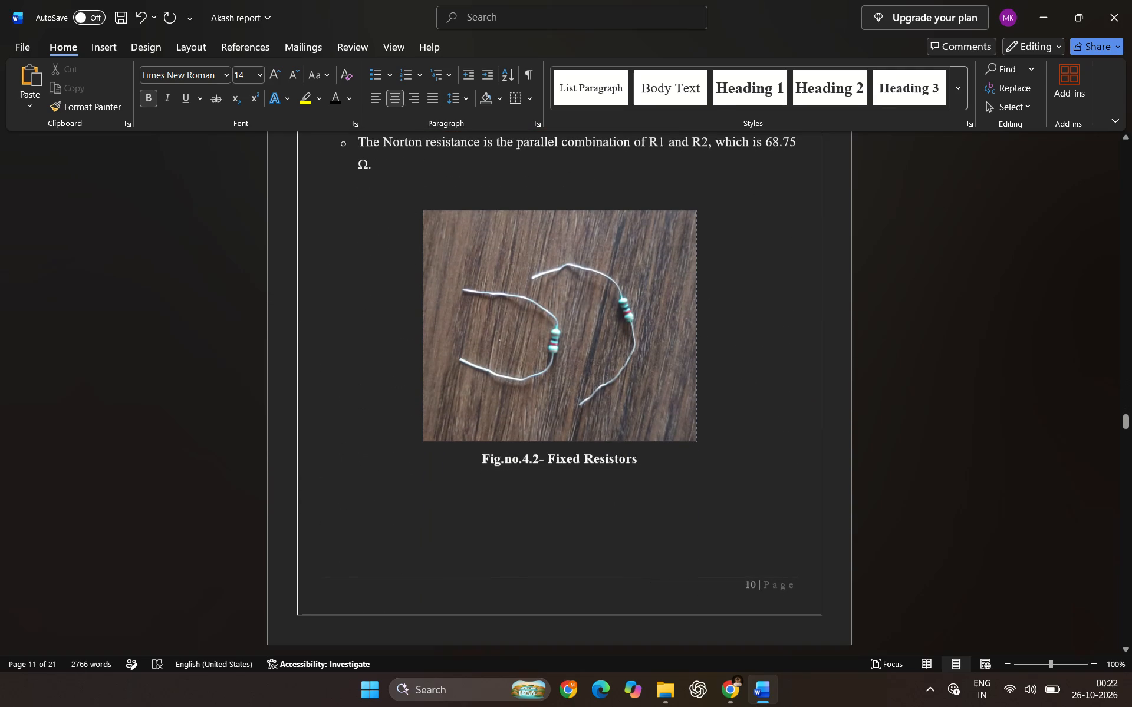
left_click(532, 465)
key("BackSpace")
key("BackSpace")
Edit the Digital Multimeter figure caption's two-part number down to a single number.
scroll(539, 473, "down", 4)
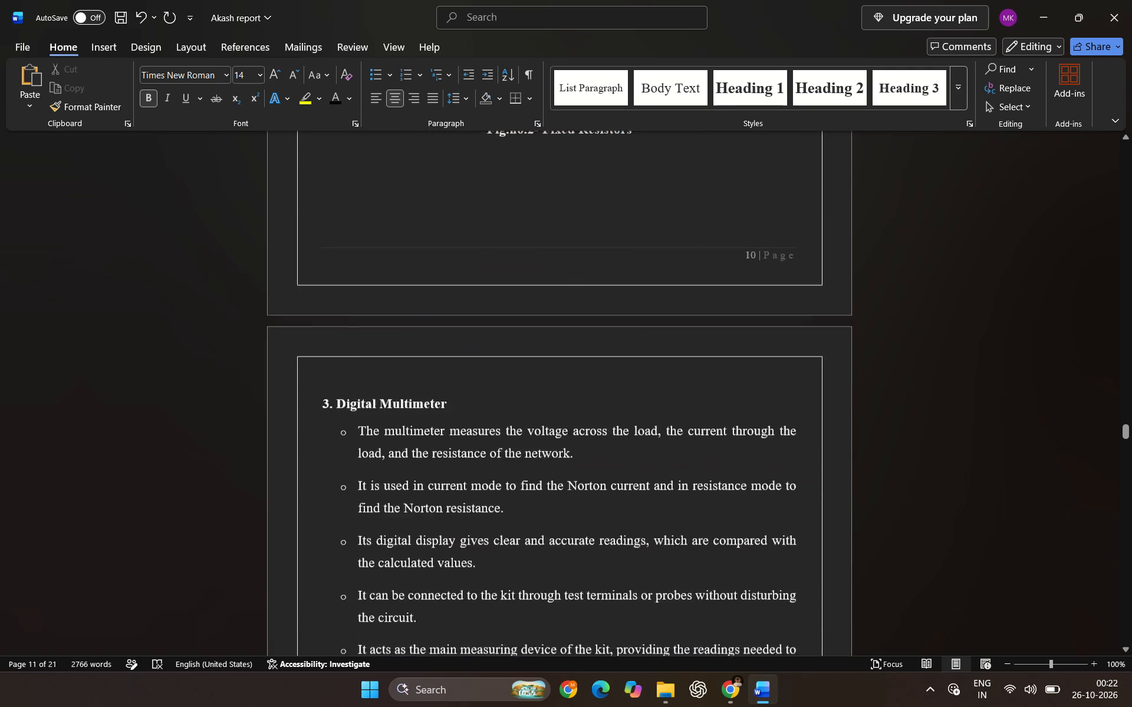
scroll(545, 474, "down", 3)
left_click(523, 500)
key("BackSpace")
key("BackSpace")
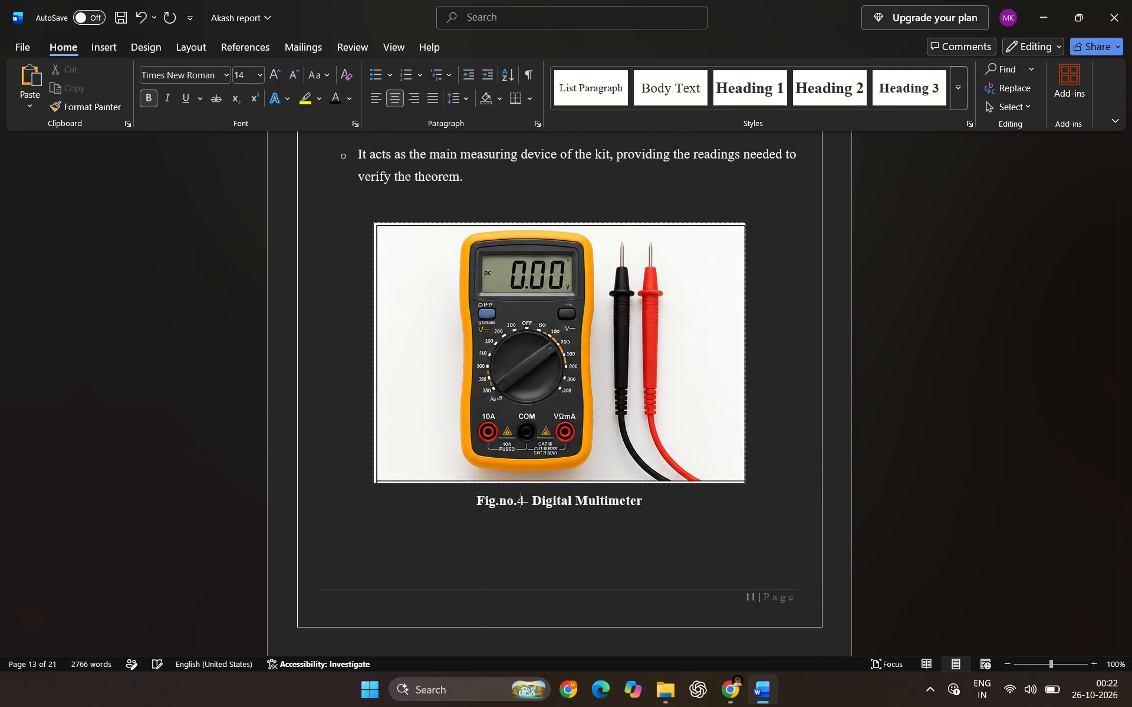
key("ctrl+z")
key("Delete")
Change the Kit Board with Terminals figure caption's number to "Fig.no.4".
scroll(567, 484, "down", 5)
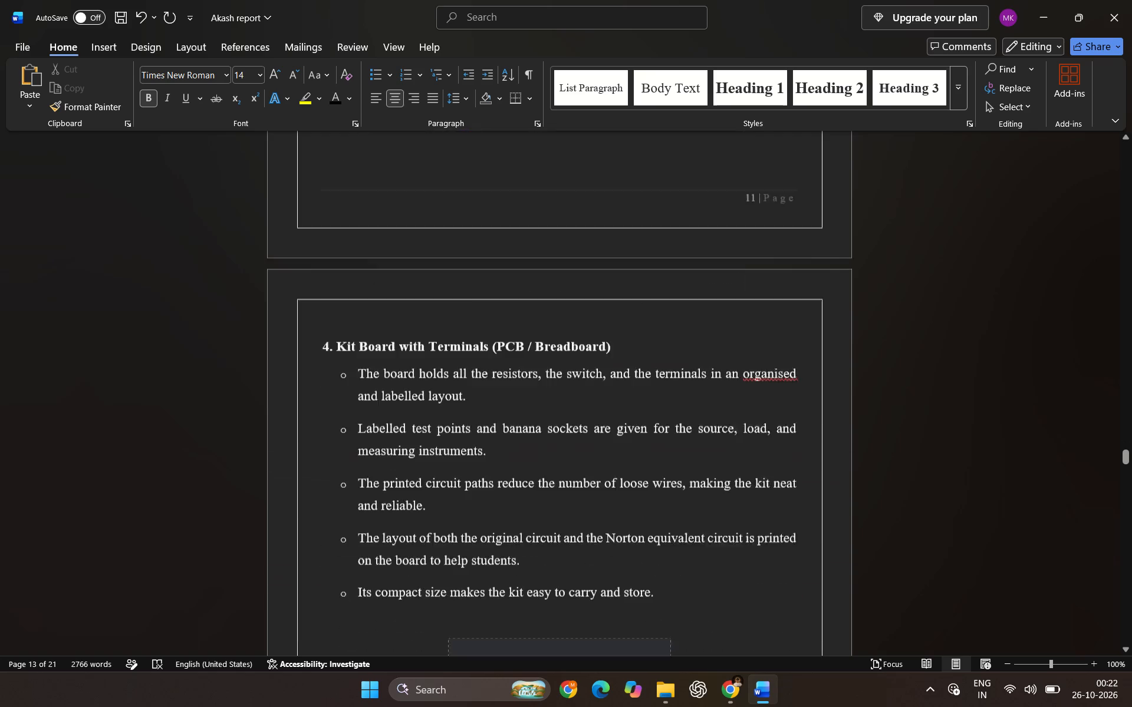
scroll(594, 480, "down", 3)
left_click(505, 265)
key("BackSpace")
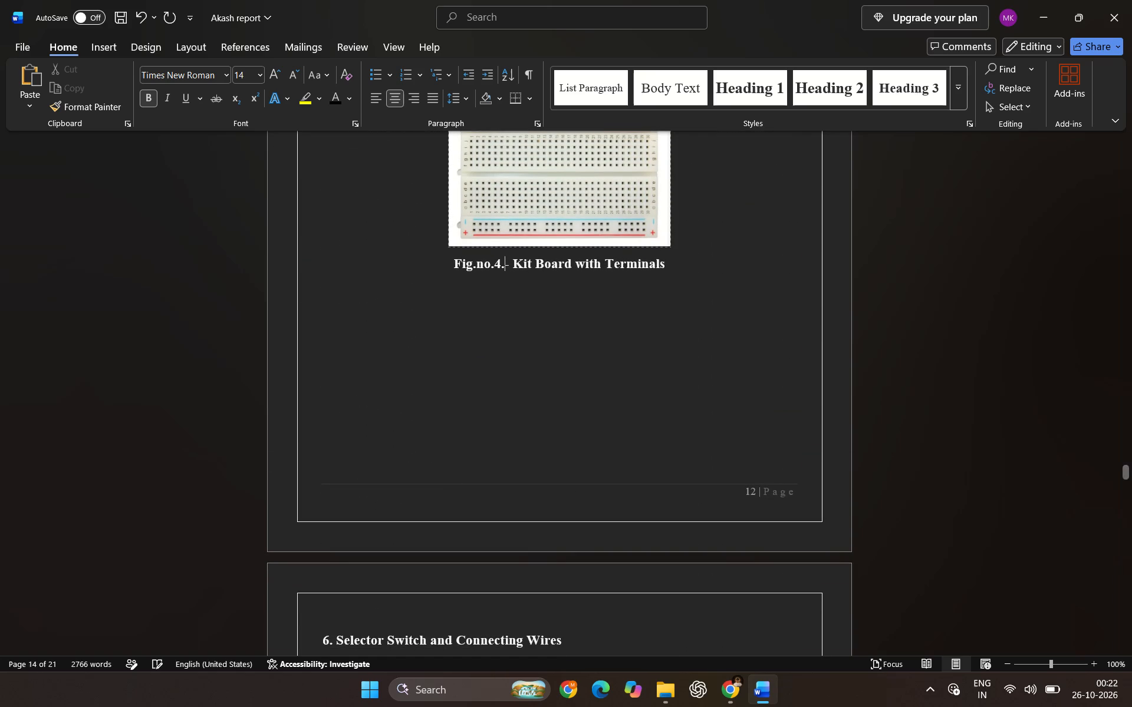
key("BackSpace")
Change the Selector Switch and Connecting Wires figure caption's number to "Fig.no.5".
scroll(560, 319, "down", 6)
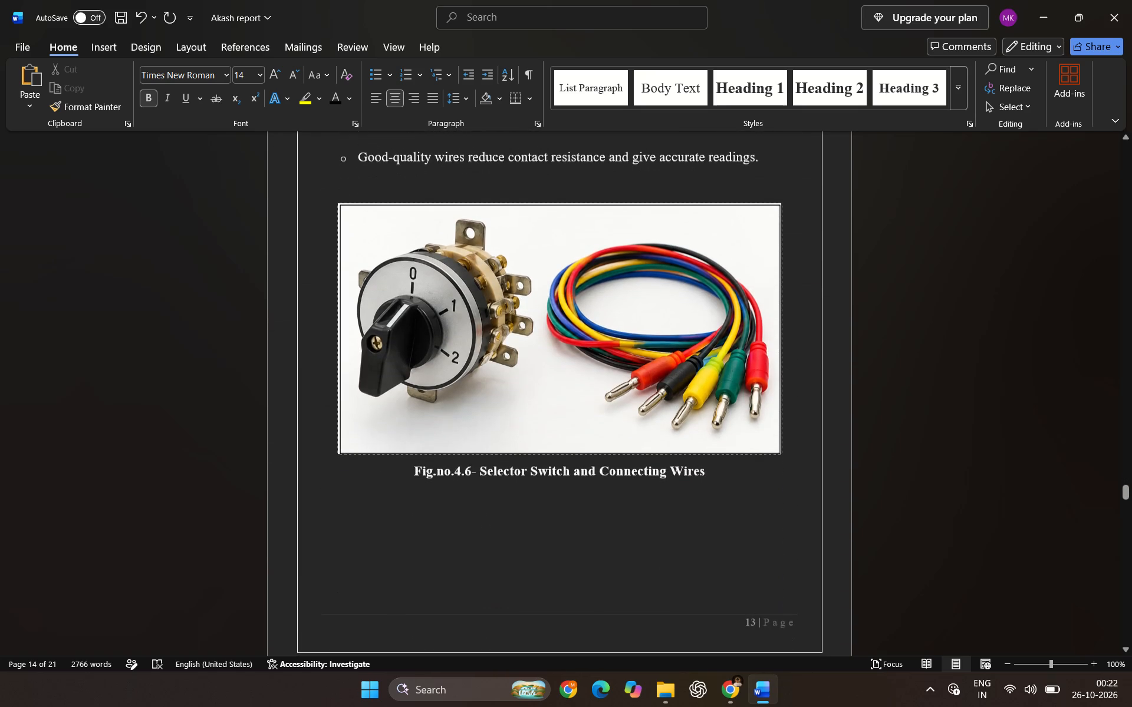
left_click(469, 477)
key("BackSpace")
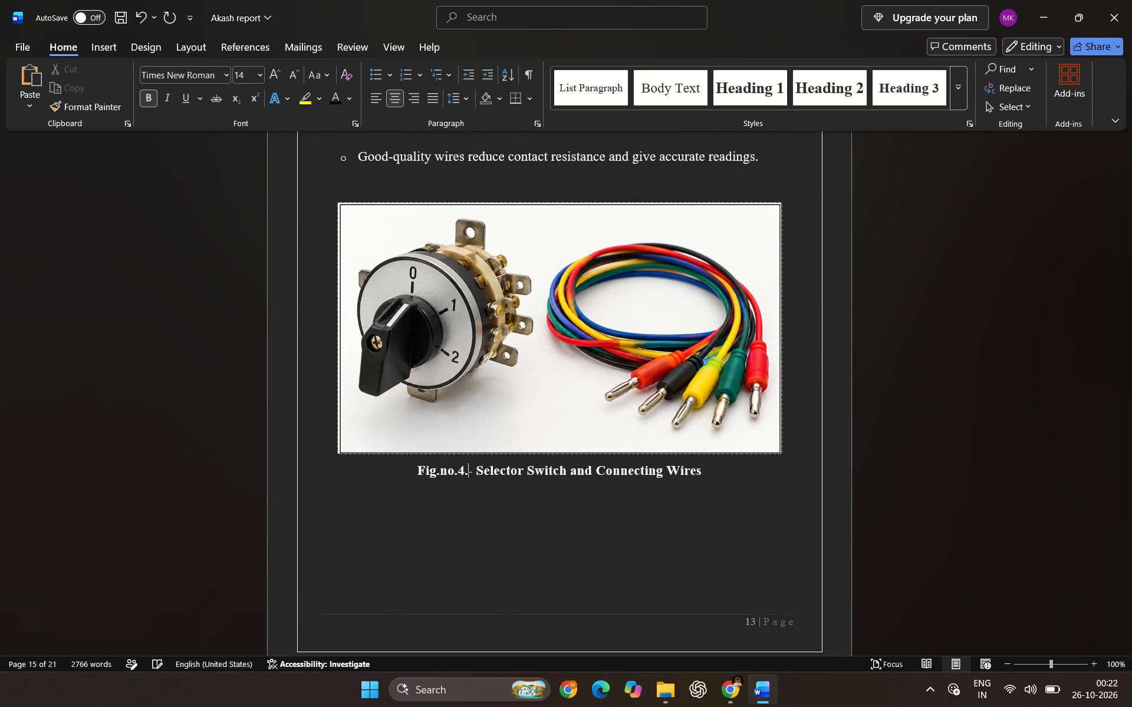
key("BackSpace")
key("BackSpace")
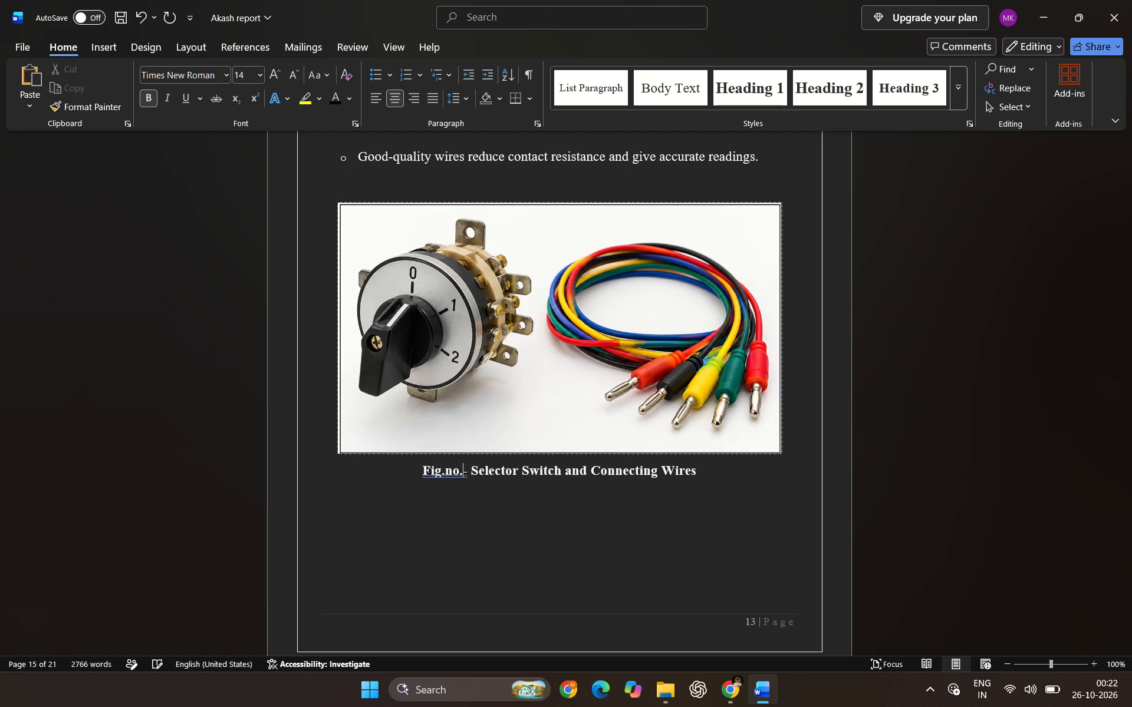
key("5")
Renumber the "Selector Switch and Connecting Wires" section heading as 5.
scroll(482, 448, "up", 5)
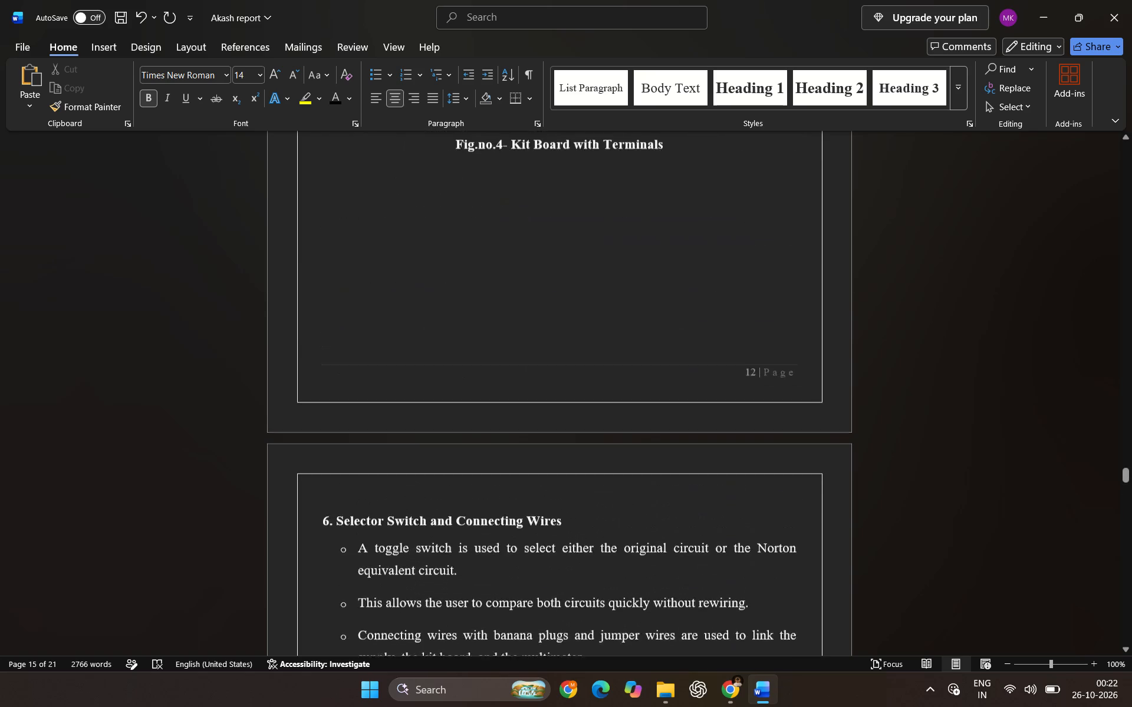
scroll(482, 448, "up", 1)
scroll(482, 451, "down", 2)
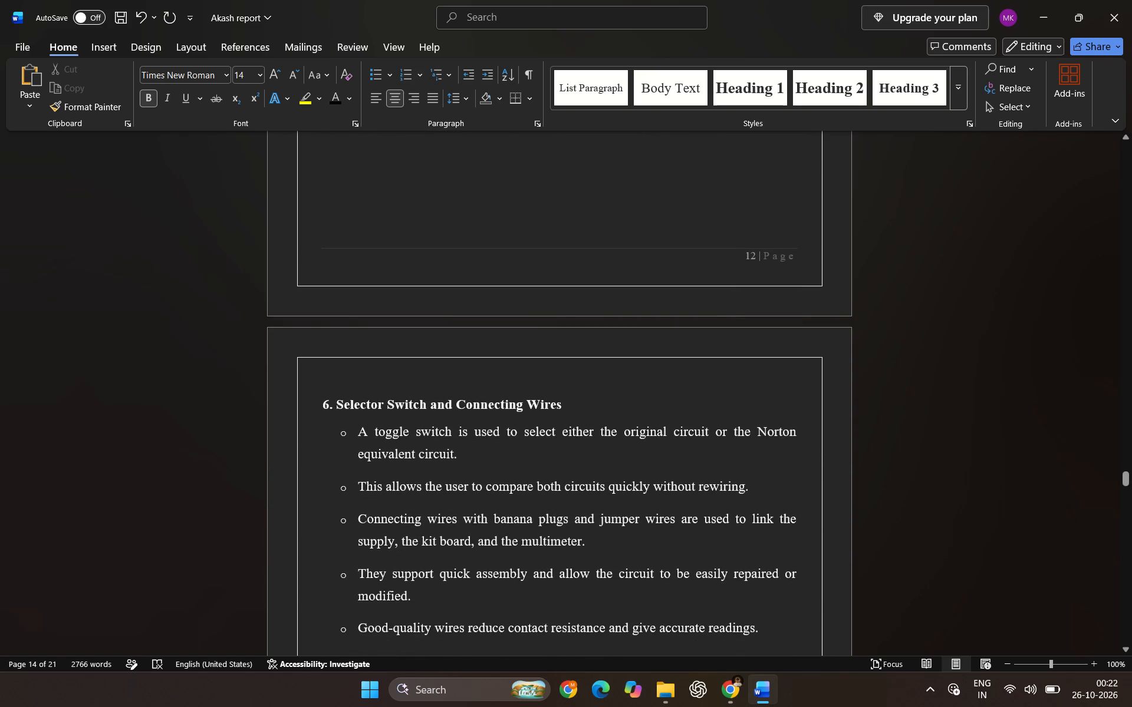
left_click(328, 399)
key("BackSpace")
key("5")
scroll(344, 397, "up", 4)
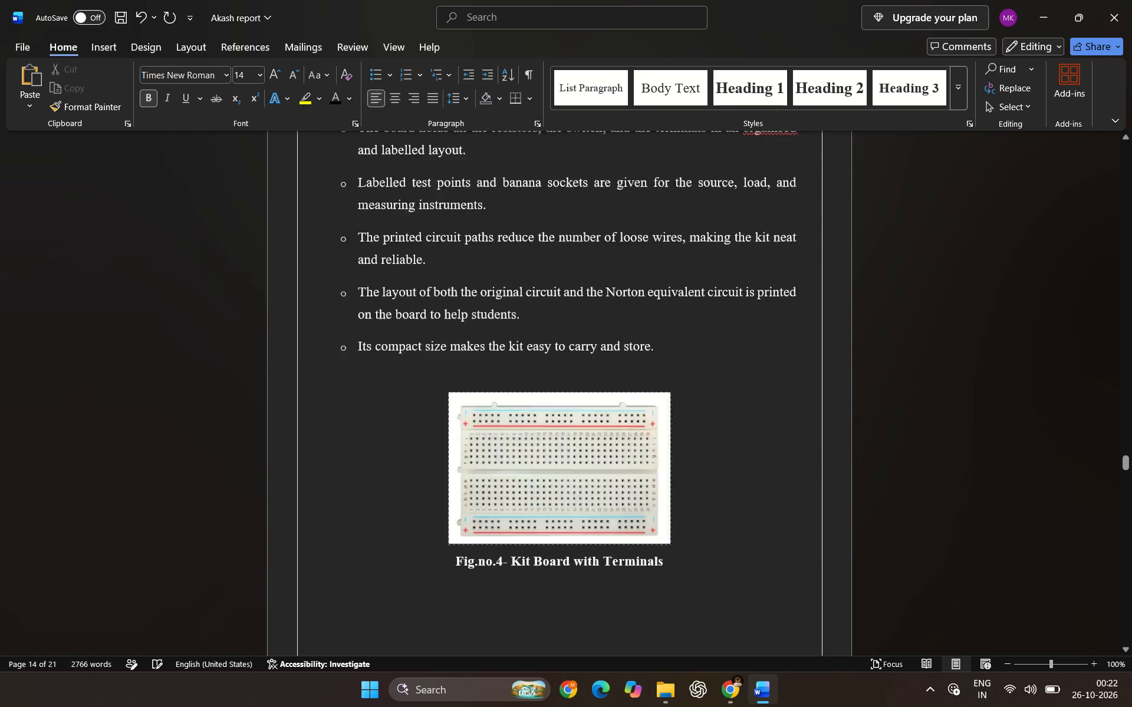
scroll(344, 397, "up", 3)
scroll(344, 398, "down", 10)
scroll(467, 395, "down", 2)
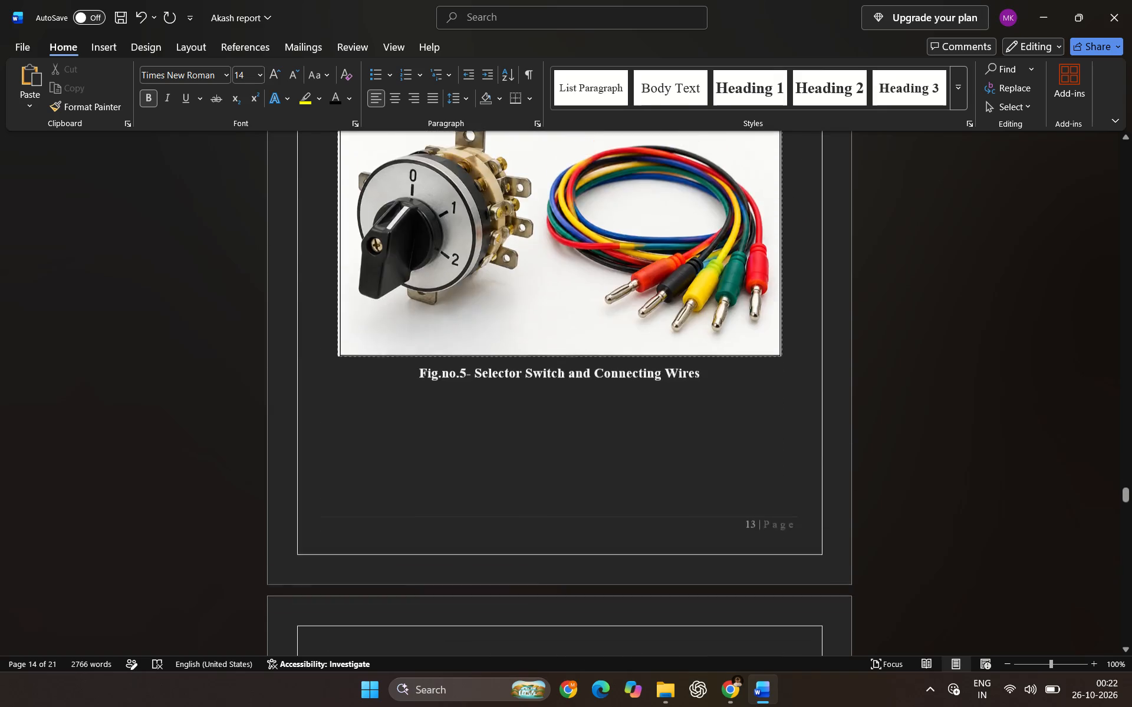
Save the edited report document.
scroll(469, 395, "down", 3)
scroll(521, 366, "down", 7)
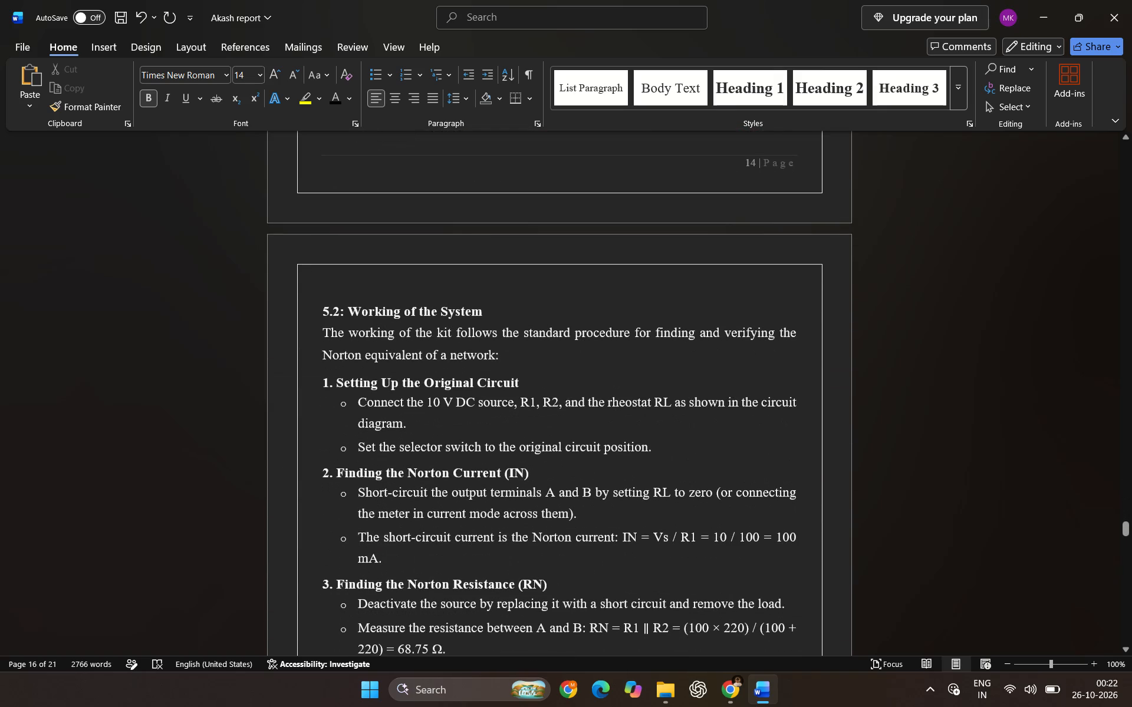
key("ctrl+s")
Print the whole report with Microsoft Print to PDF, choosing the existing file name akash.pdf in the Downloads folder.
scroll(618, 394, "up", 5)
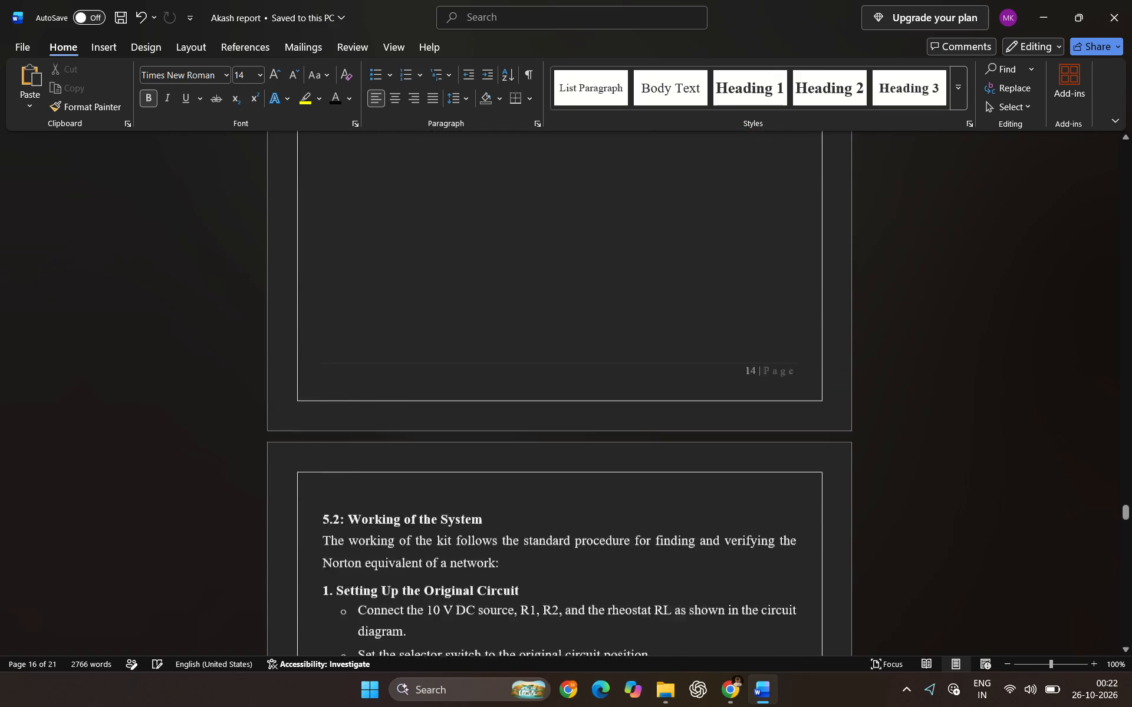
scroll(571, 401, "up", 2)
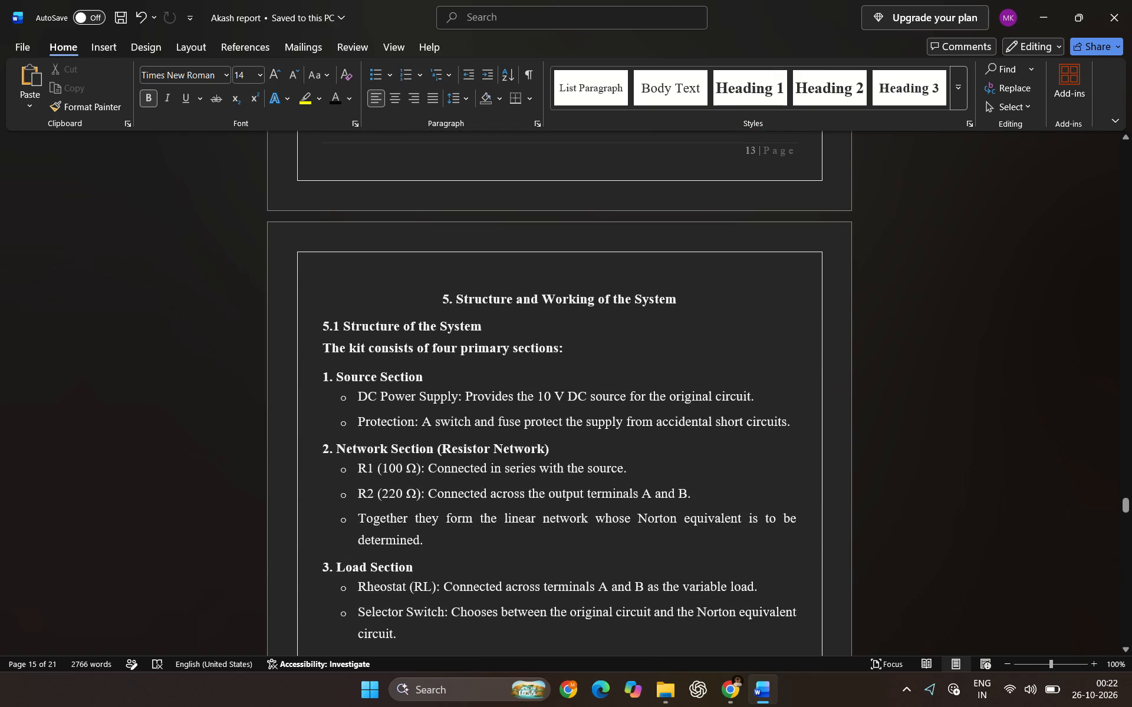
key("ctrl+1")
key("ctrl+p")
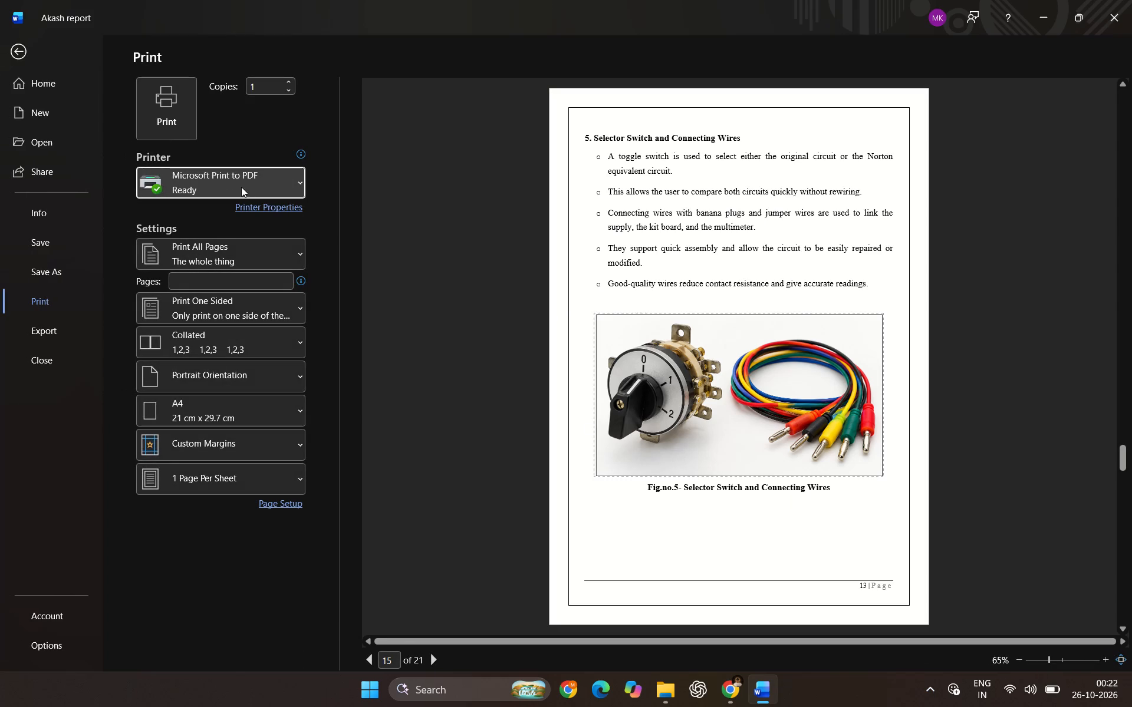
left_click(172, 124)
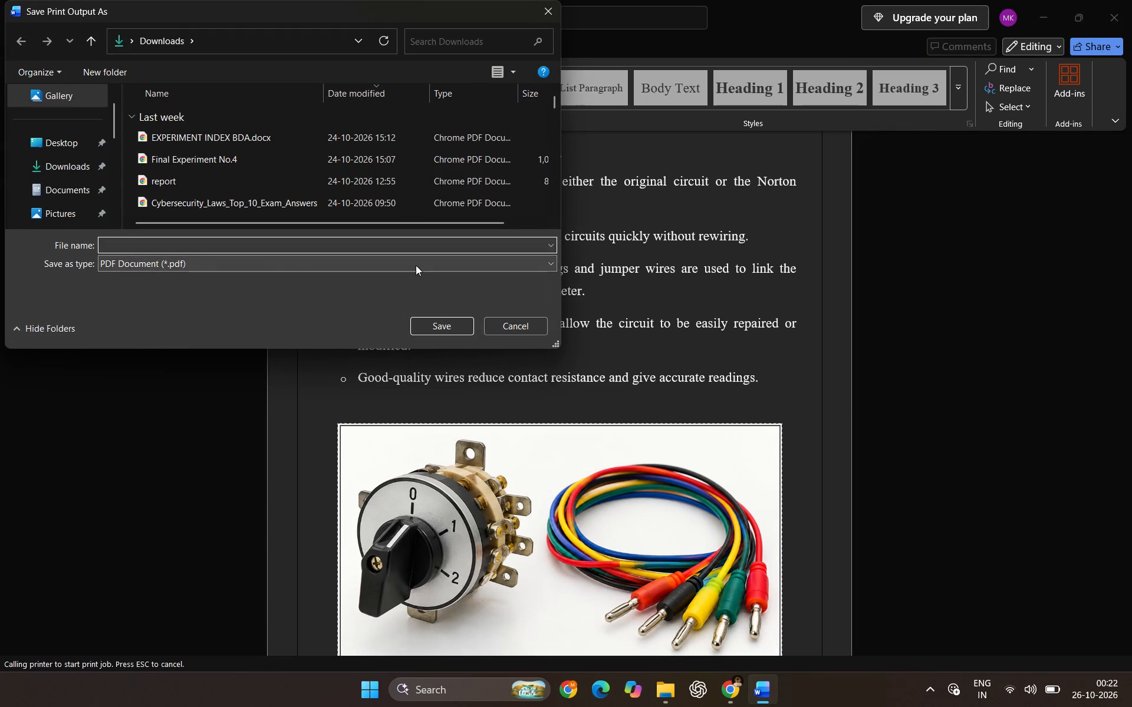
type("aka")
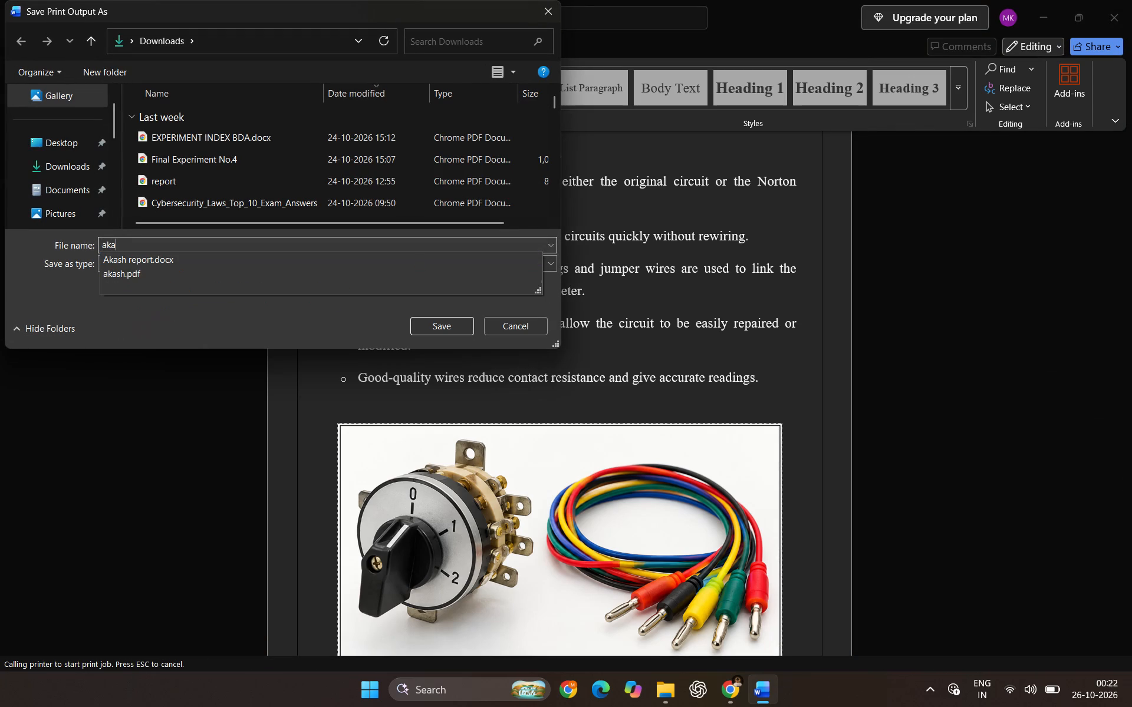
left_click(226, 277)
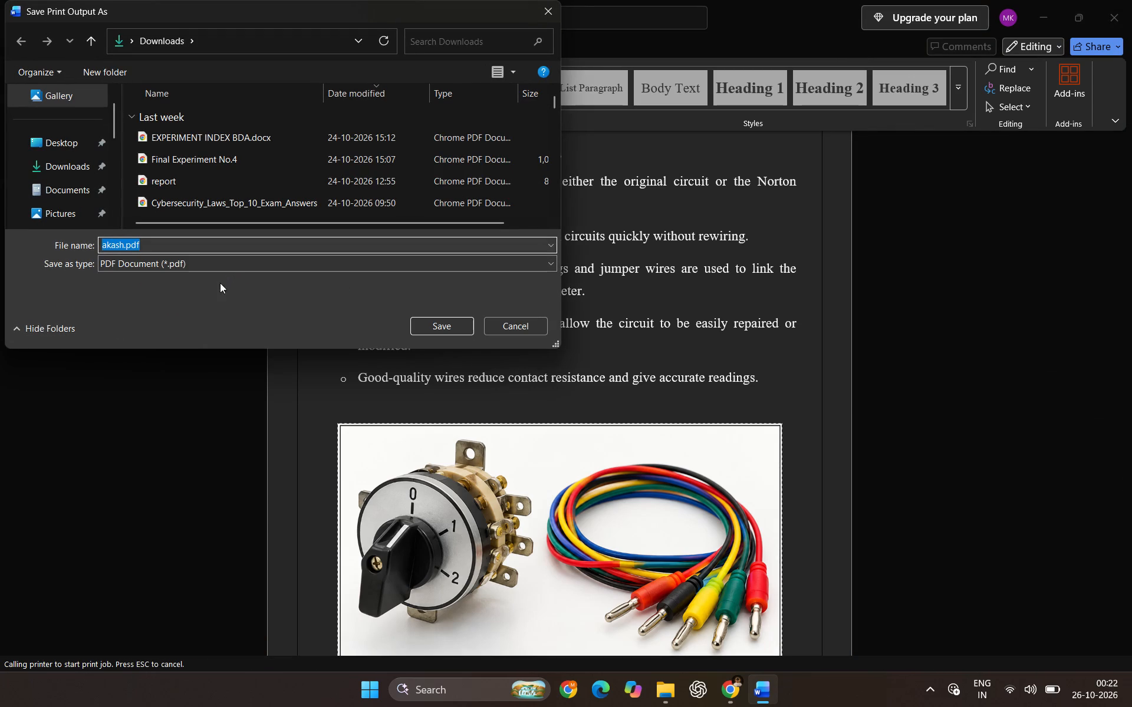
Save the print output as akash.pdf in the Downloads folder, replacing the existing file.
left_click(435, 327)
left_click(606, 346)
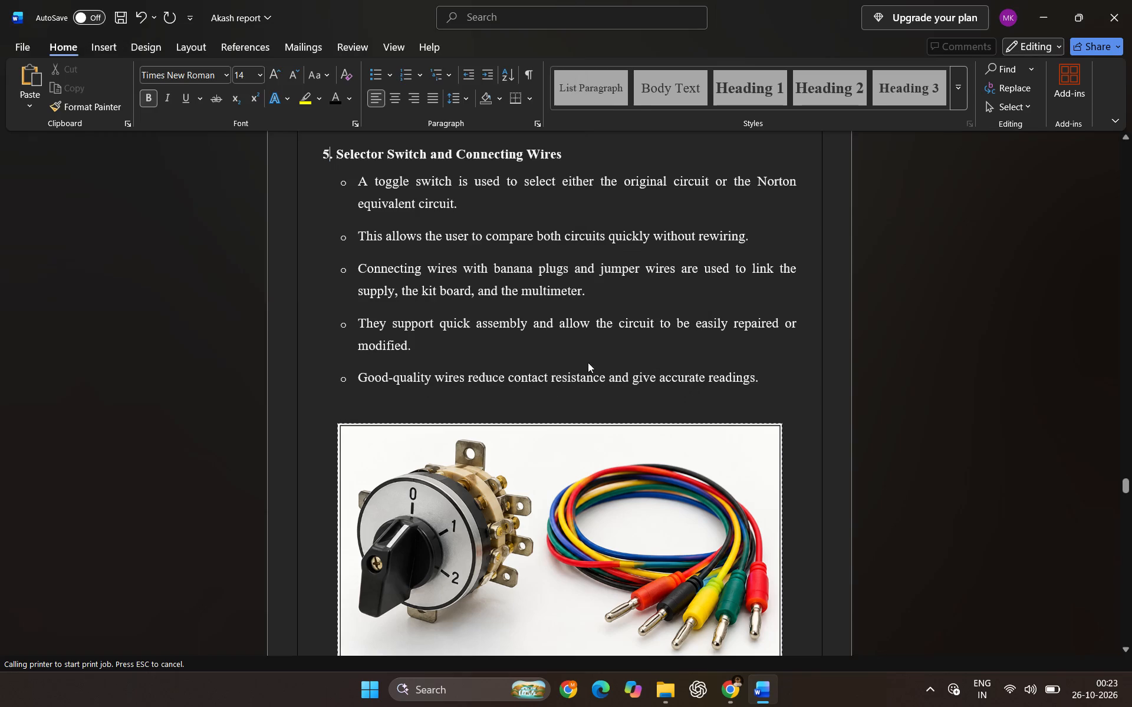
Close the Akash report document, saving its changes in the Downloads folder.
left_click(1131, 0)
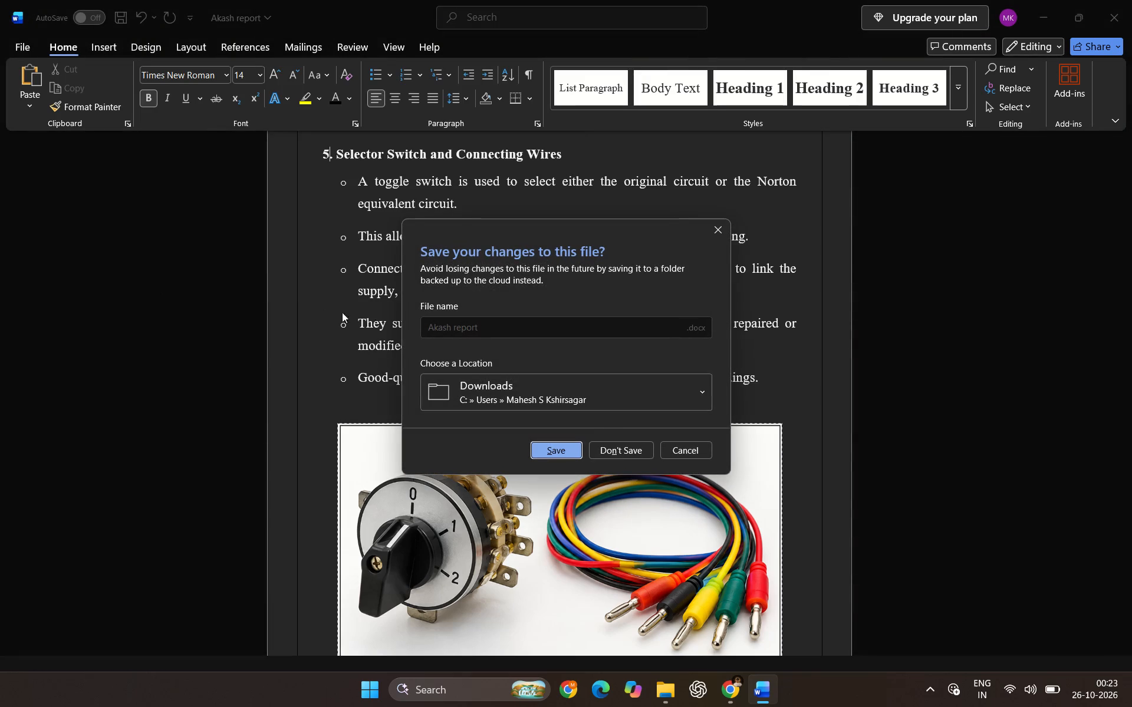
left_click(552, 443)
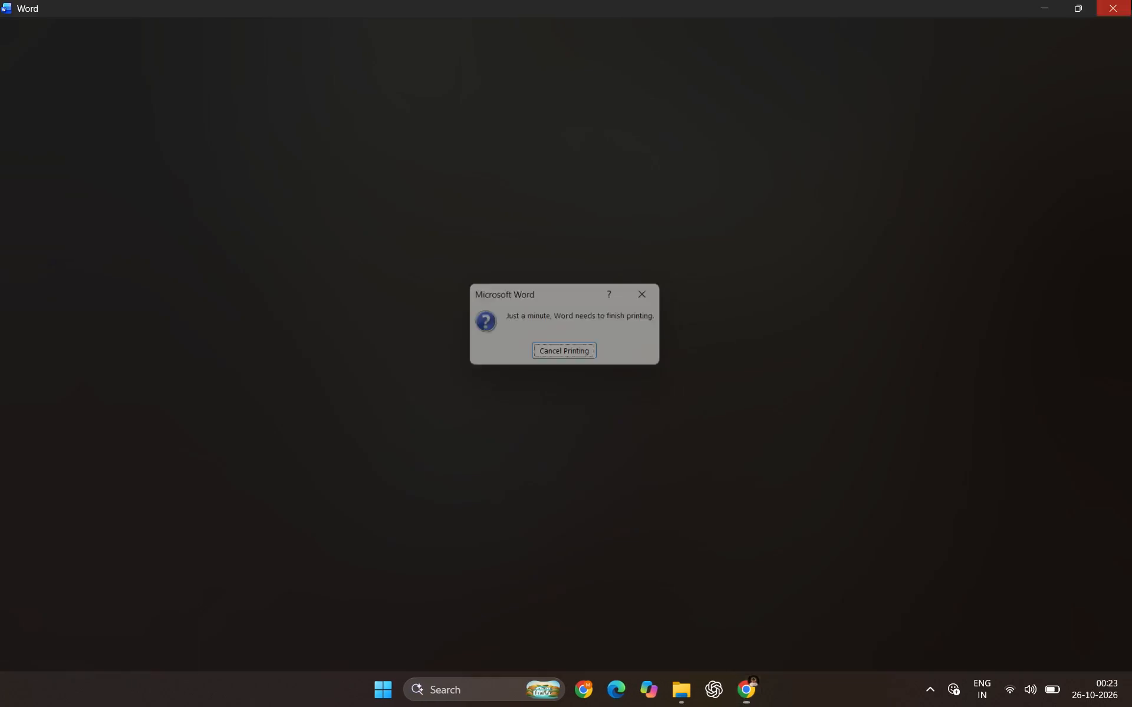
In Chrome, close the breadboard image search and the other tabs after Instagram, keeping WhatsApp and Instagram open.
triple_click(515, 16)
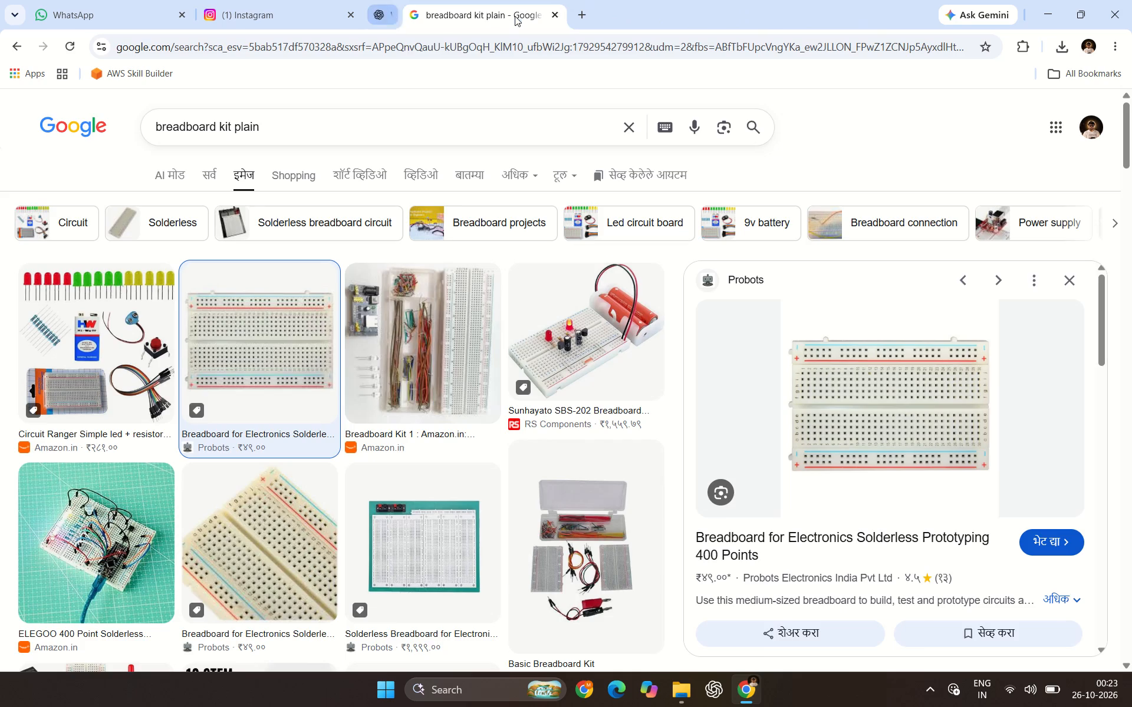
left_click(515, 16)
left_click(313, 17)
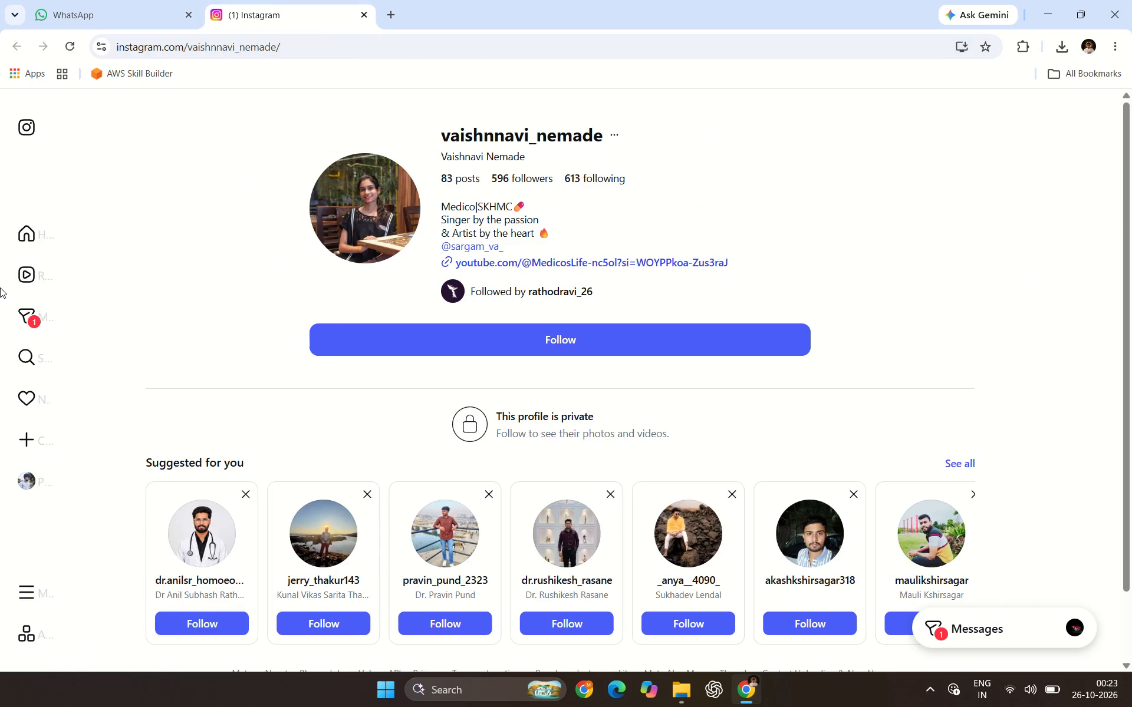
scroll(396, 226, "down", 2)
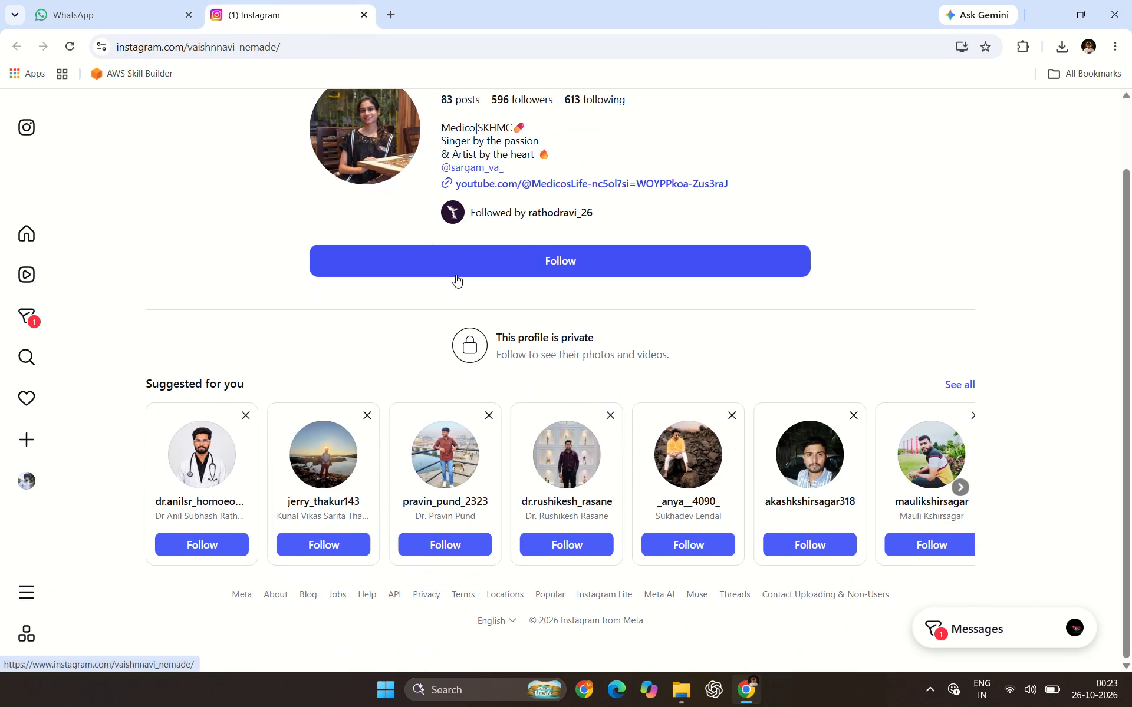
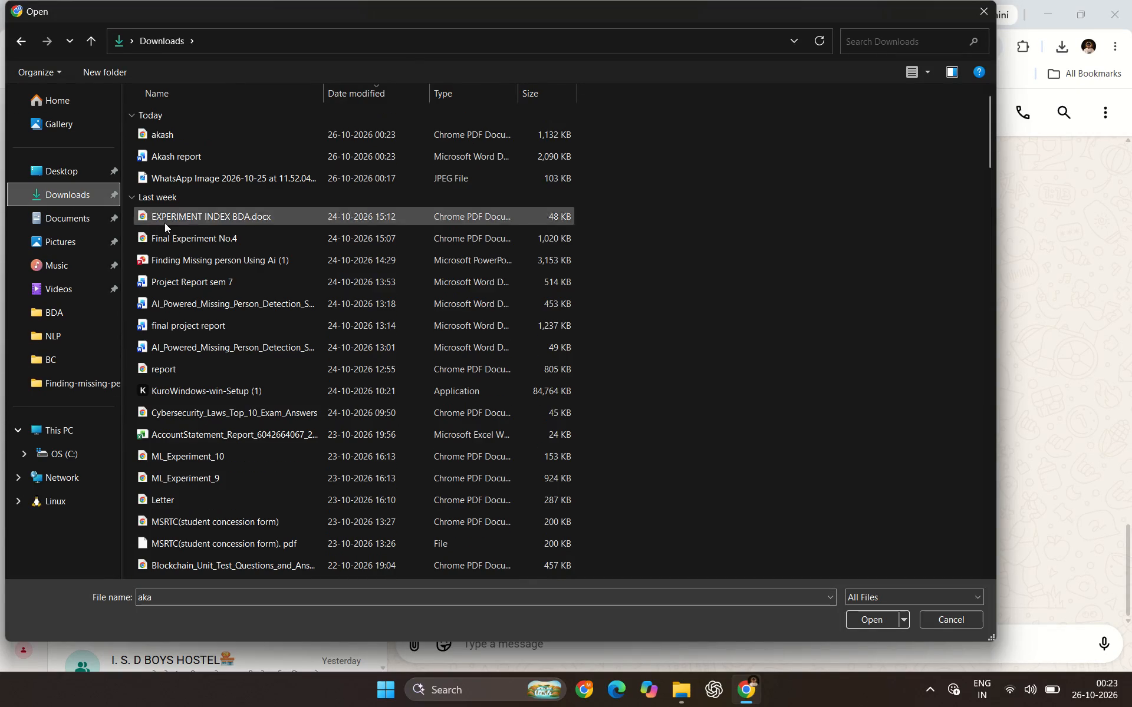
Choose the akash PDF in the Downloads folder as the file to attach to the open chat.
left_click(258, 136)
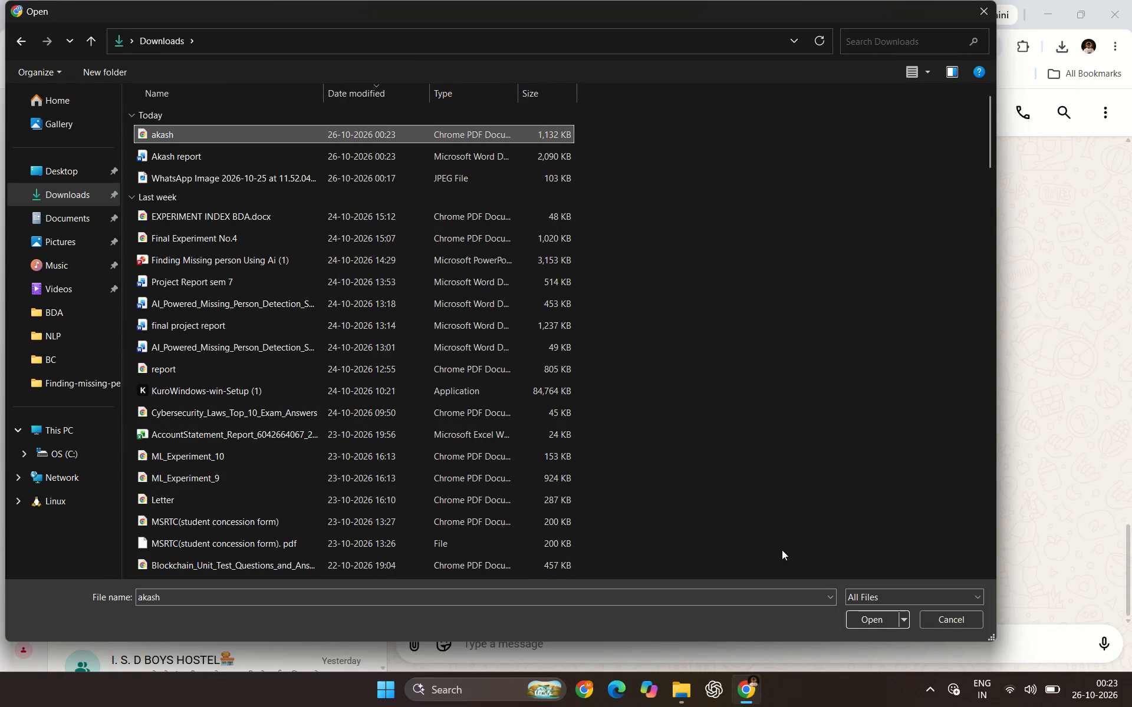